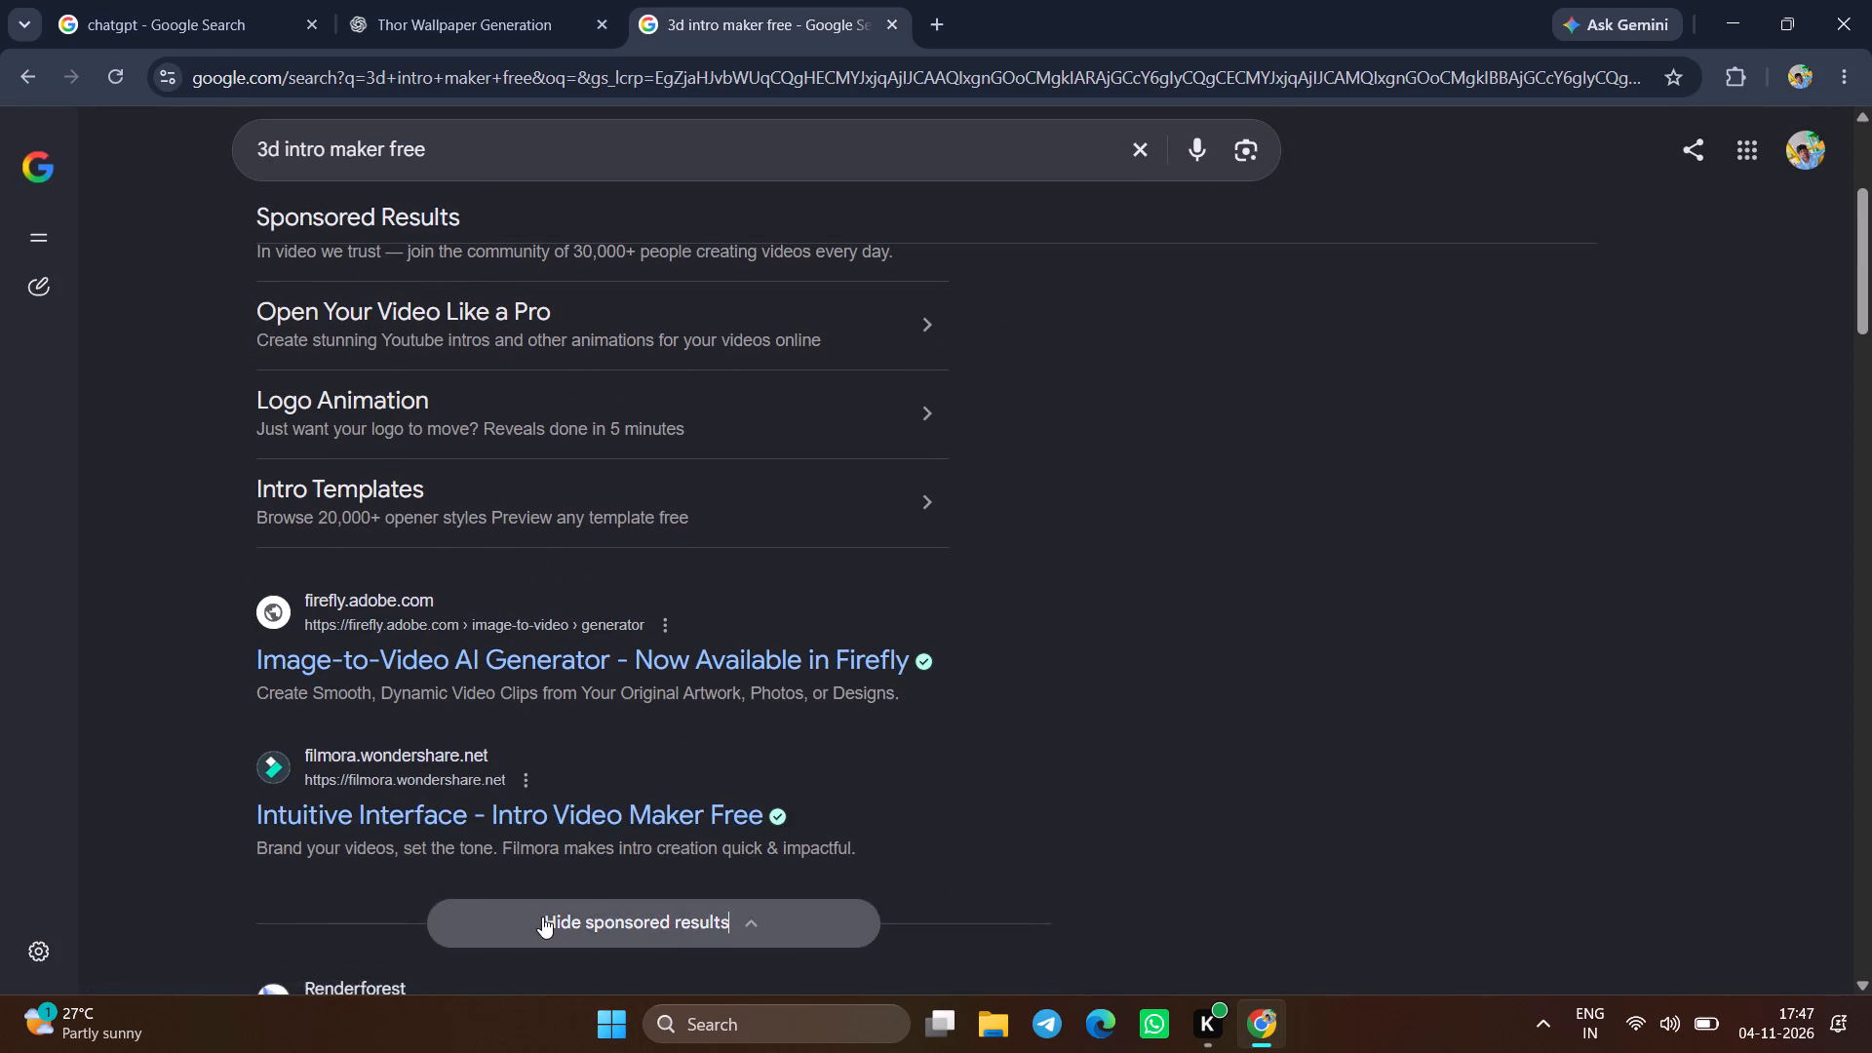
scroll(593, 799, down, 1)
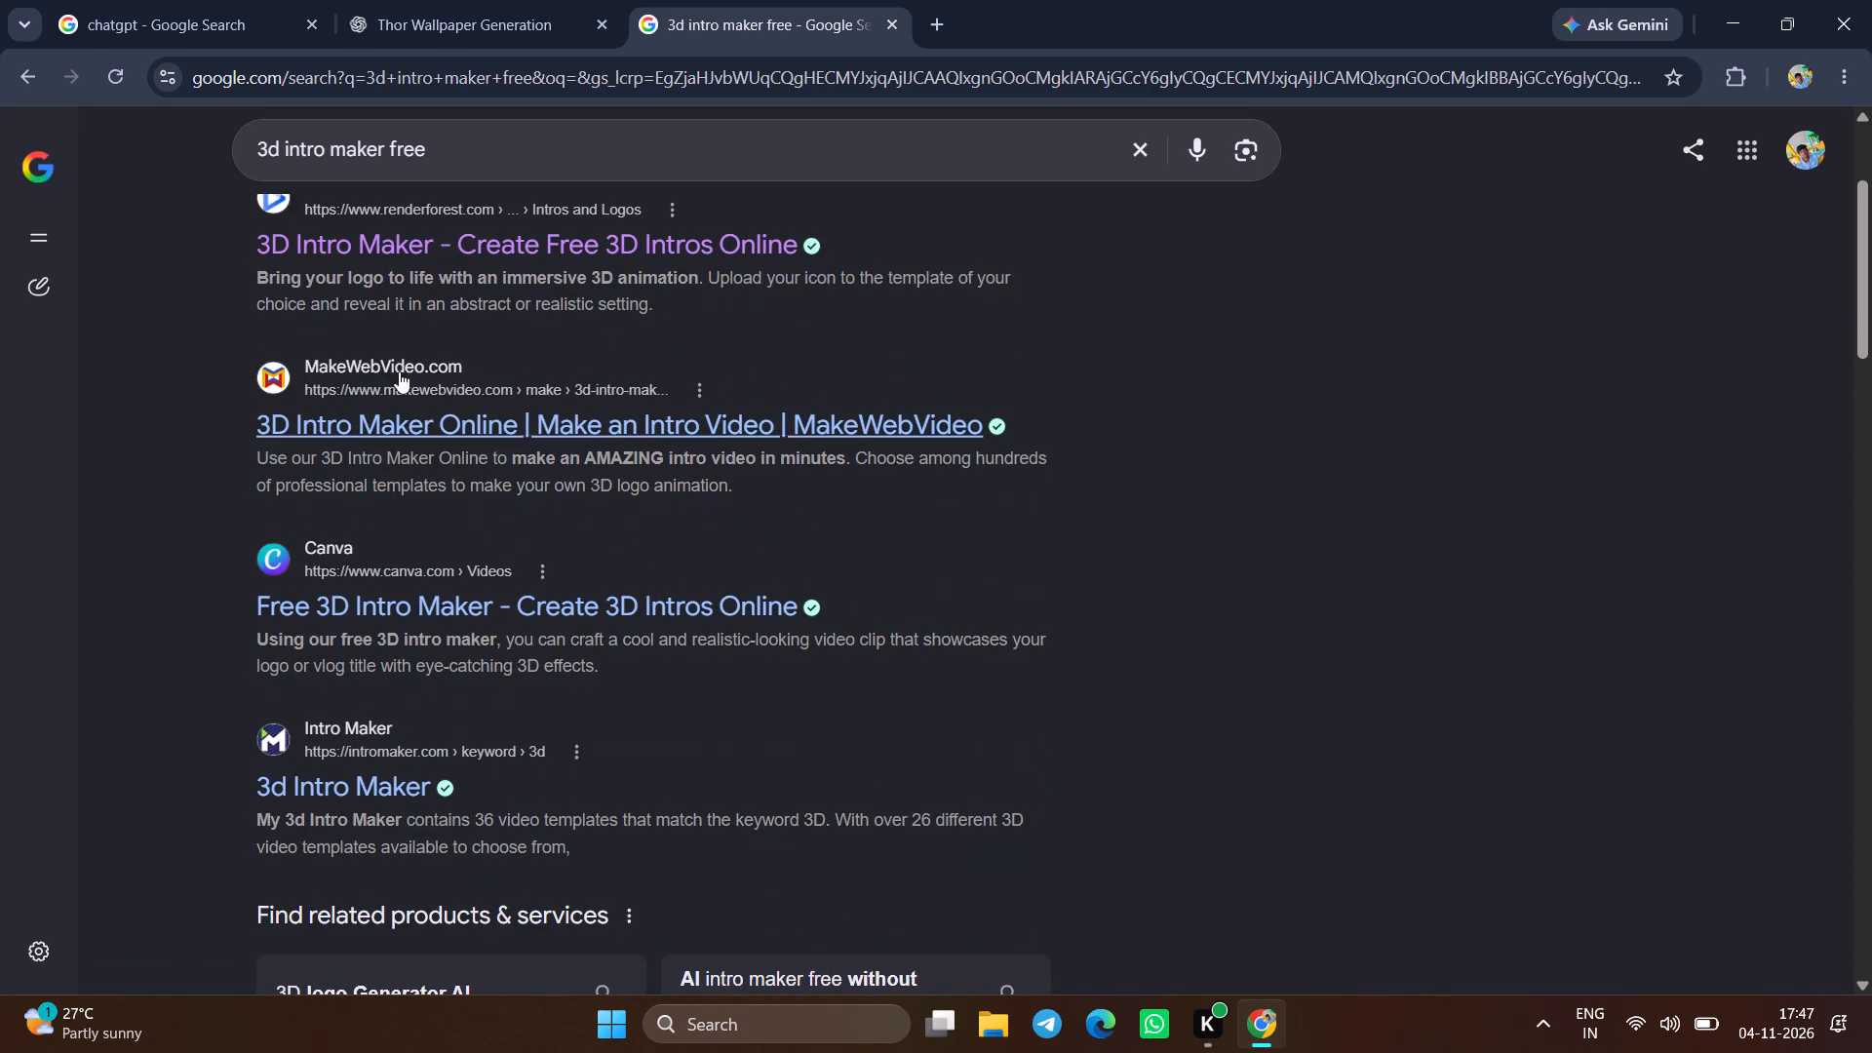
click(435, 615)
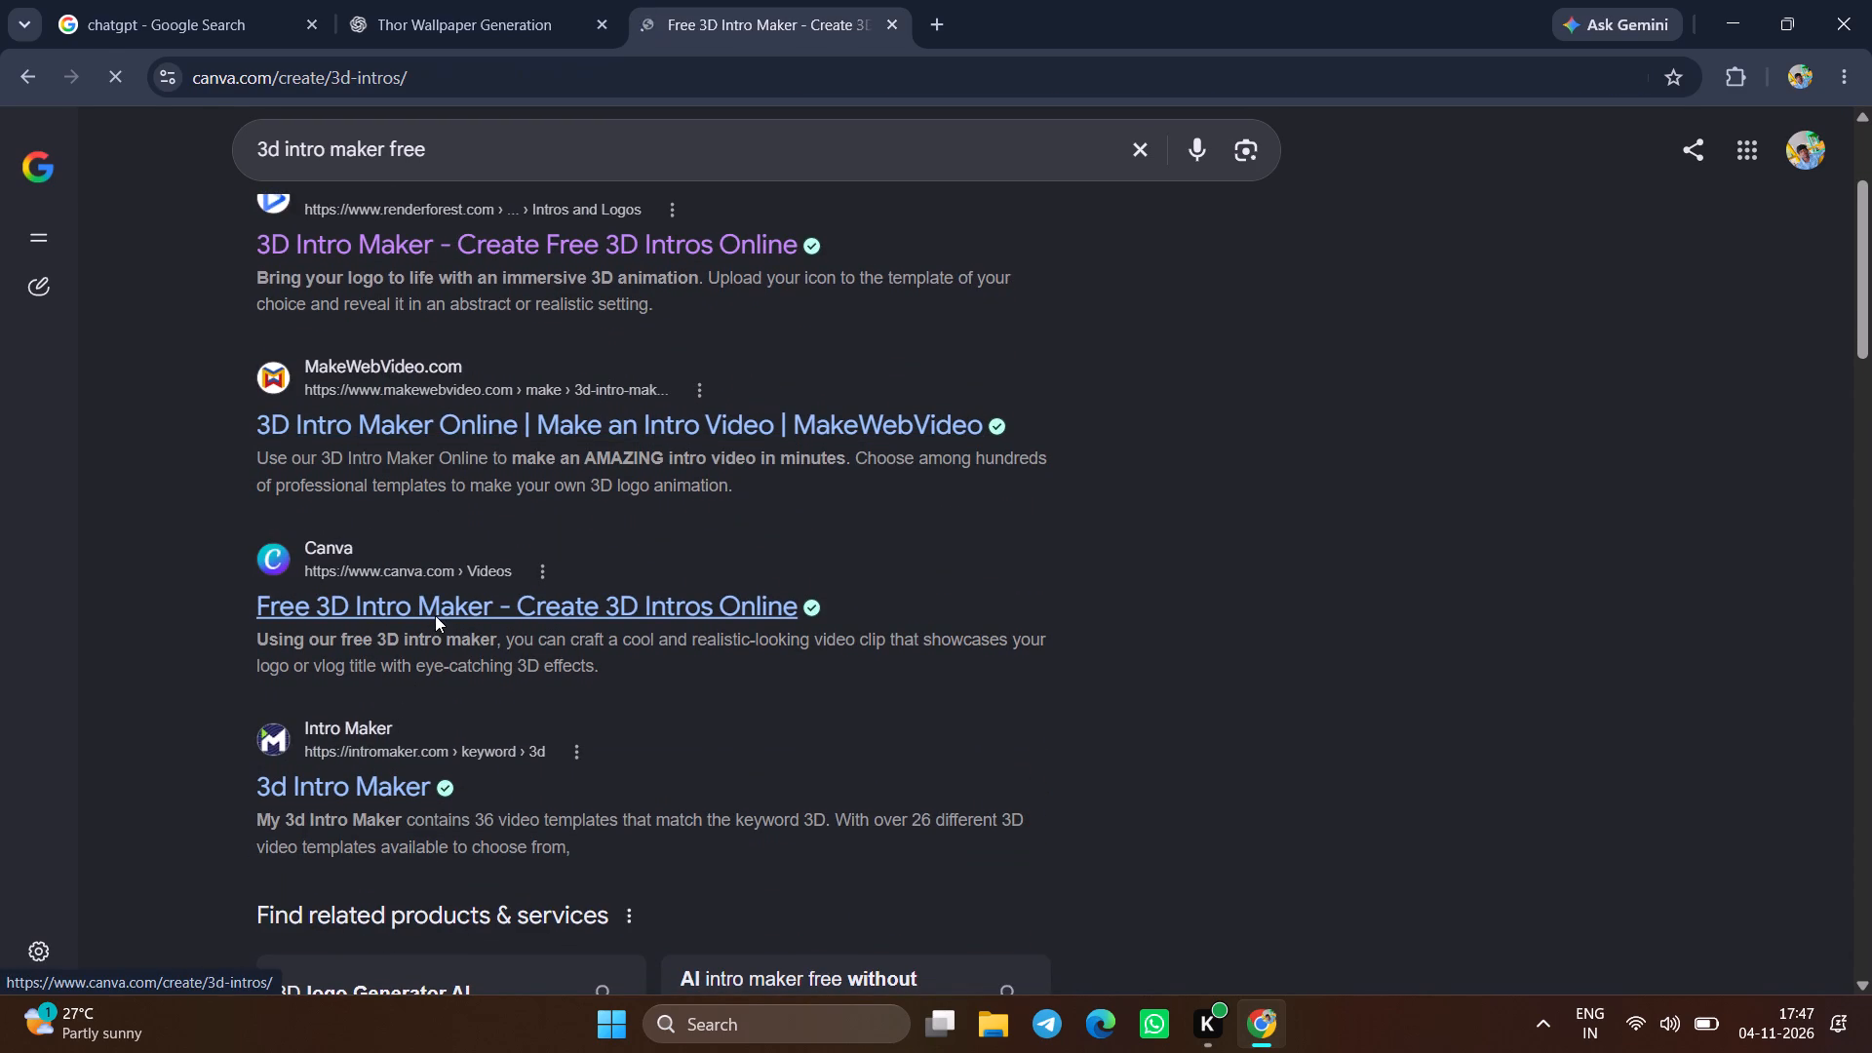
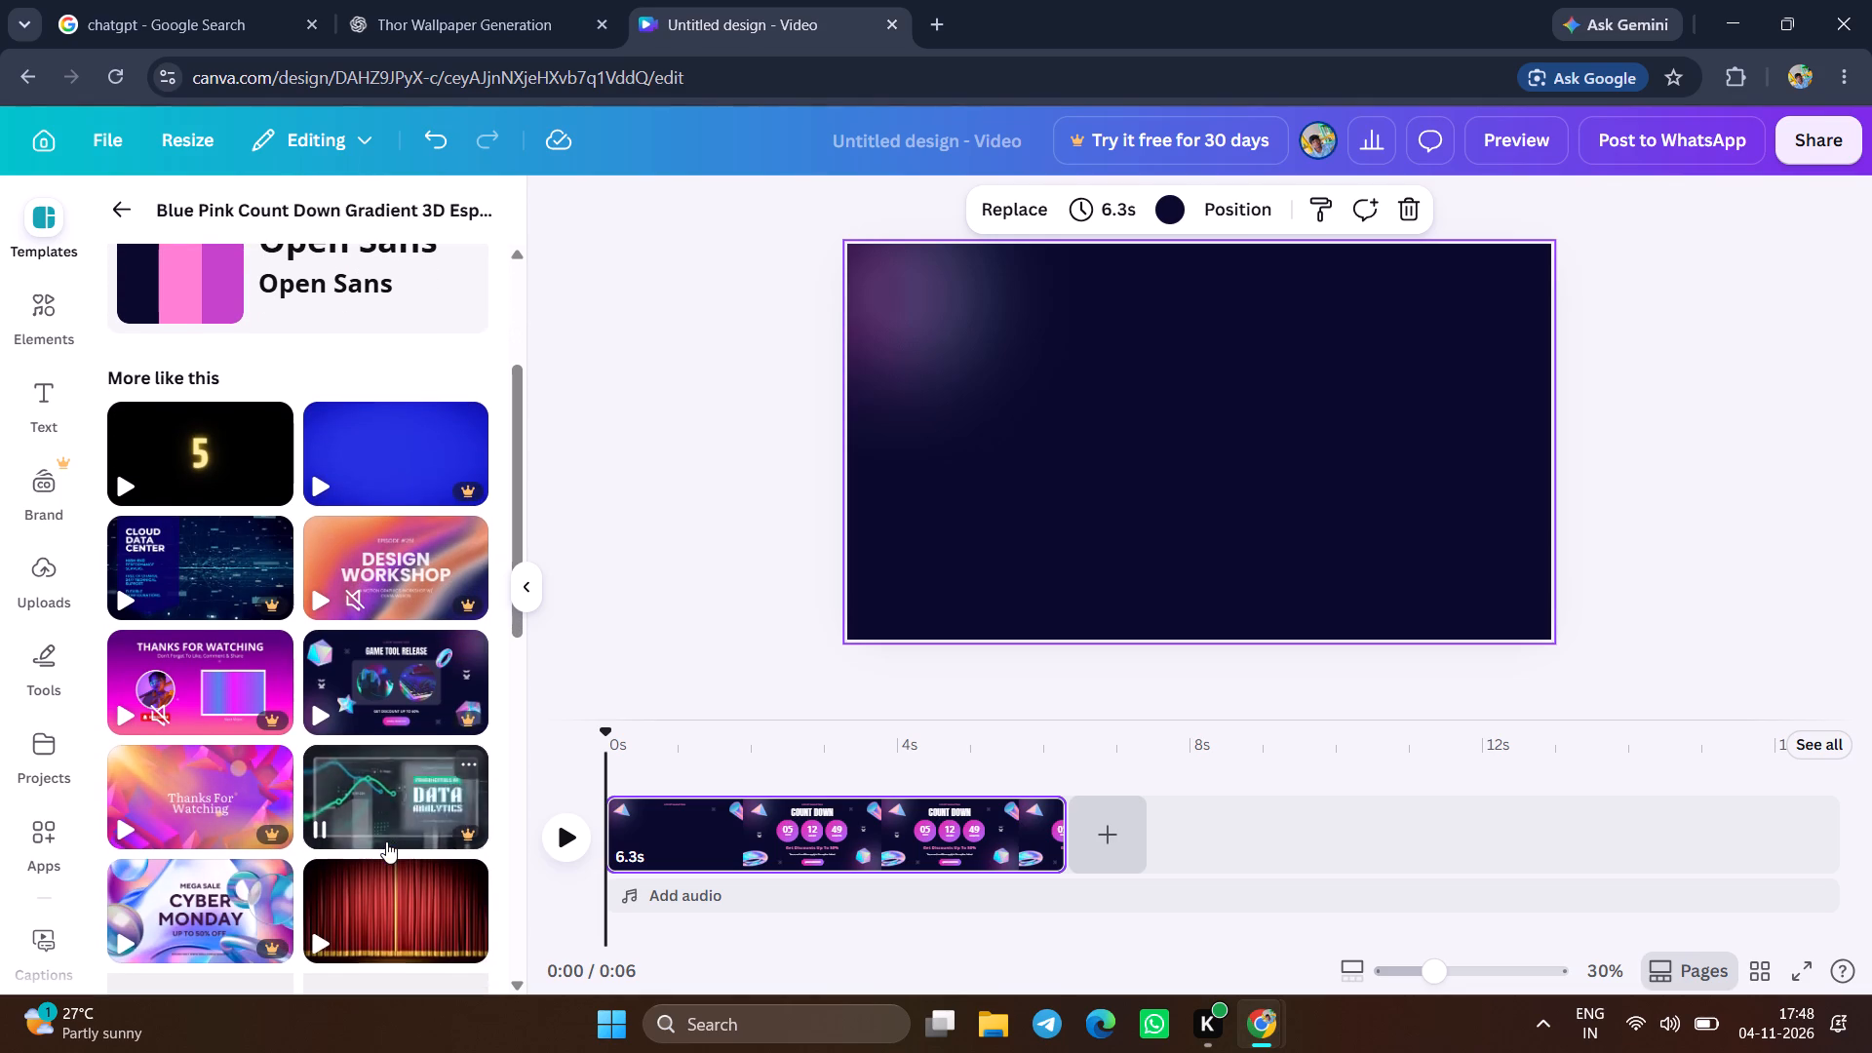
Play the 6.3-second countdown video through from the start to preview its animation.
scroll(386, 841, down, 1)
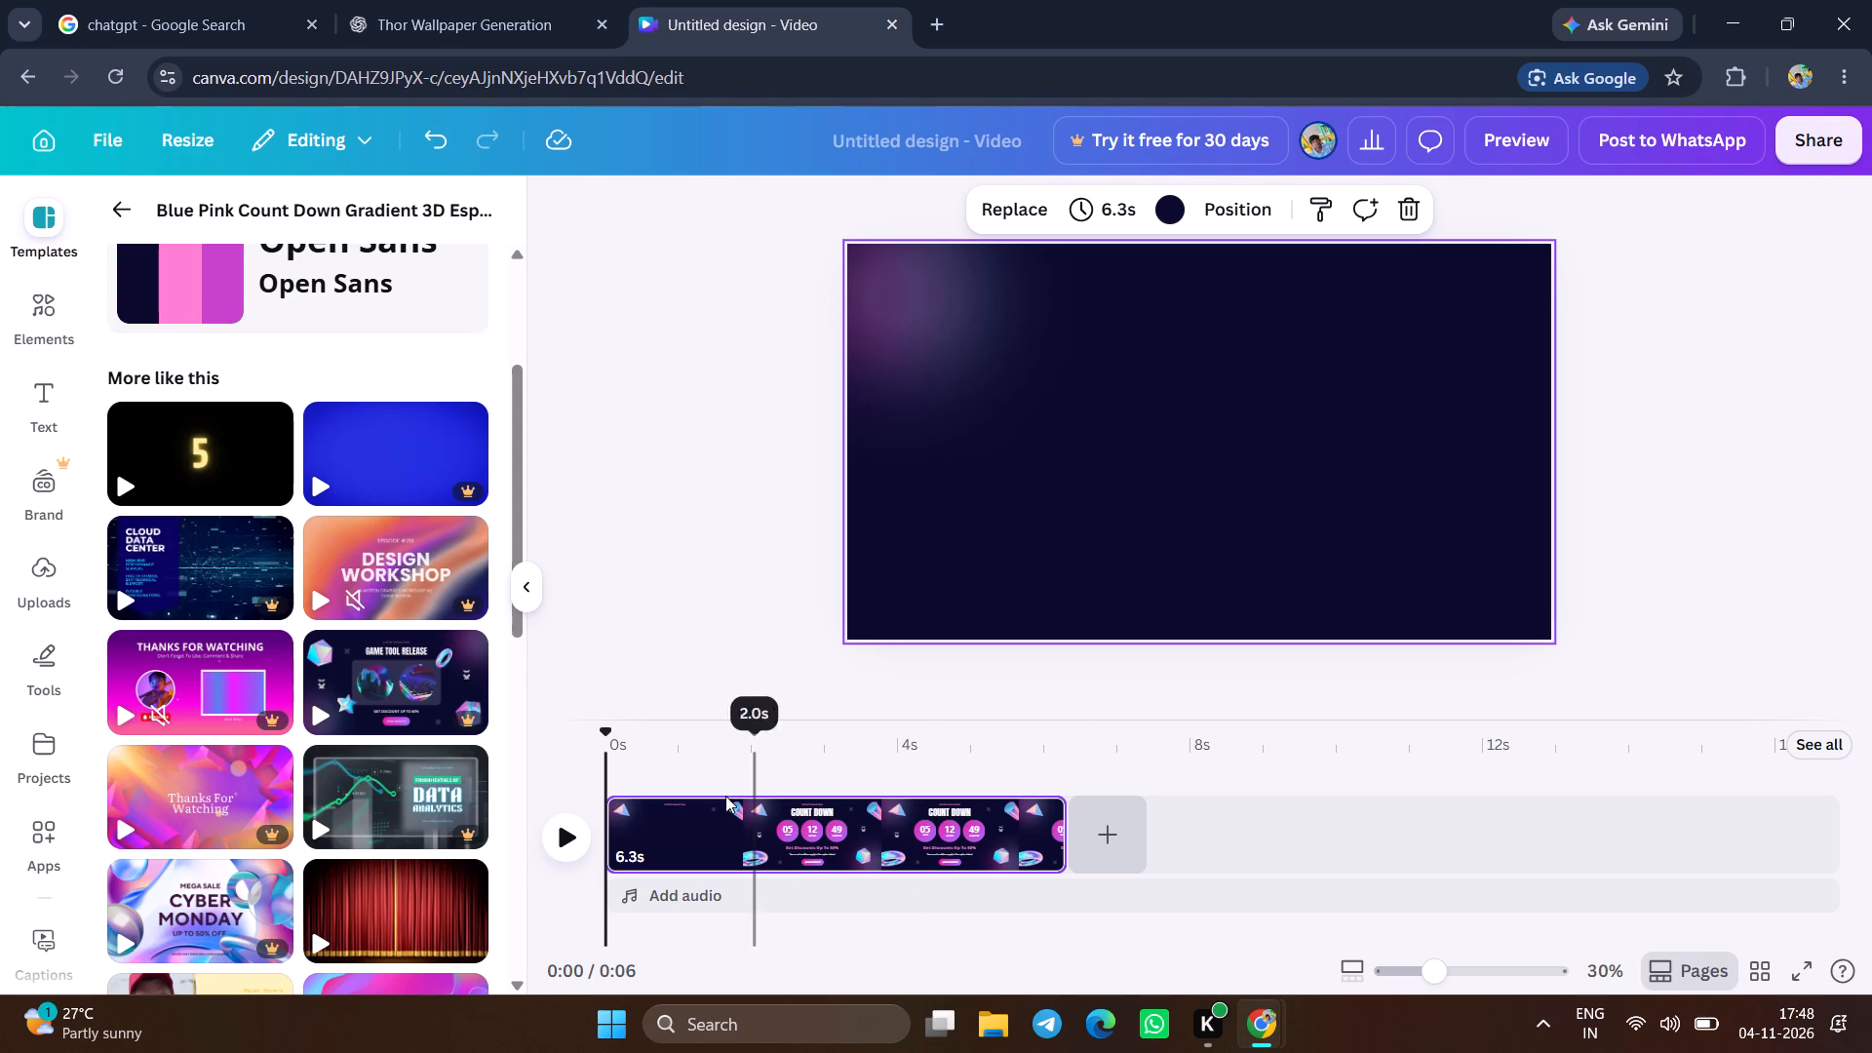
click(560, 833)
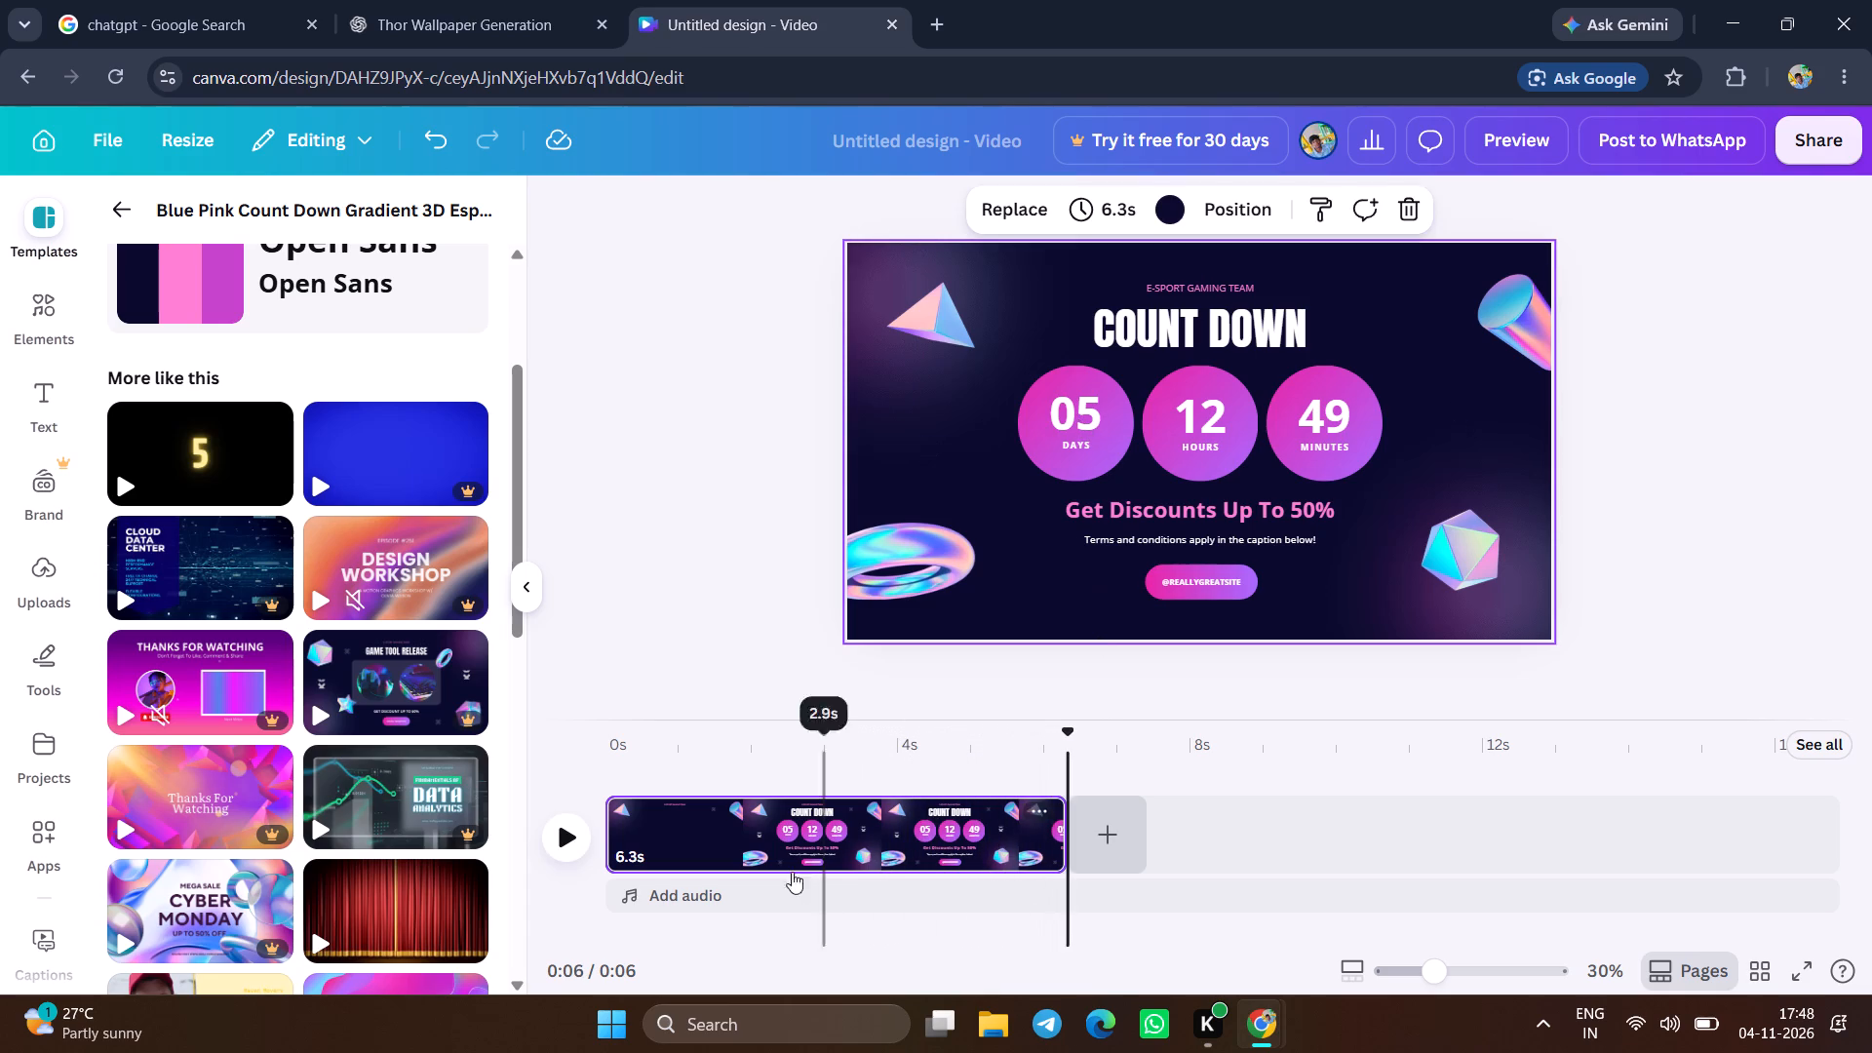
Move the playhead to about 4 seconds and select the "05" days number in the countdown design.
click(916, 816)
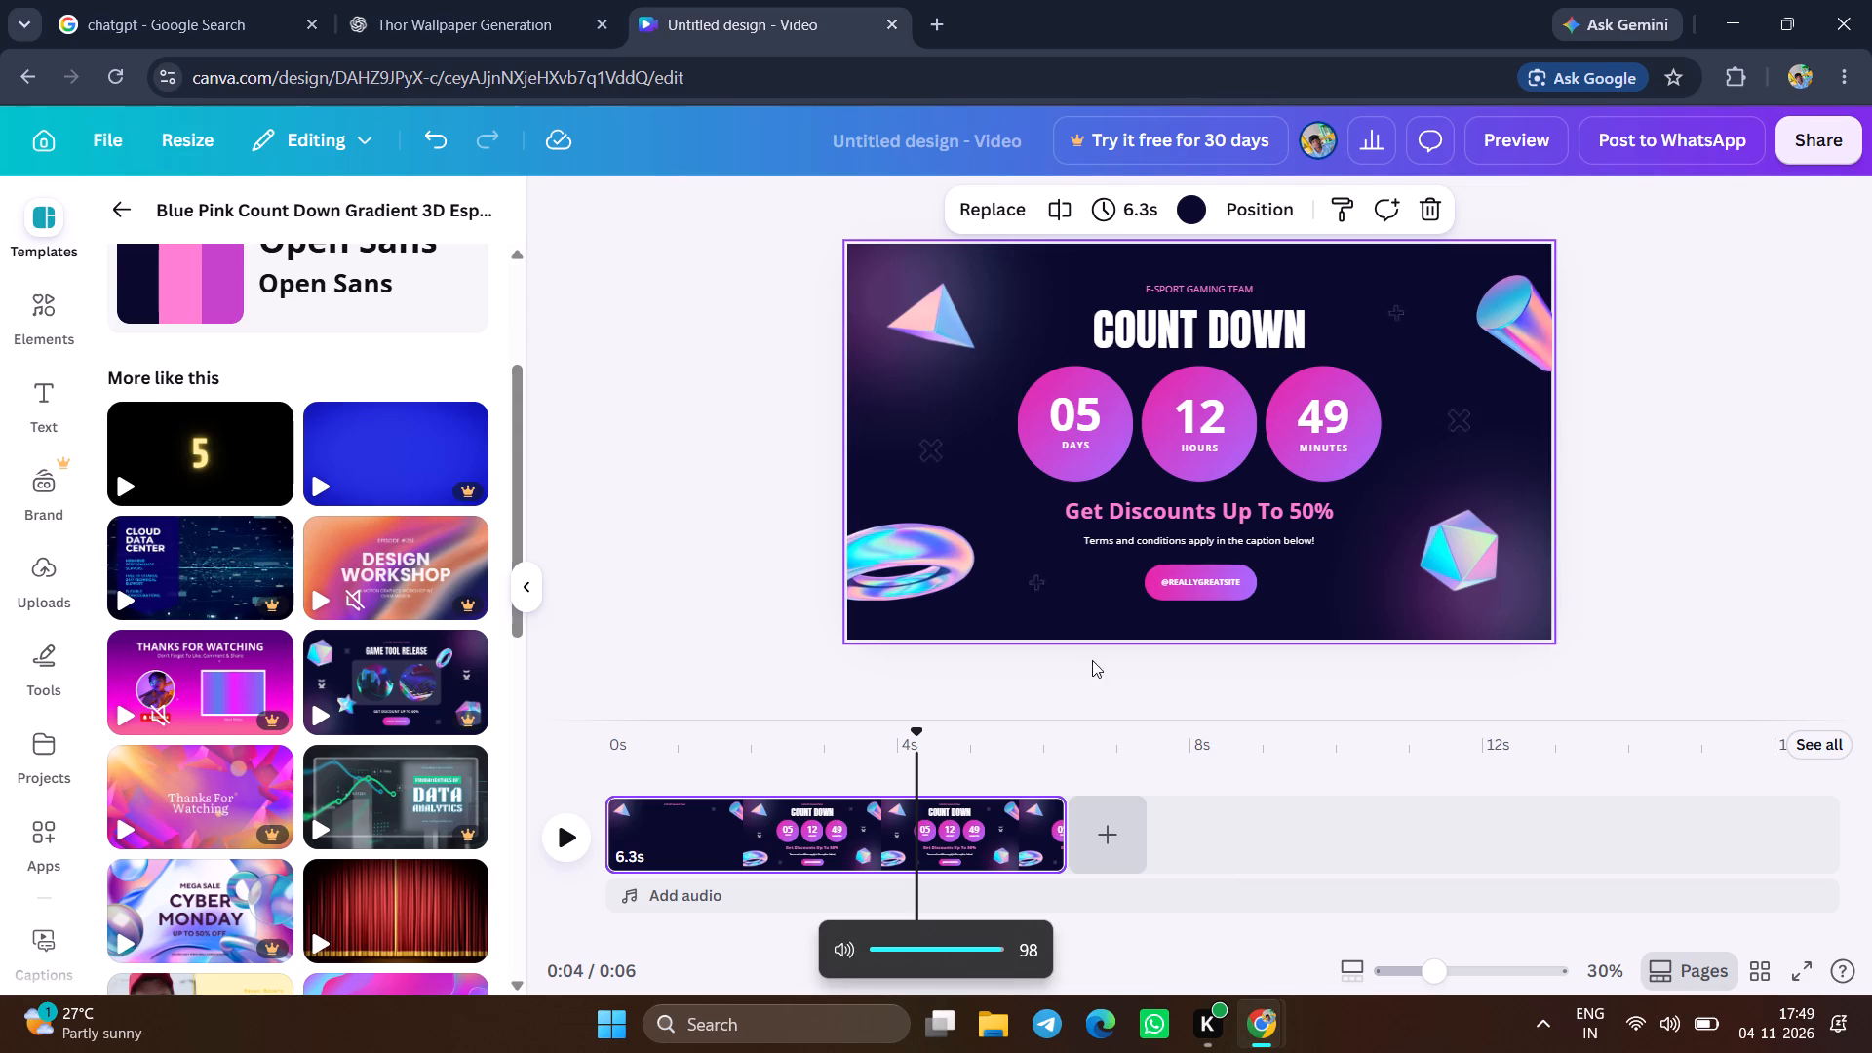
click(1084, 421)
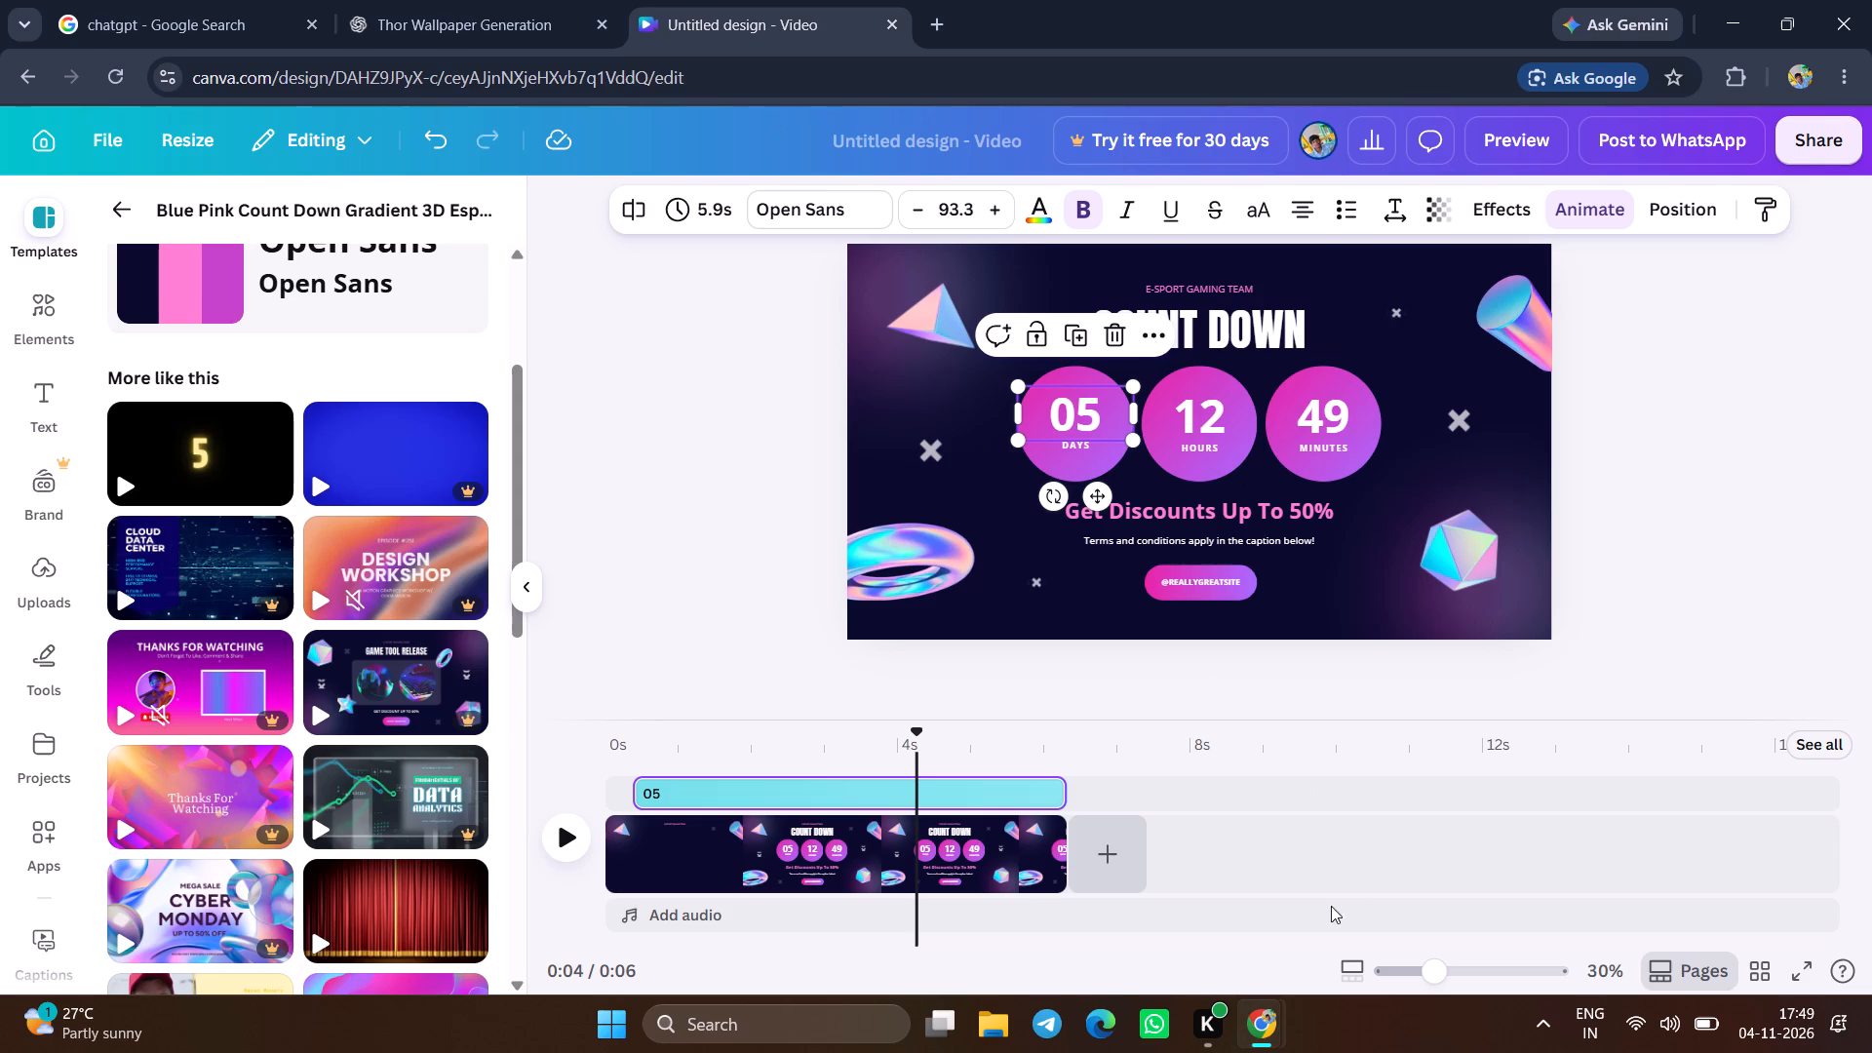
Switch to Windows search and search the computer for "ca".
click(834, 1026)
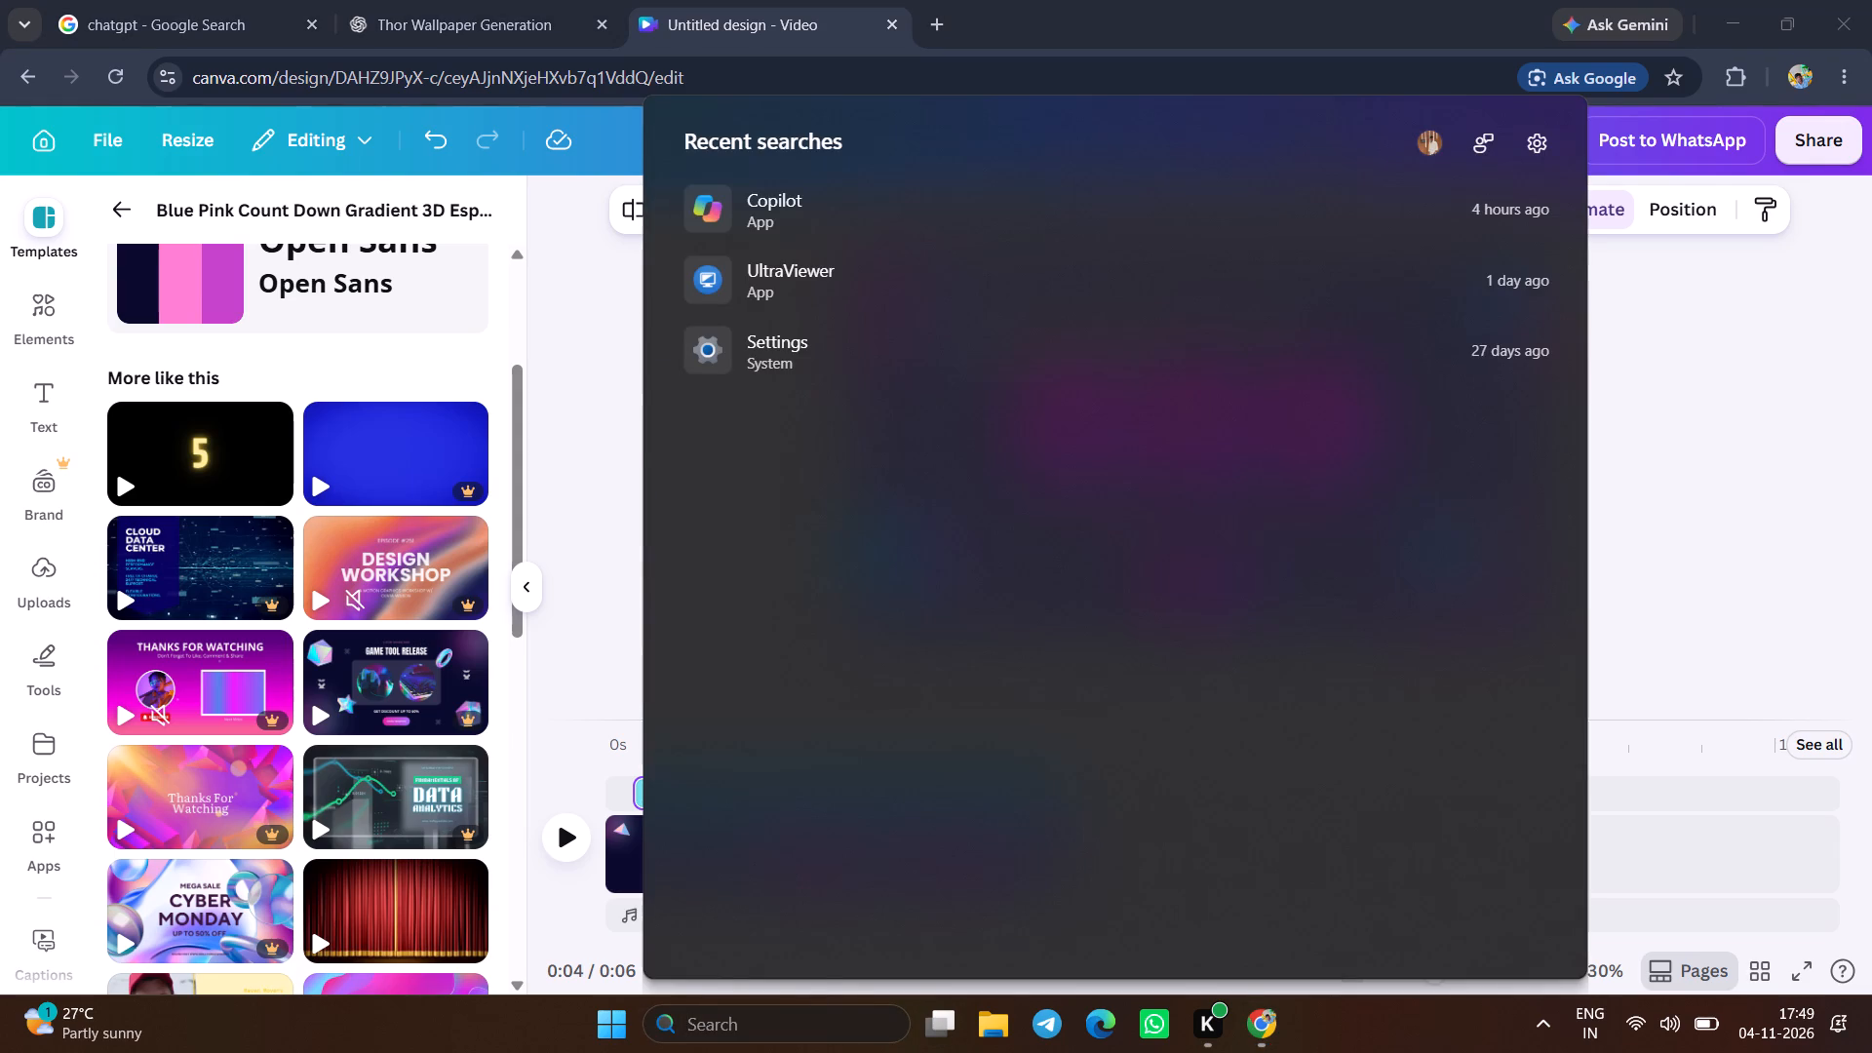
text(ca)
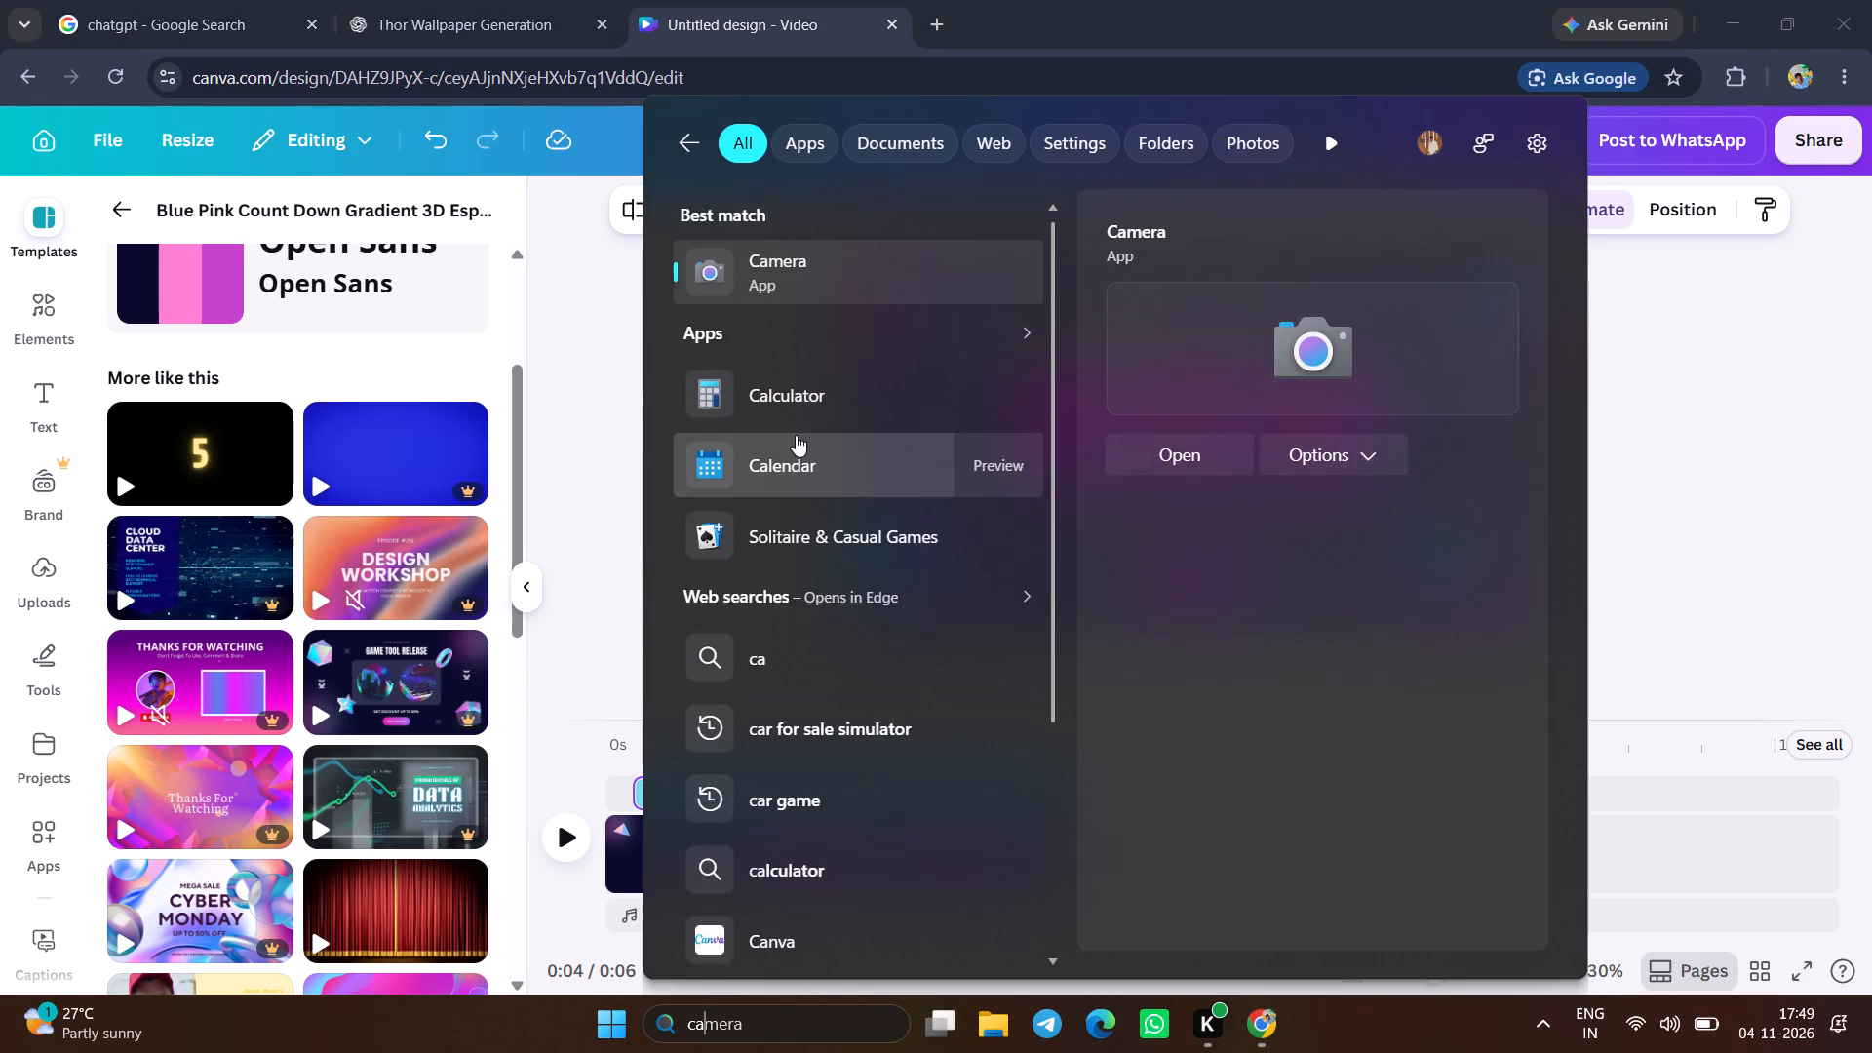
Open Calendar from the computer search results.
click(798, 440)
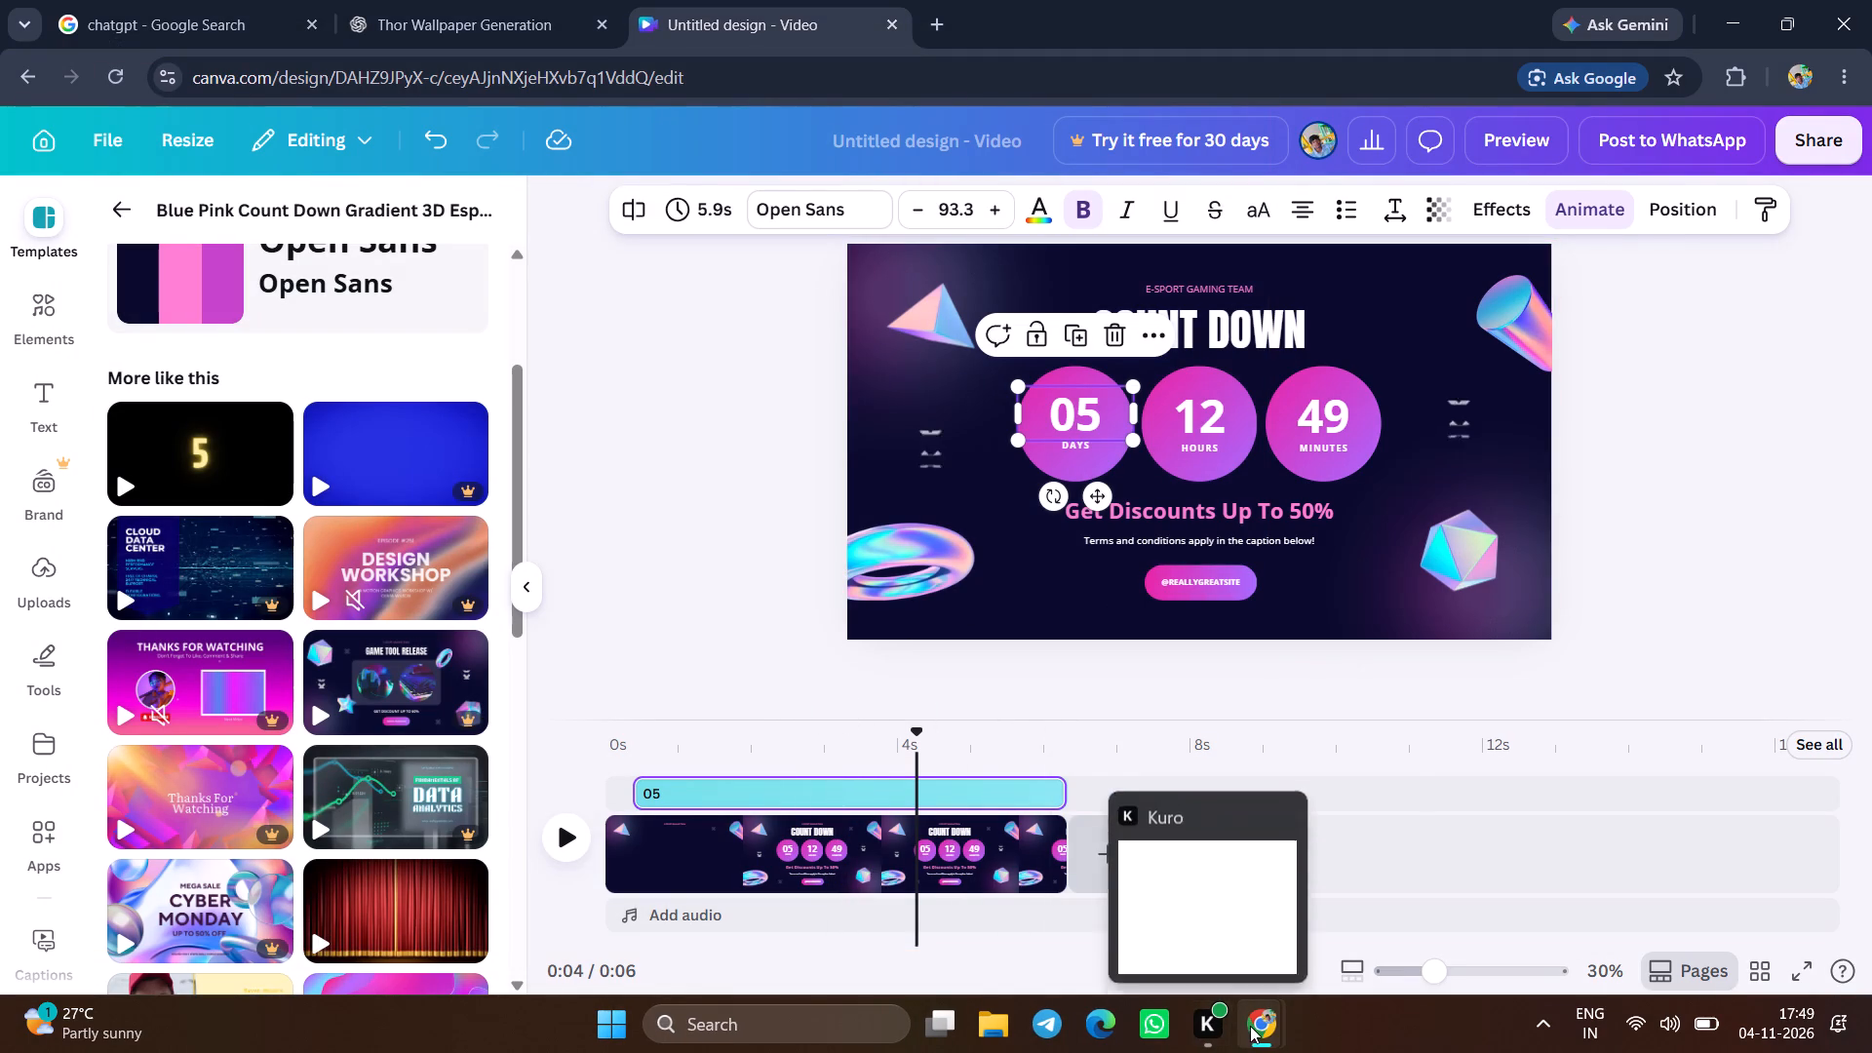
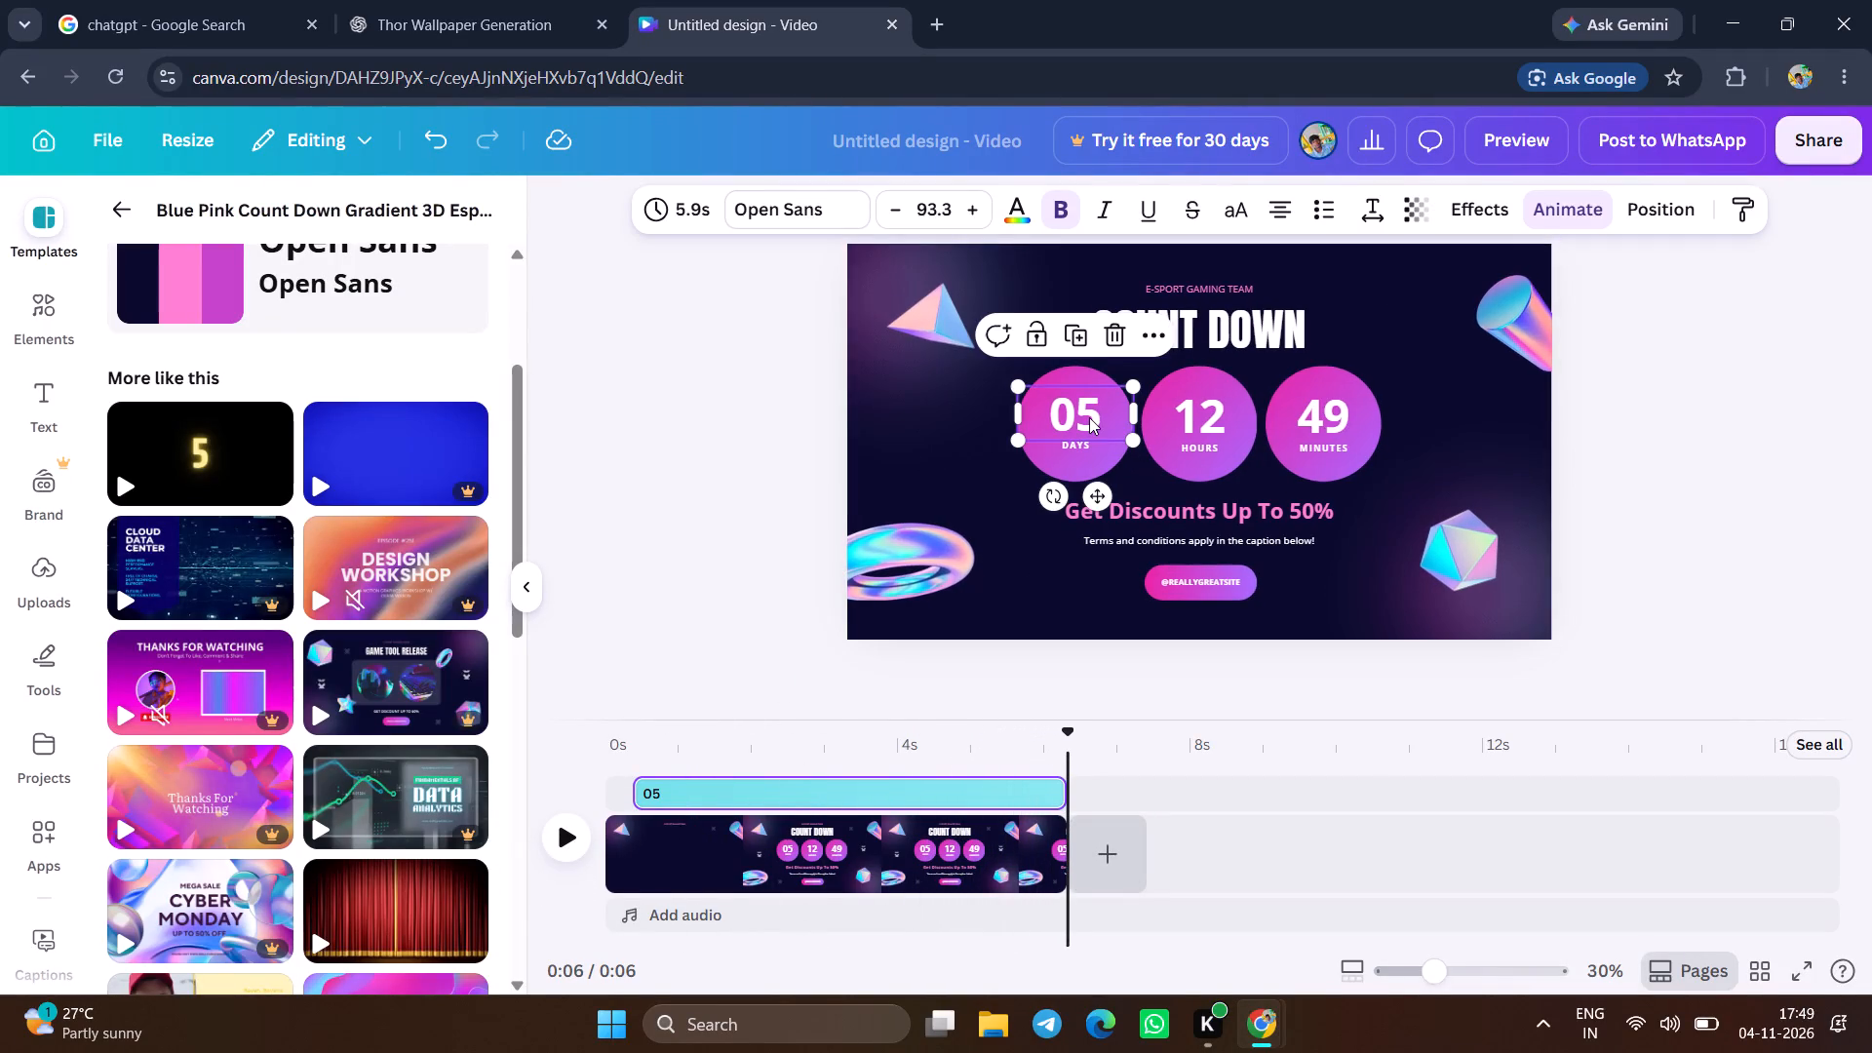
Replace the days number in the countdown design with 300.
key(BackSpace)
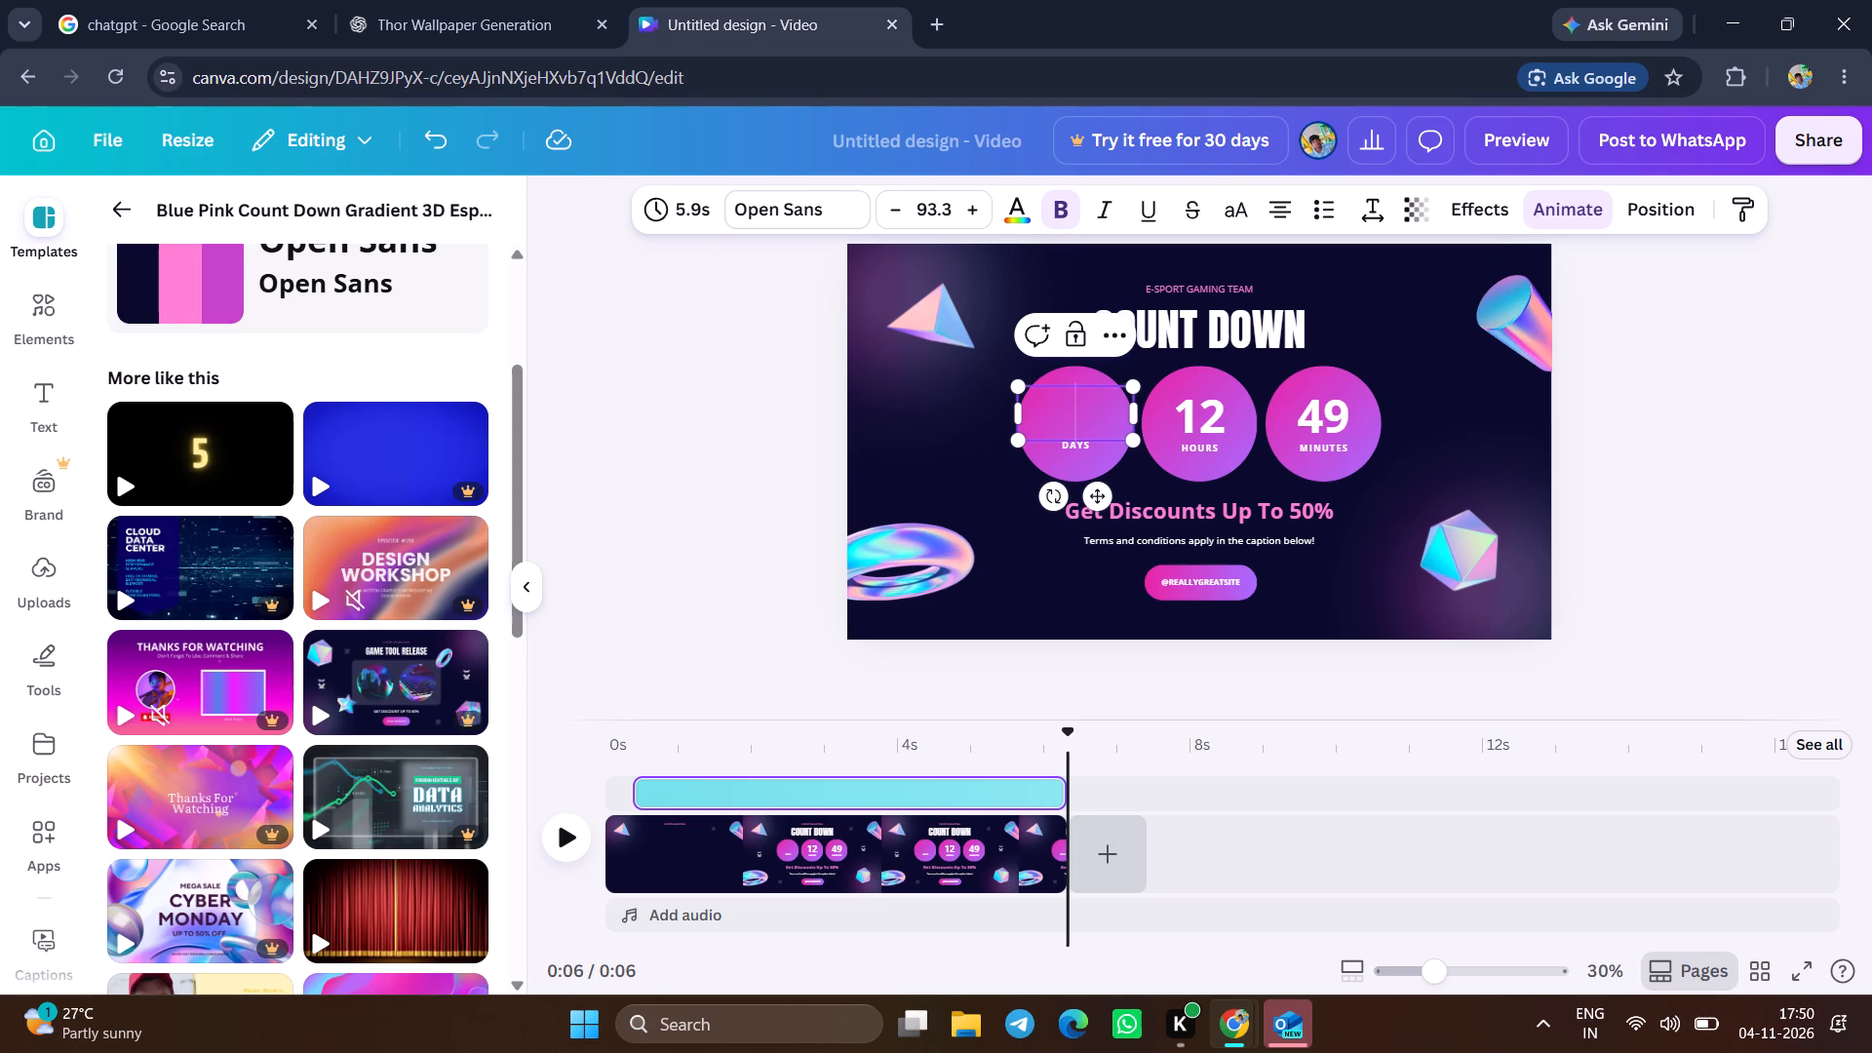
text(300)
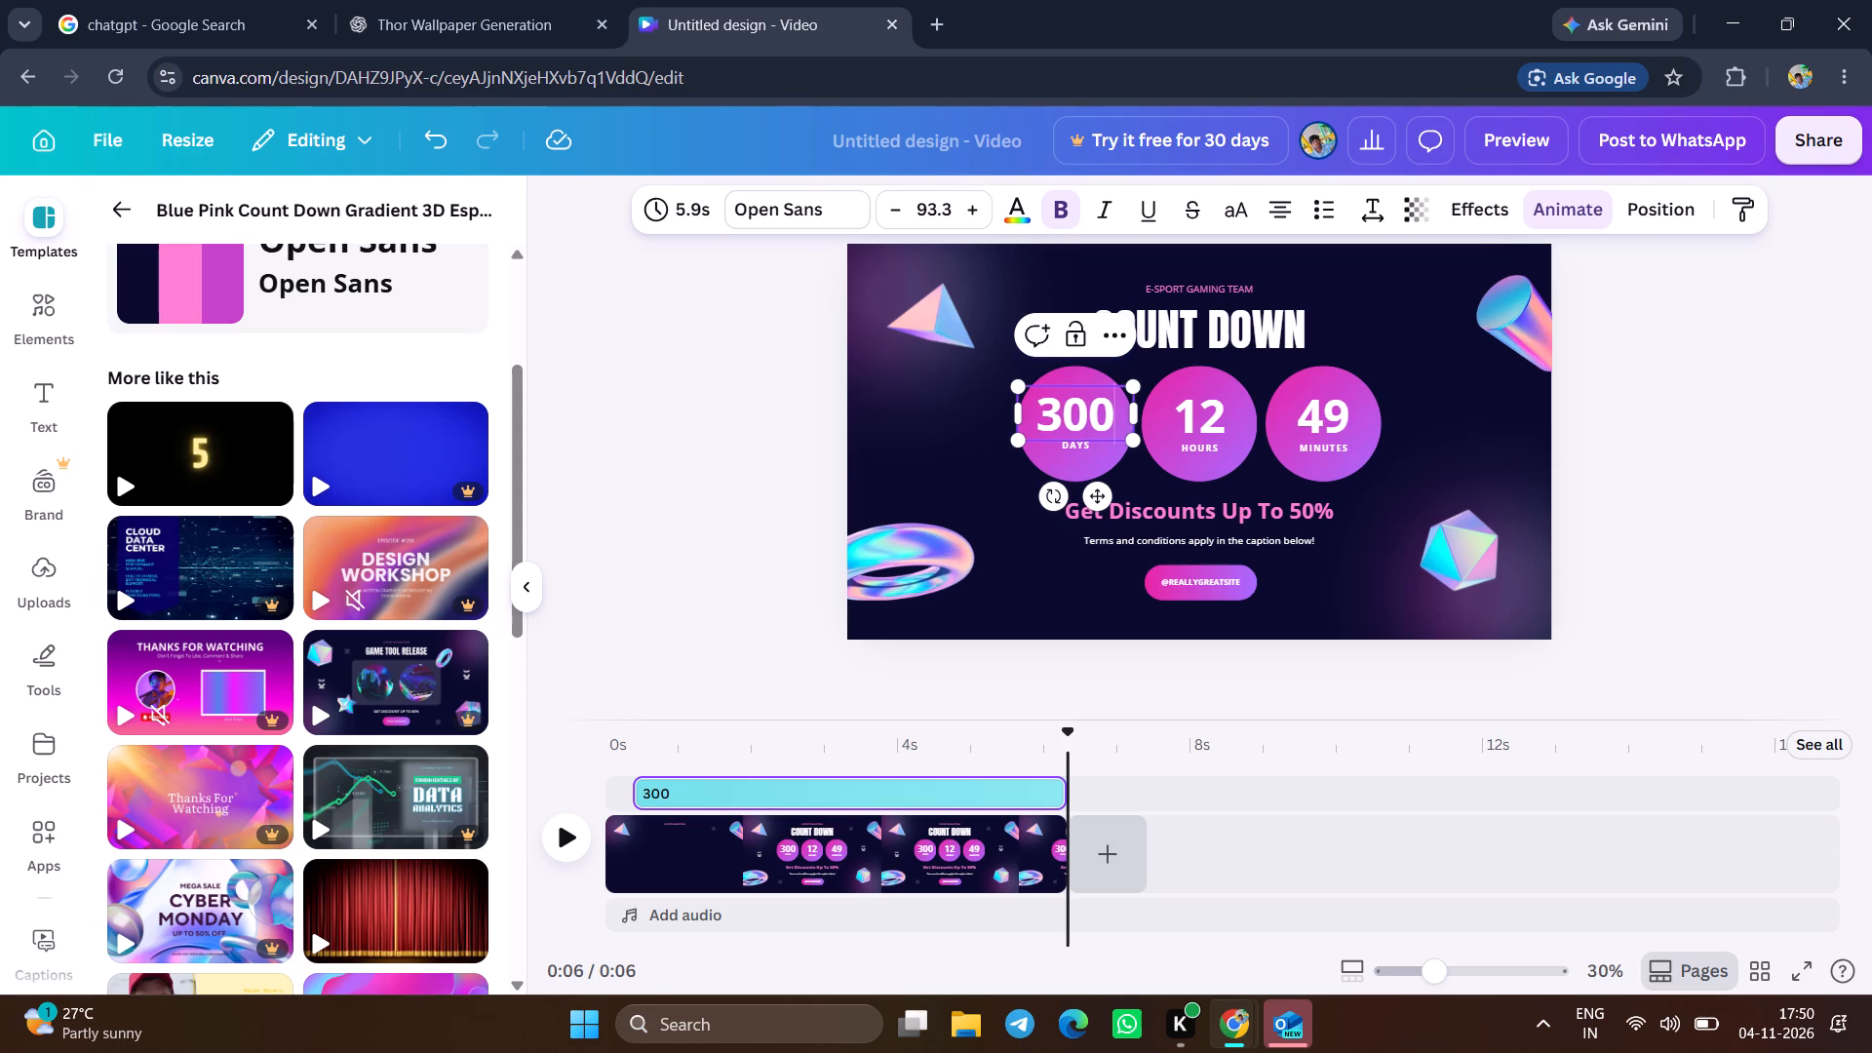
click(1204, 424)
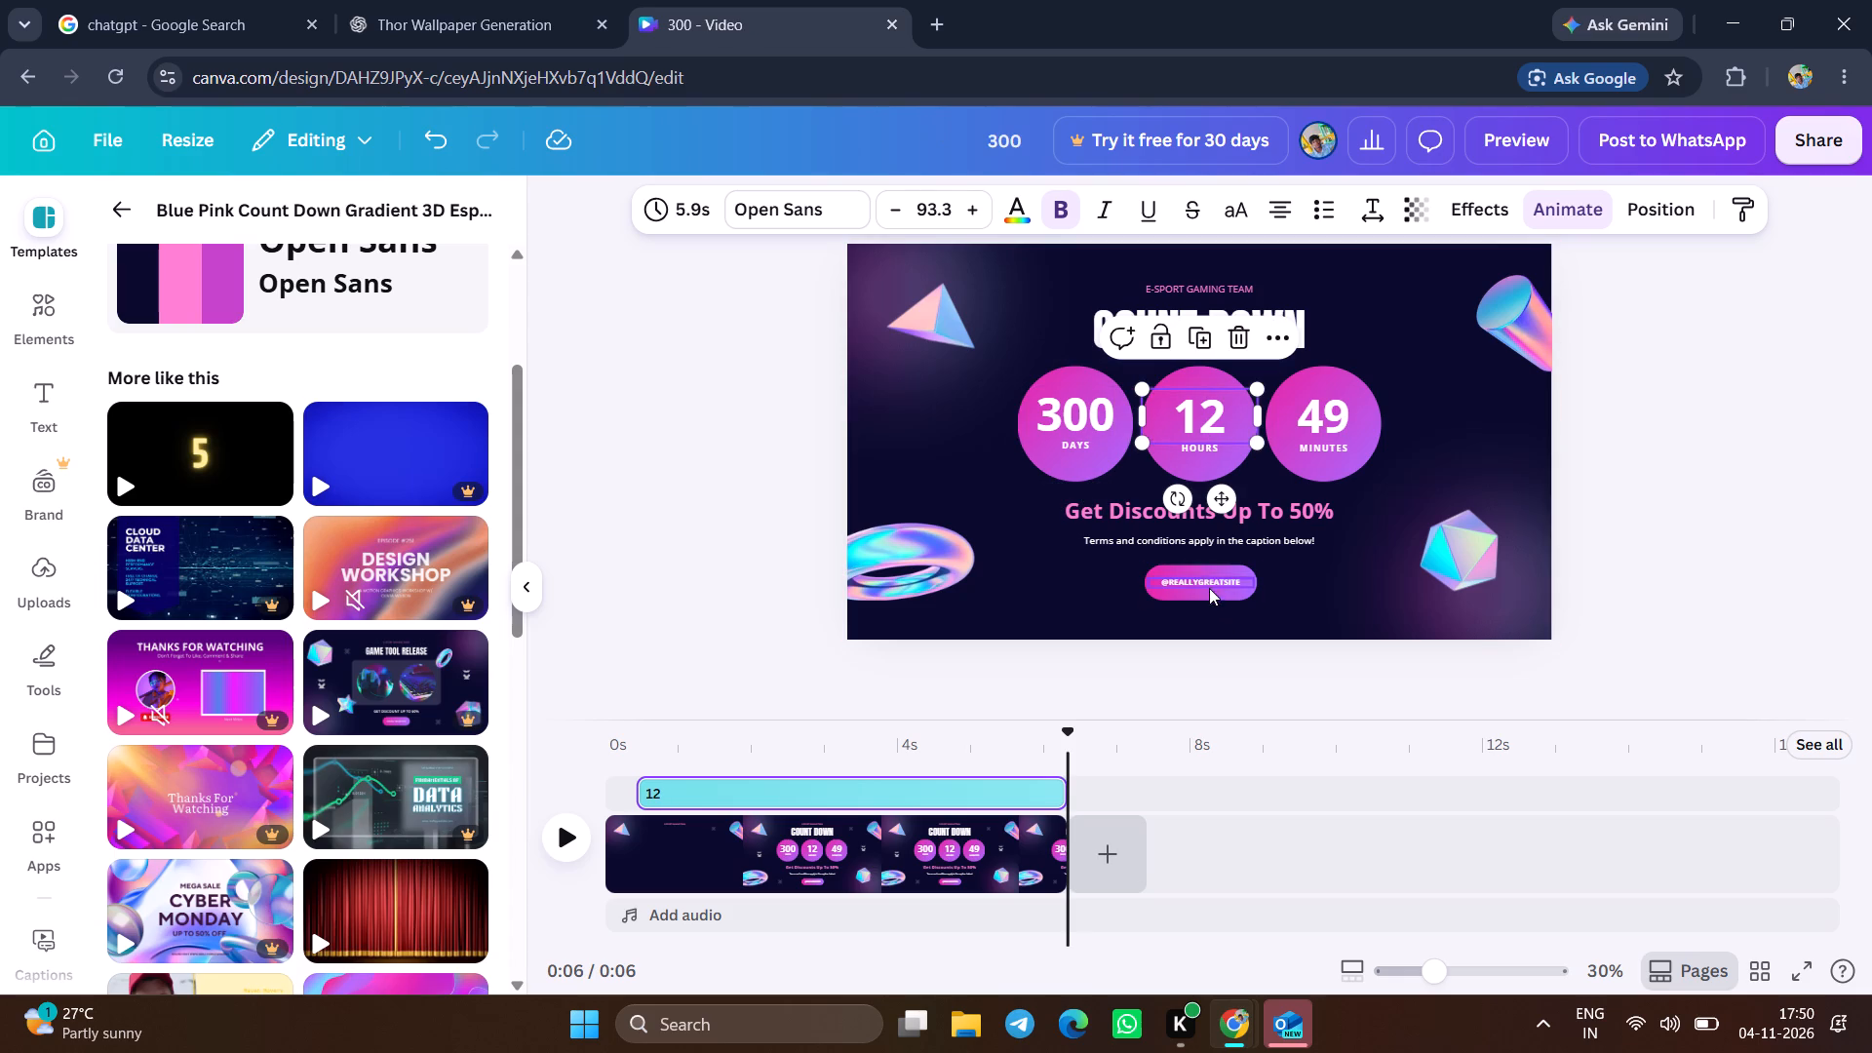
click(1194, 571)
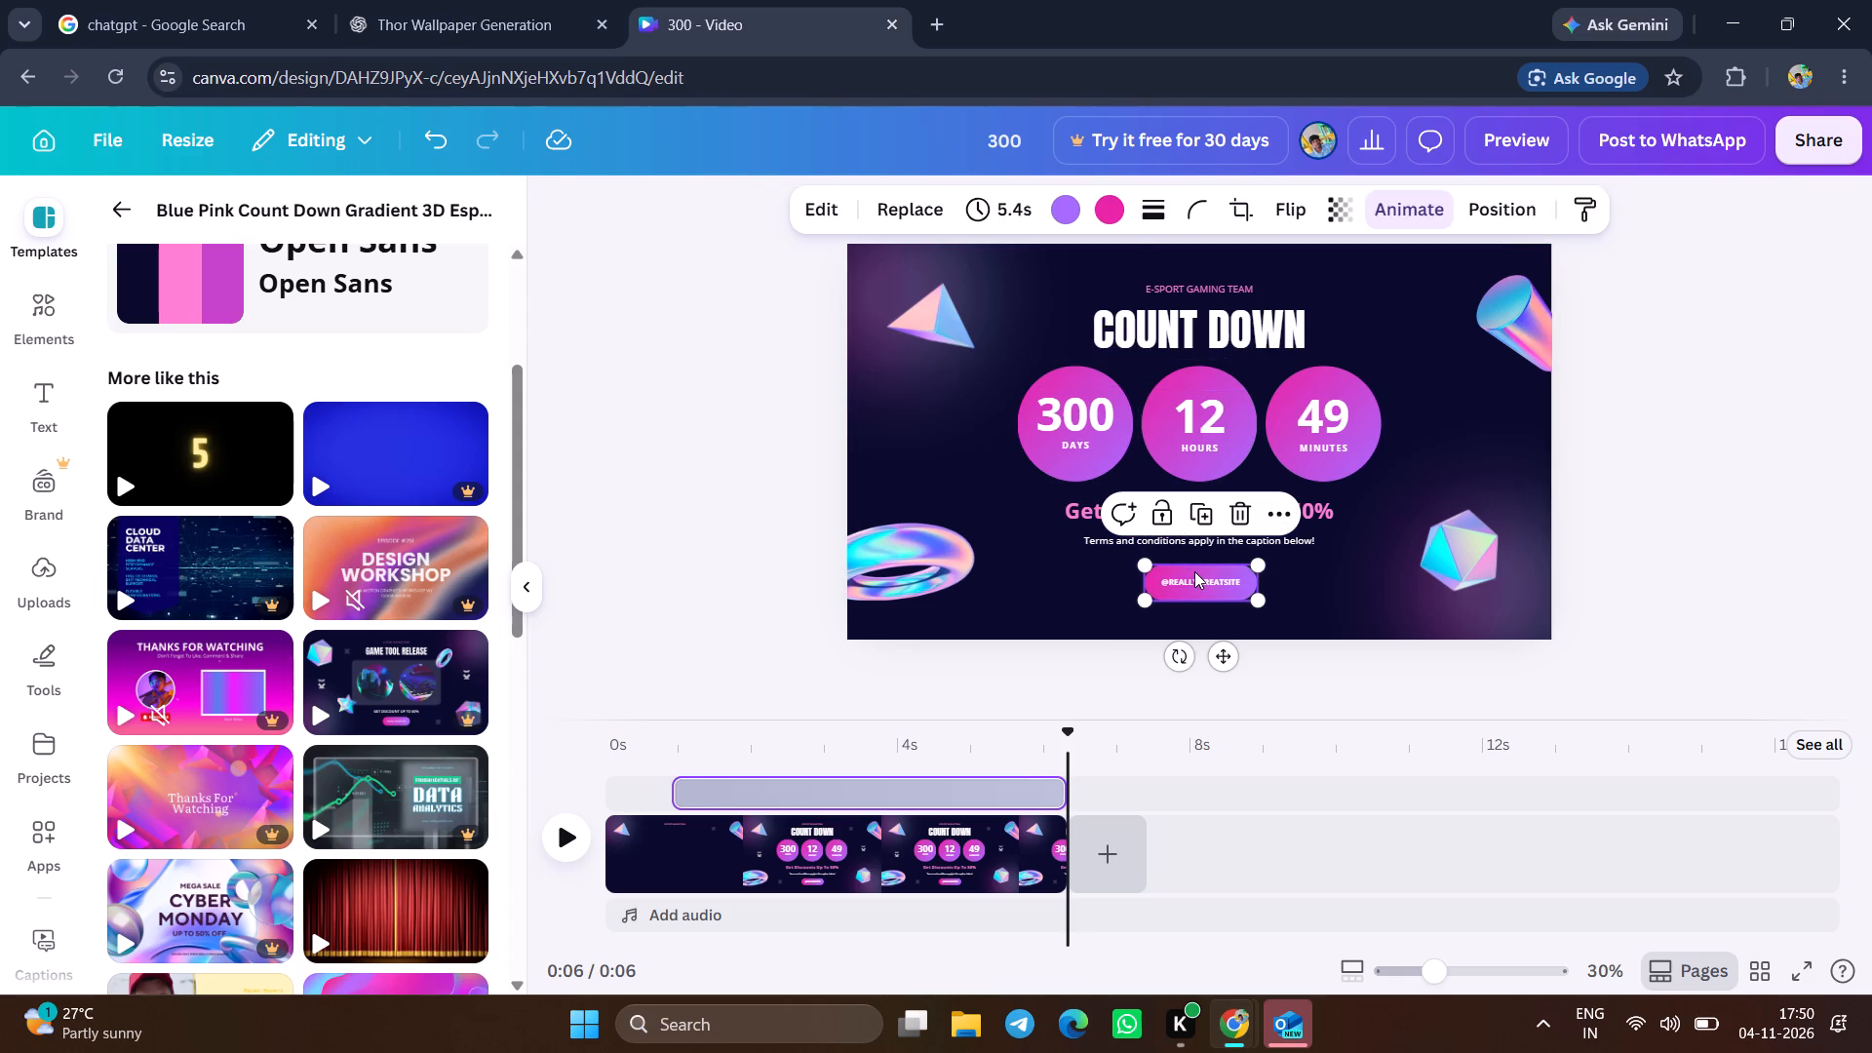
click(1210, 587)
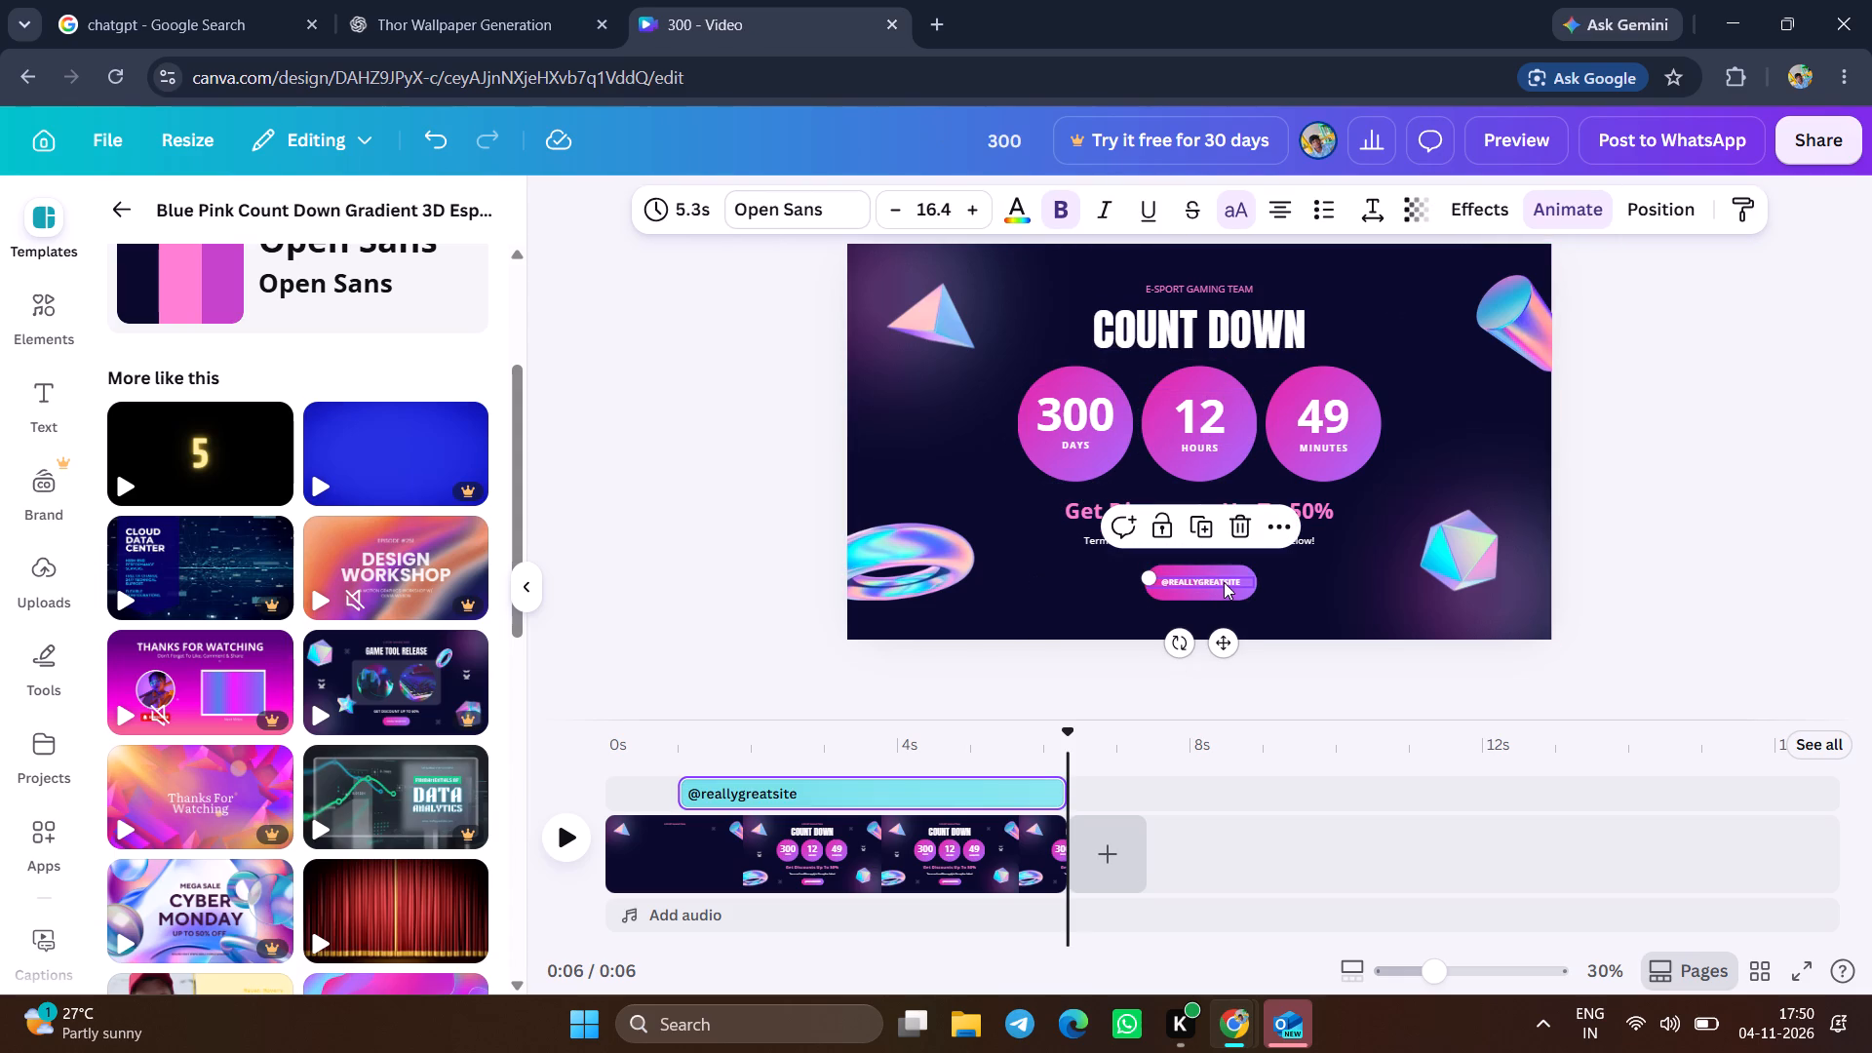
click(813, 790)
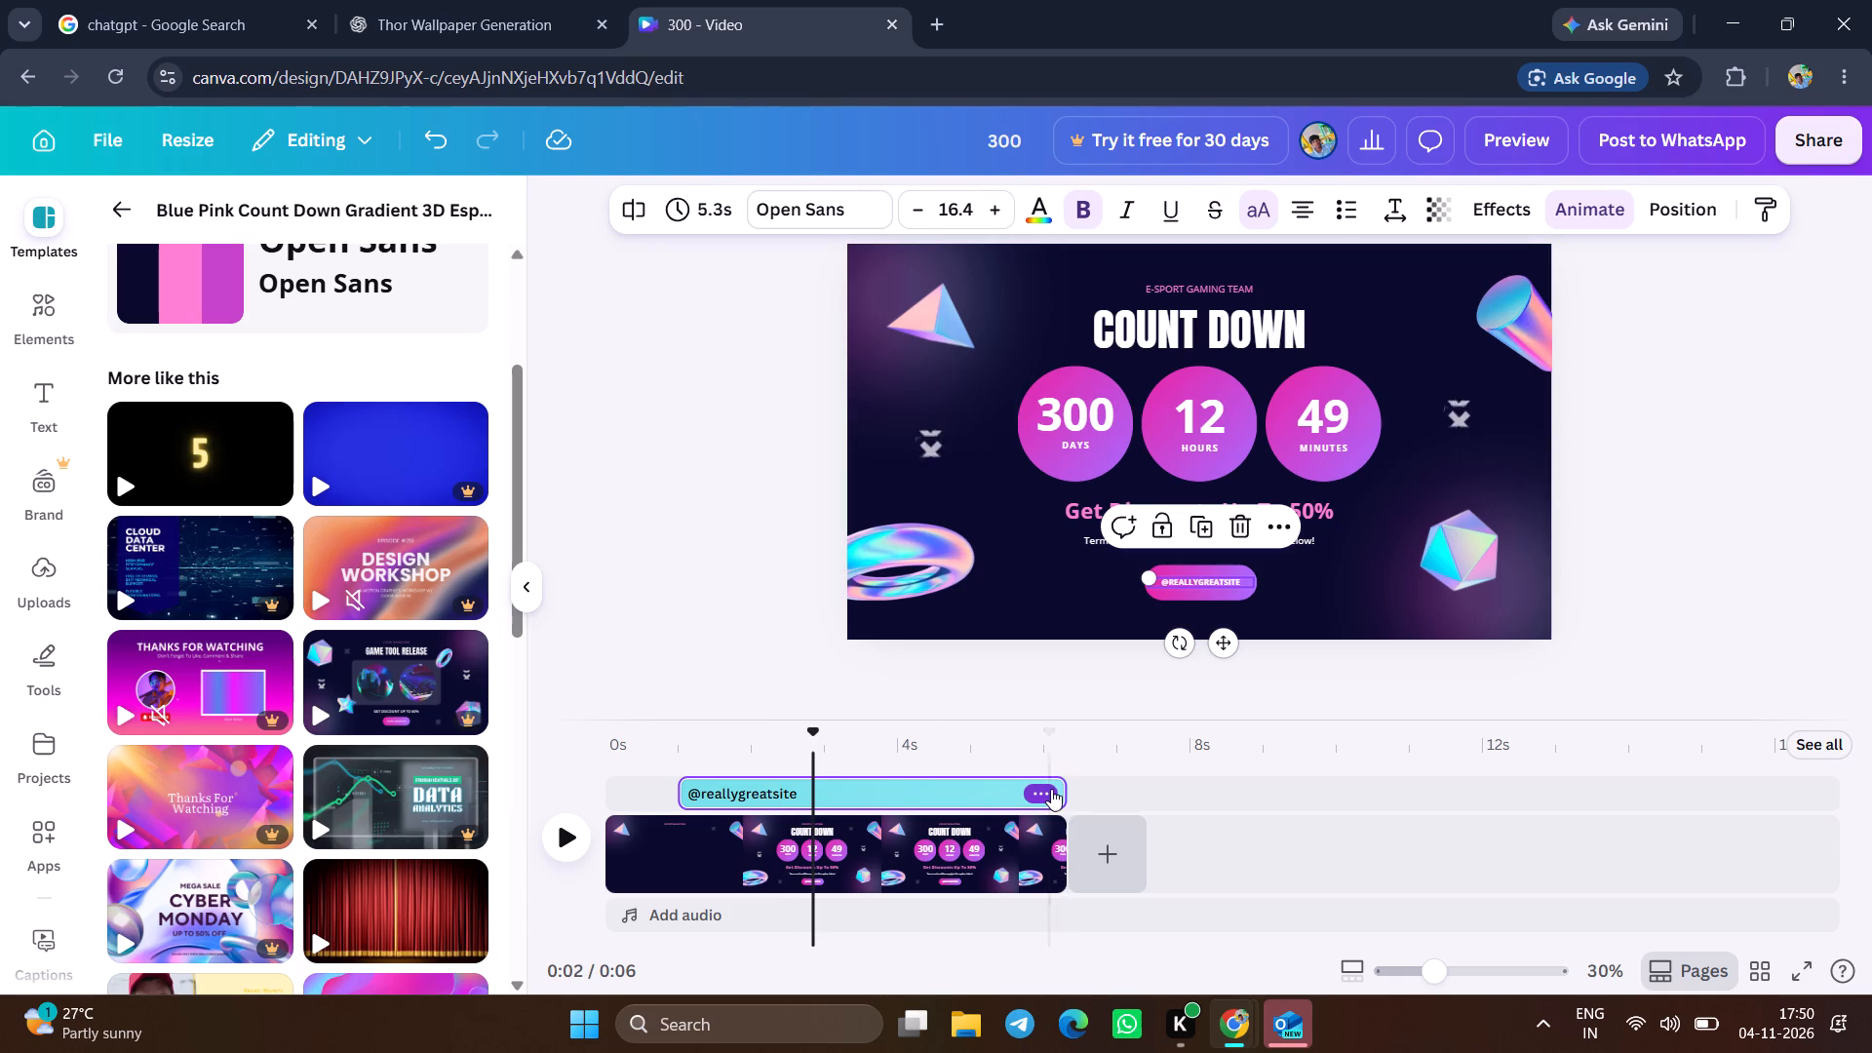
click(1050, 789)
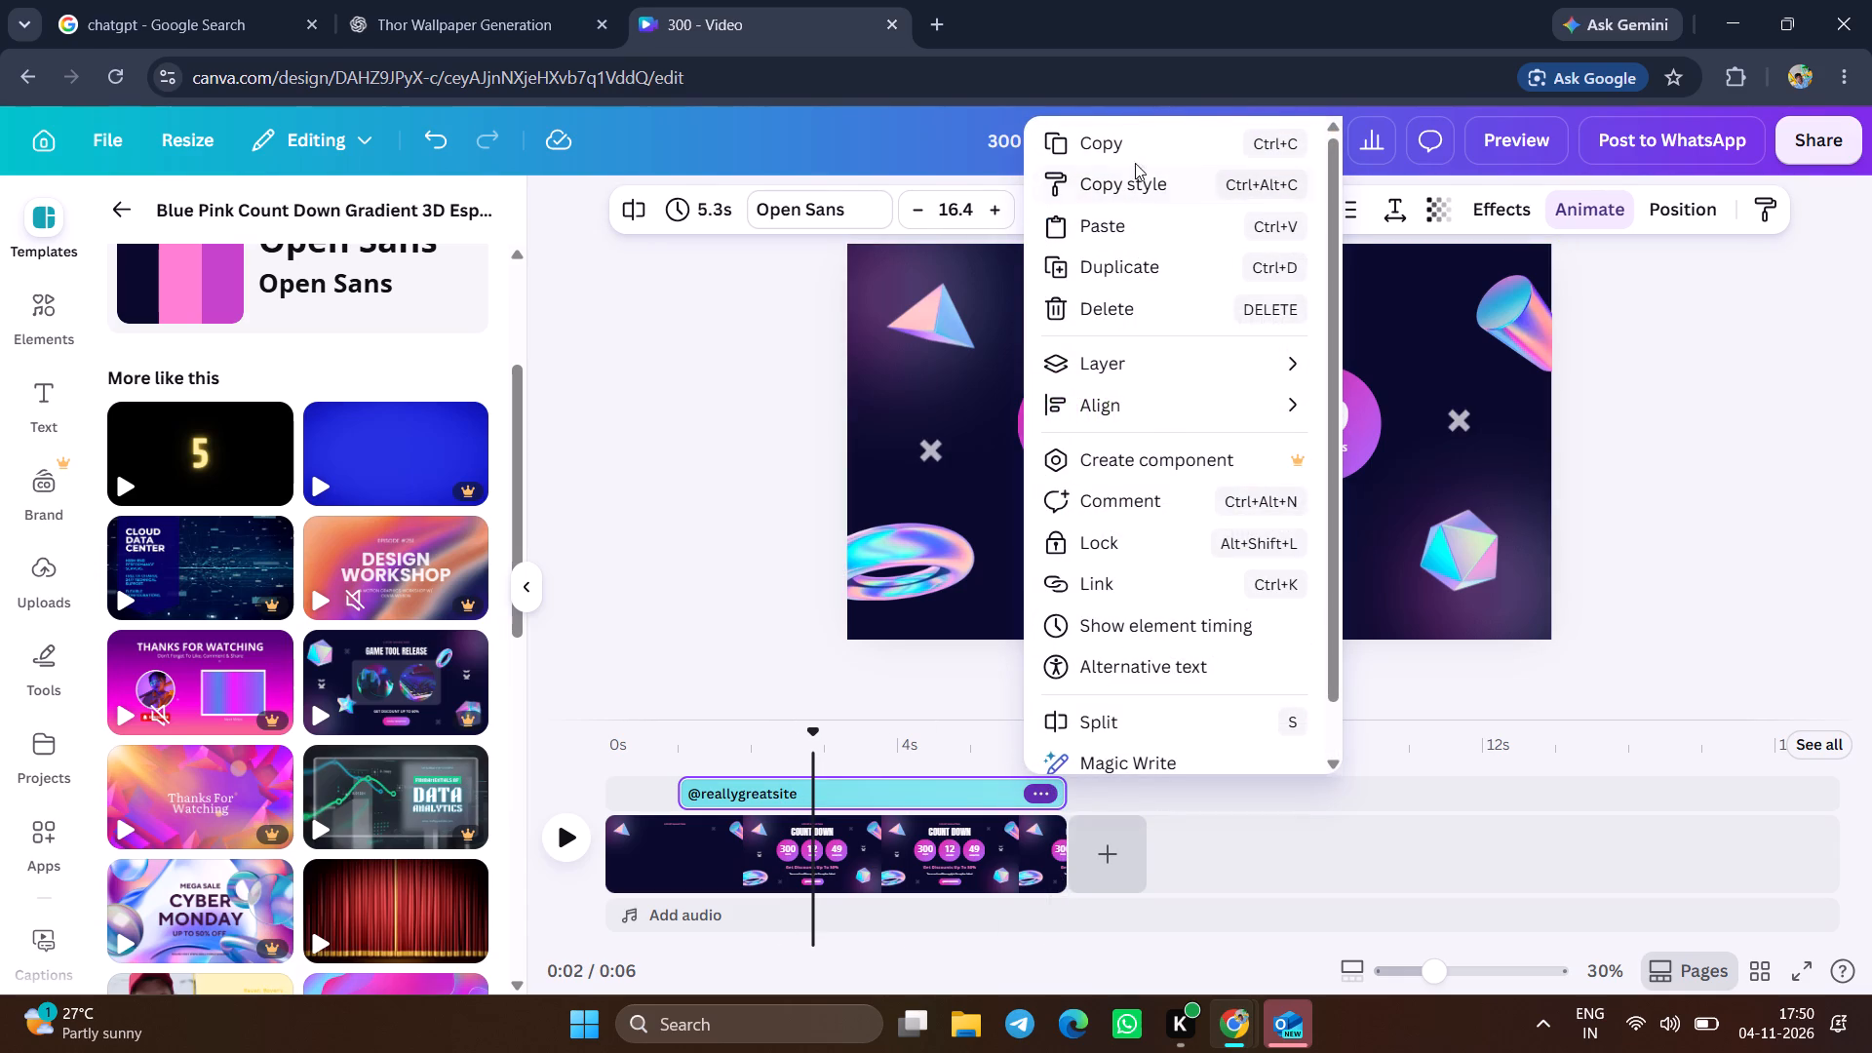
scroll(1143, 420, down, 1)
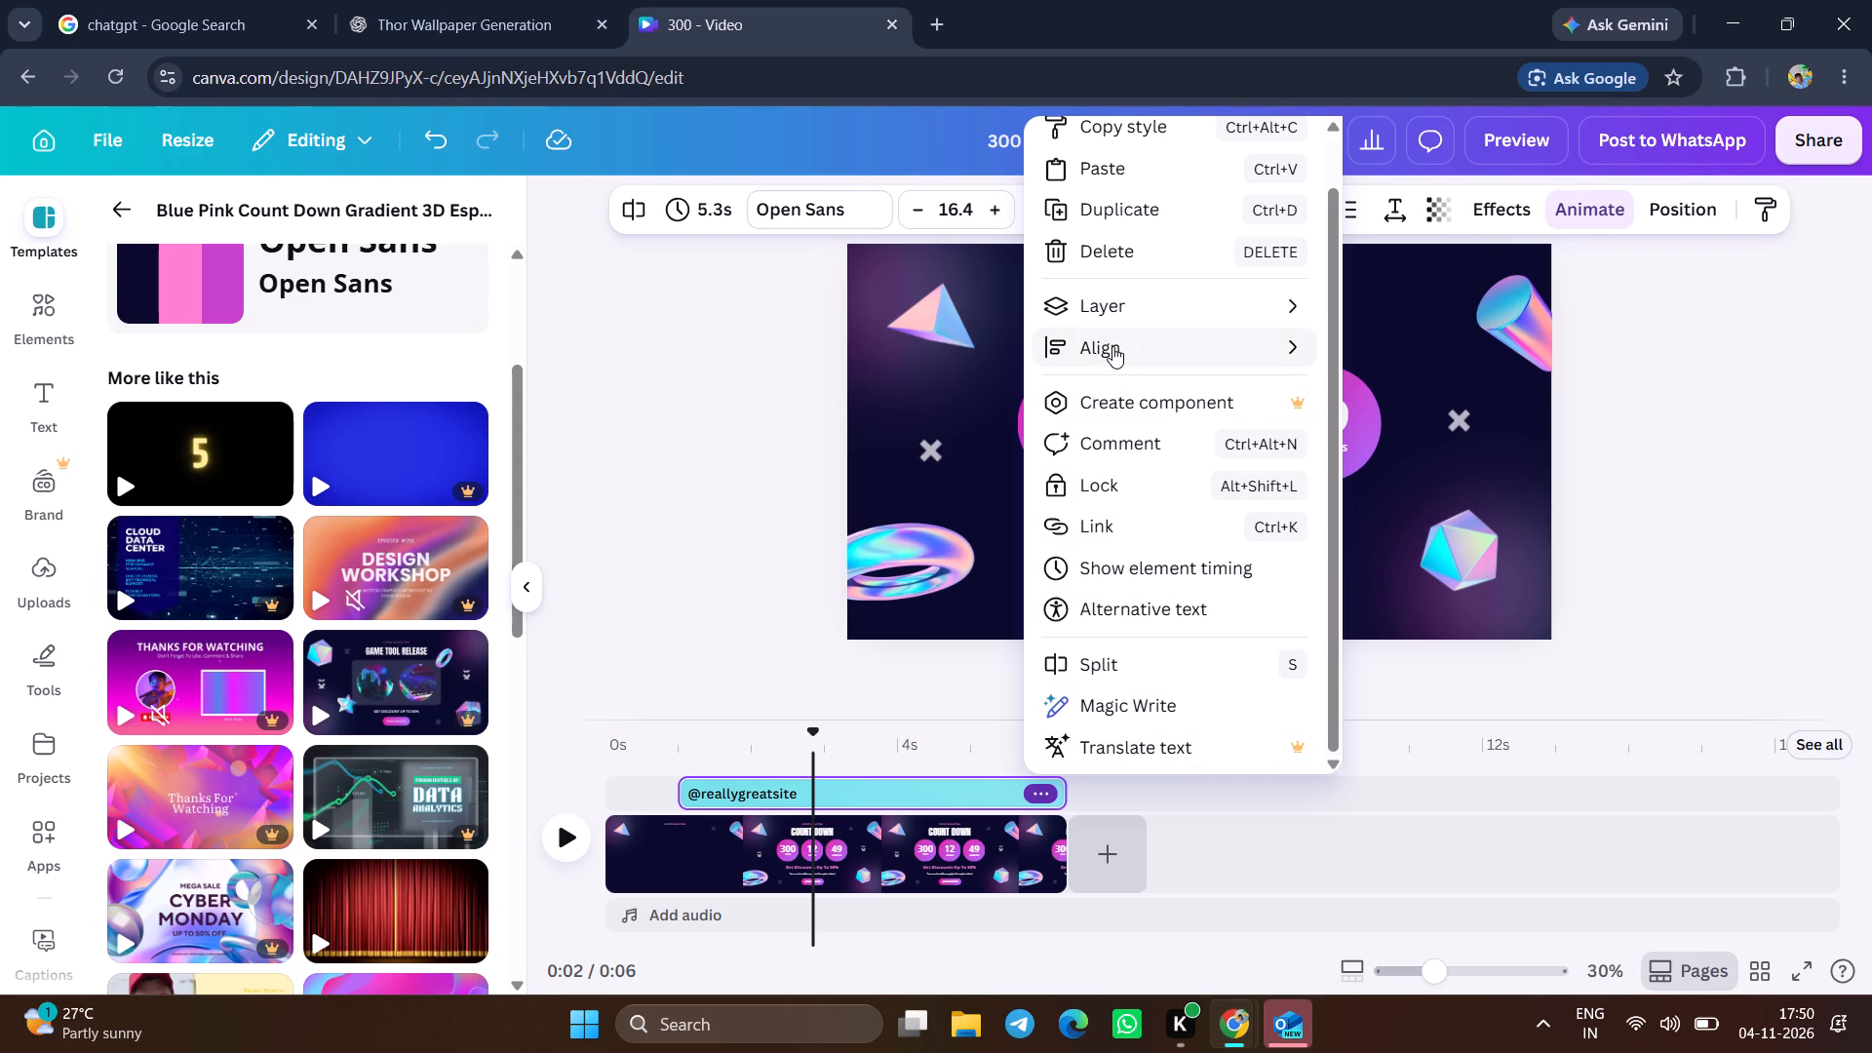
scroll(1112, 346, up, 3)
click(1464, 497)
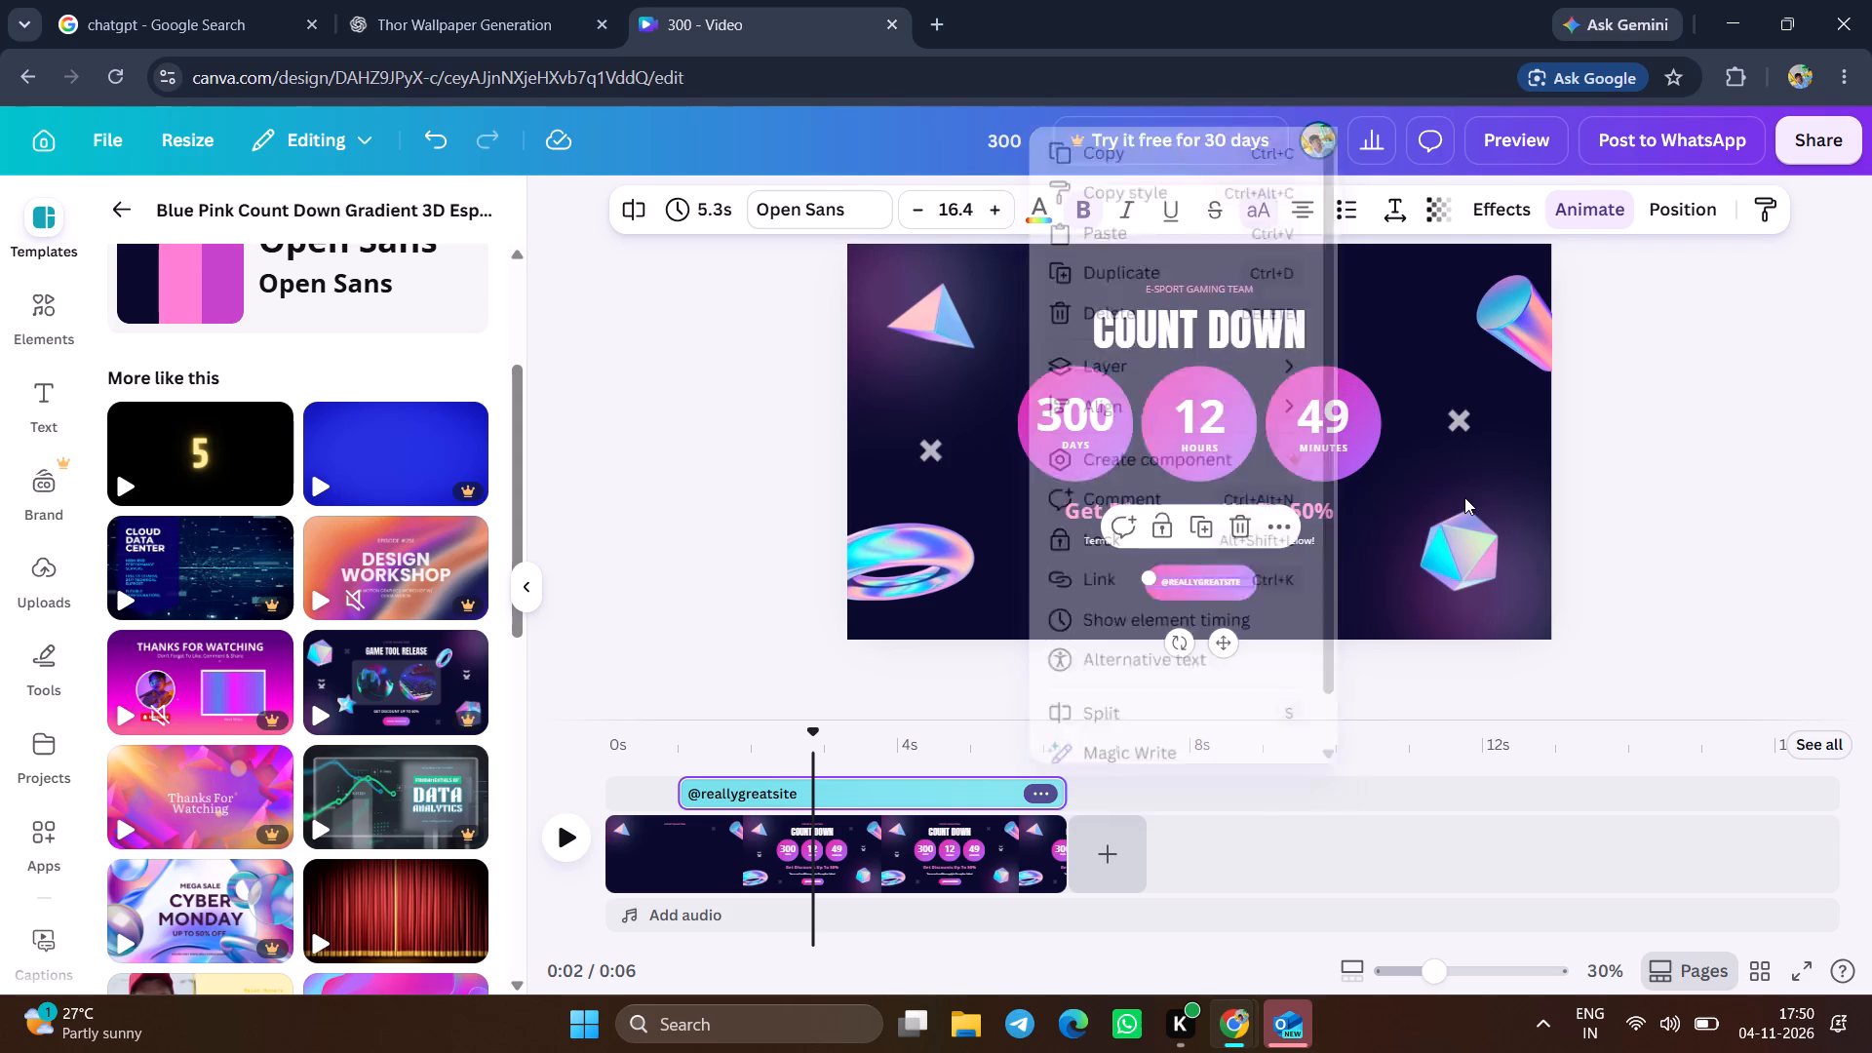
key(BackSpace)
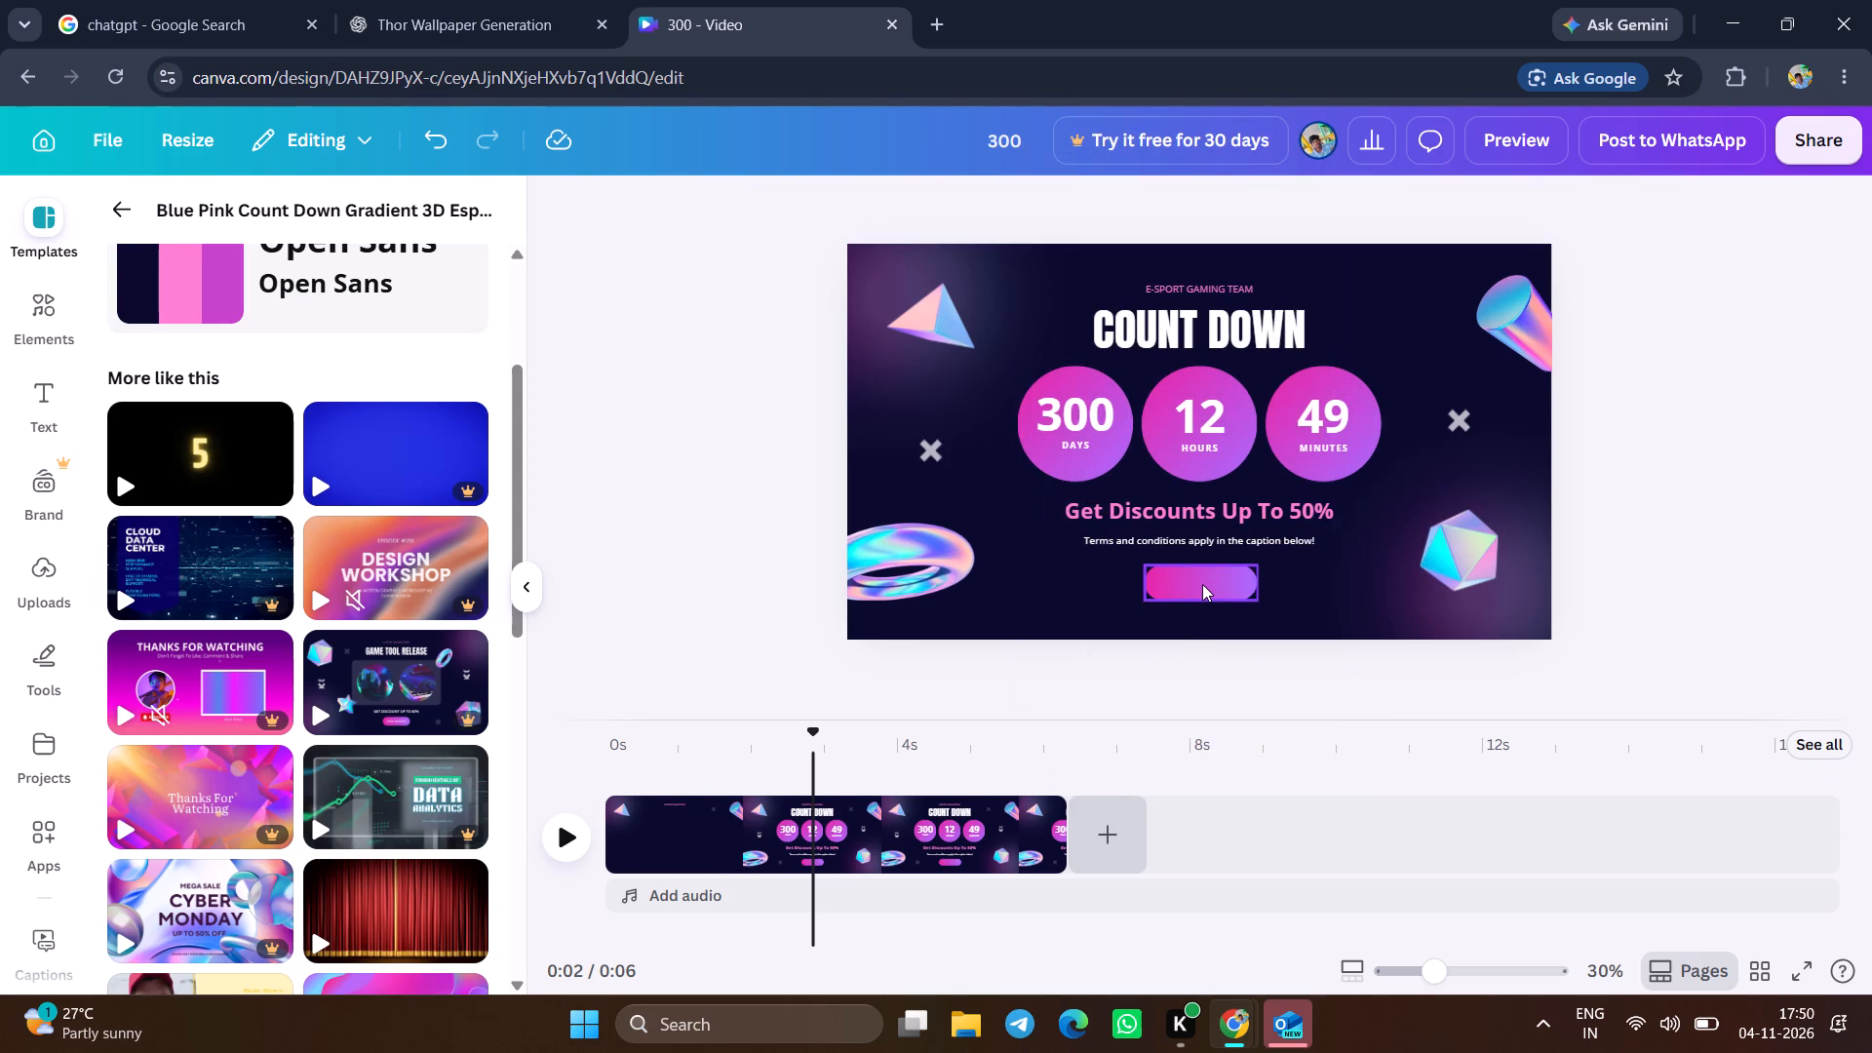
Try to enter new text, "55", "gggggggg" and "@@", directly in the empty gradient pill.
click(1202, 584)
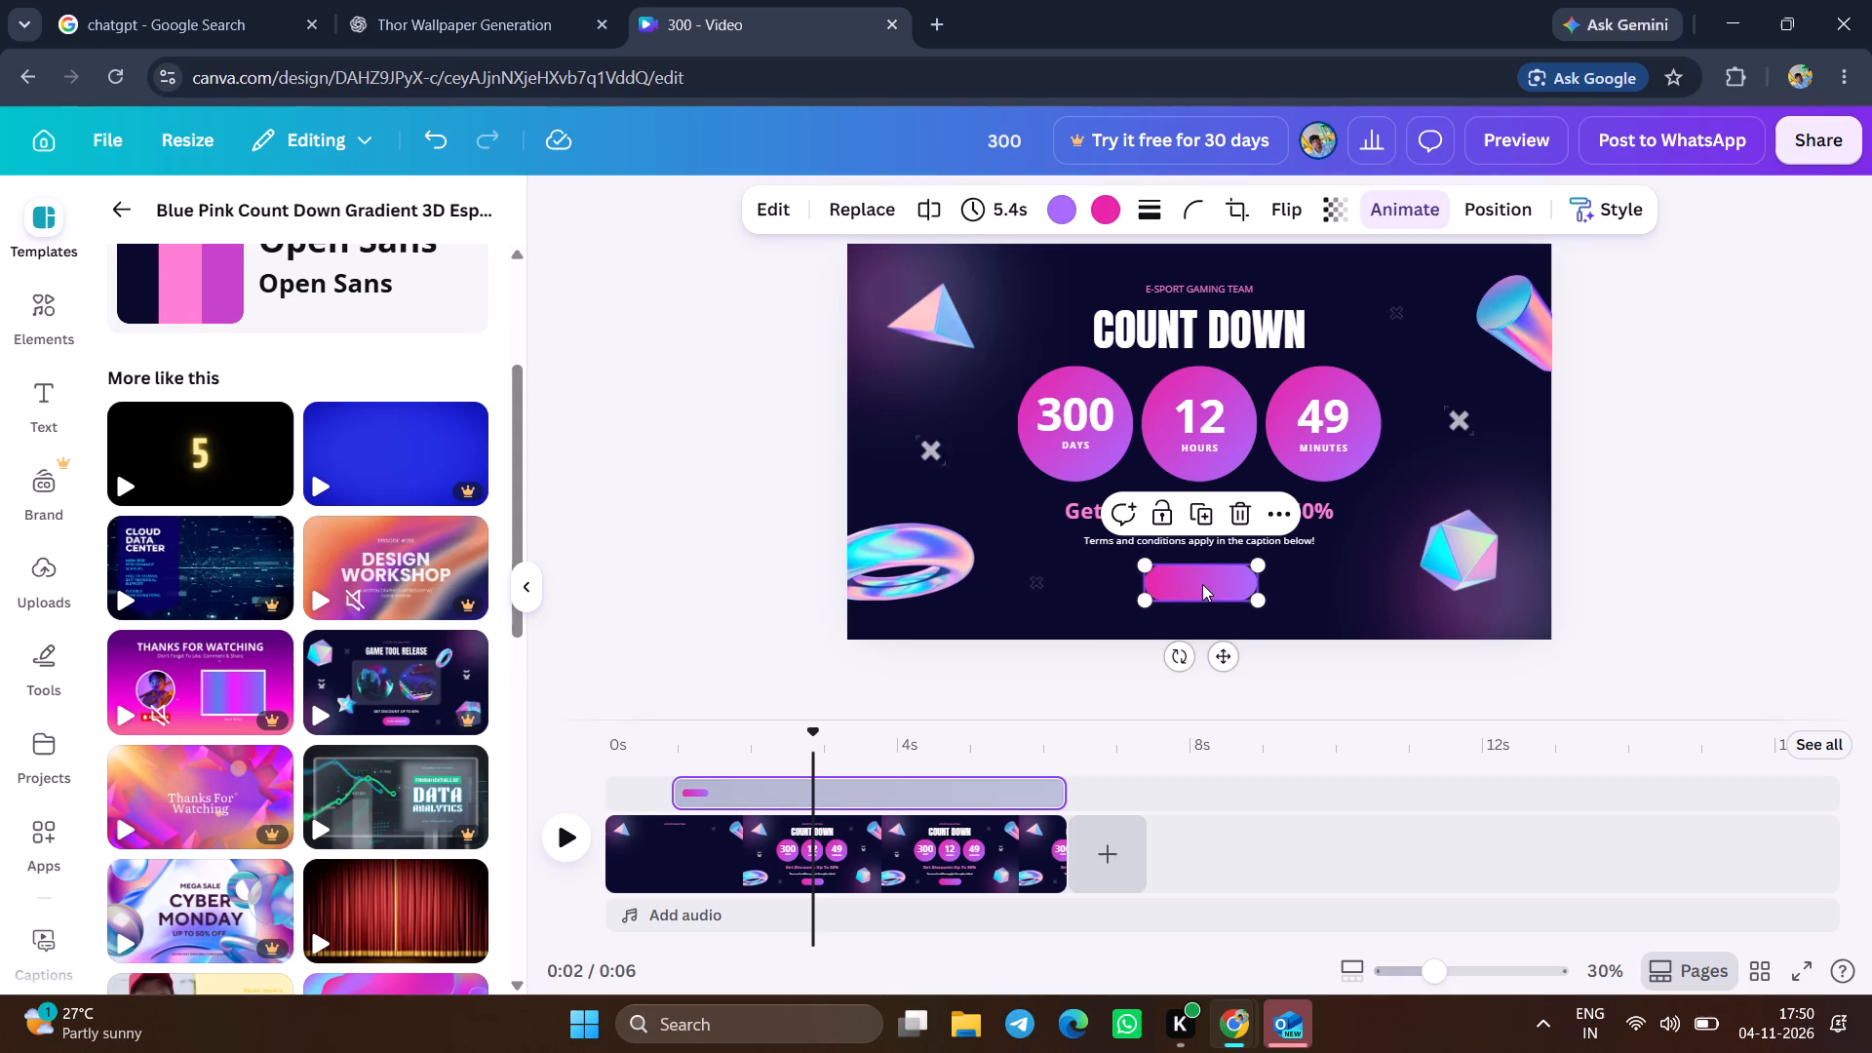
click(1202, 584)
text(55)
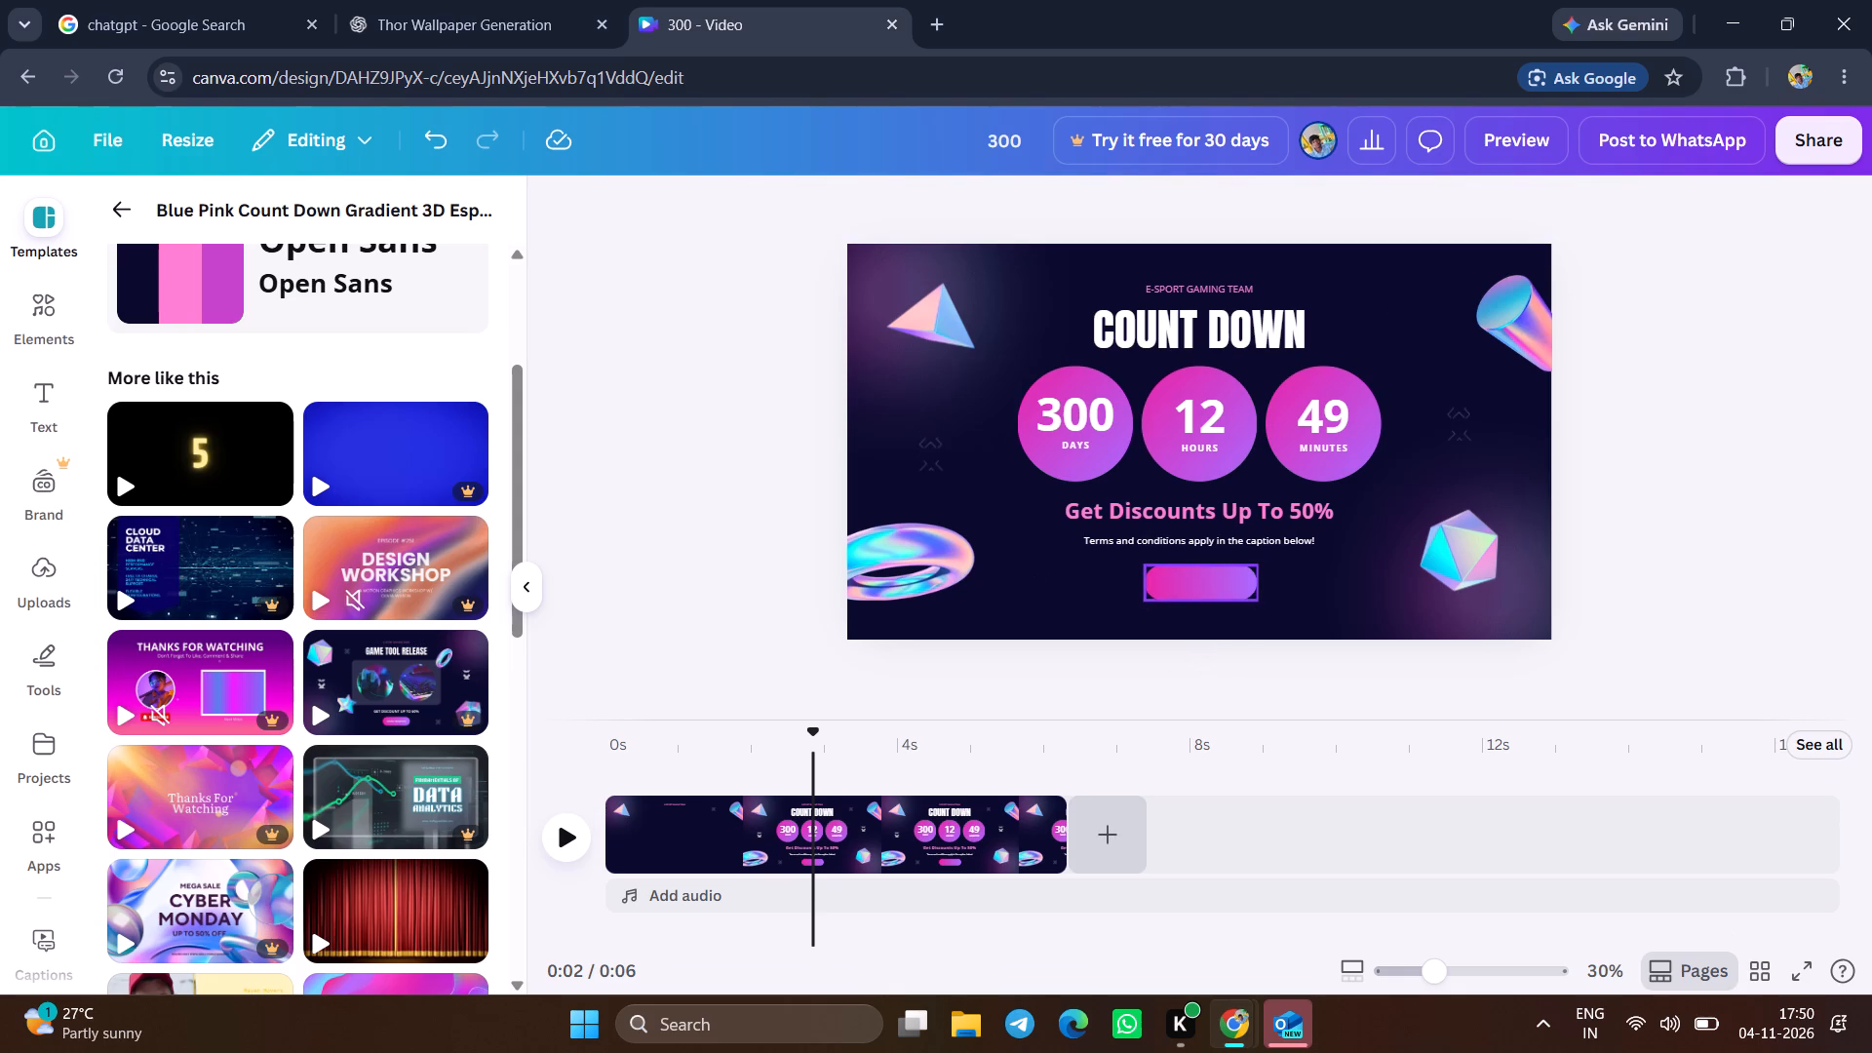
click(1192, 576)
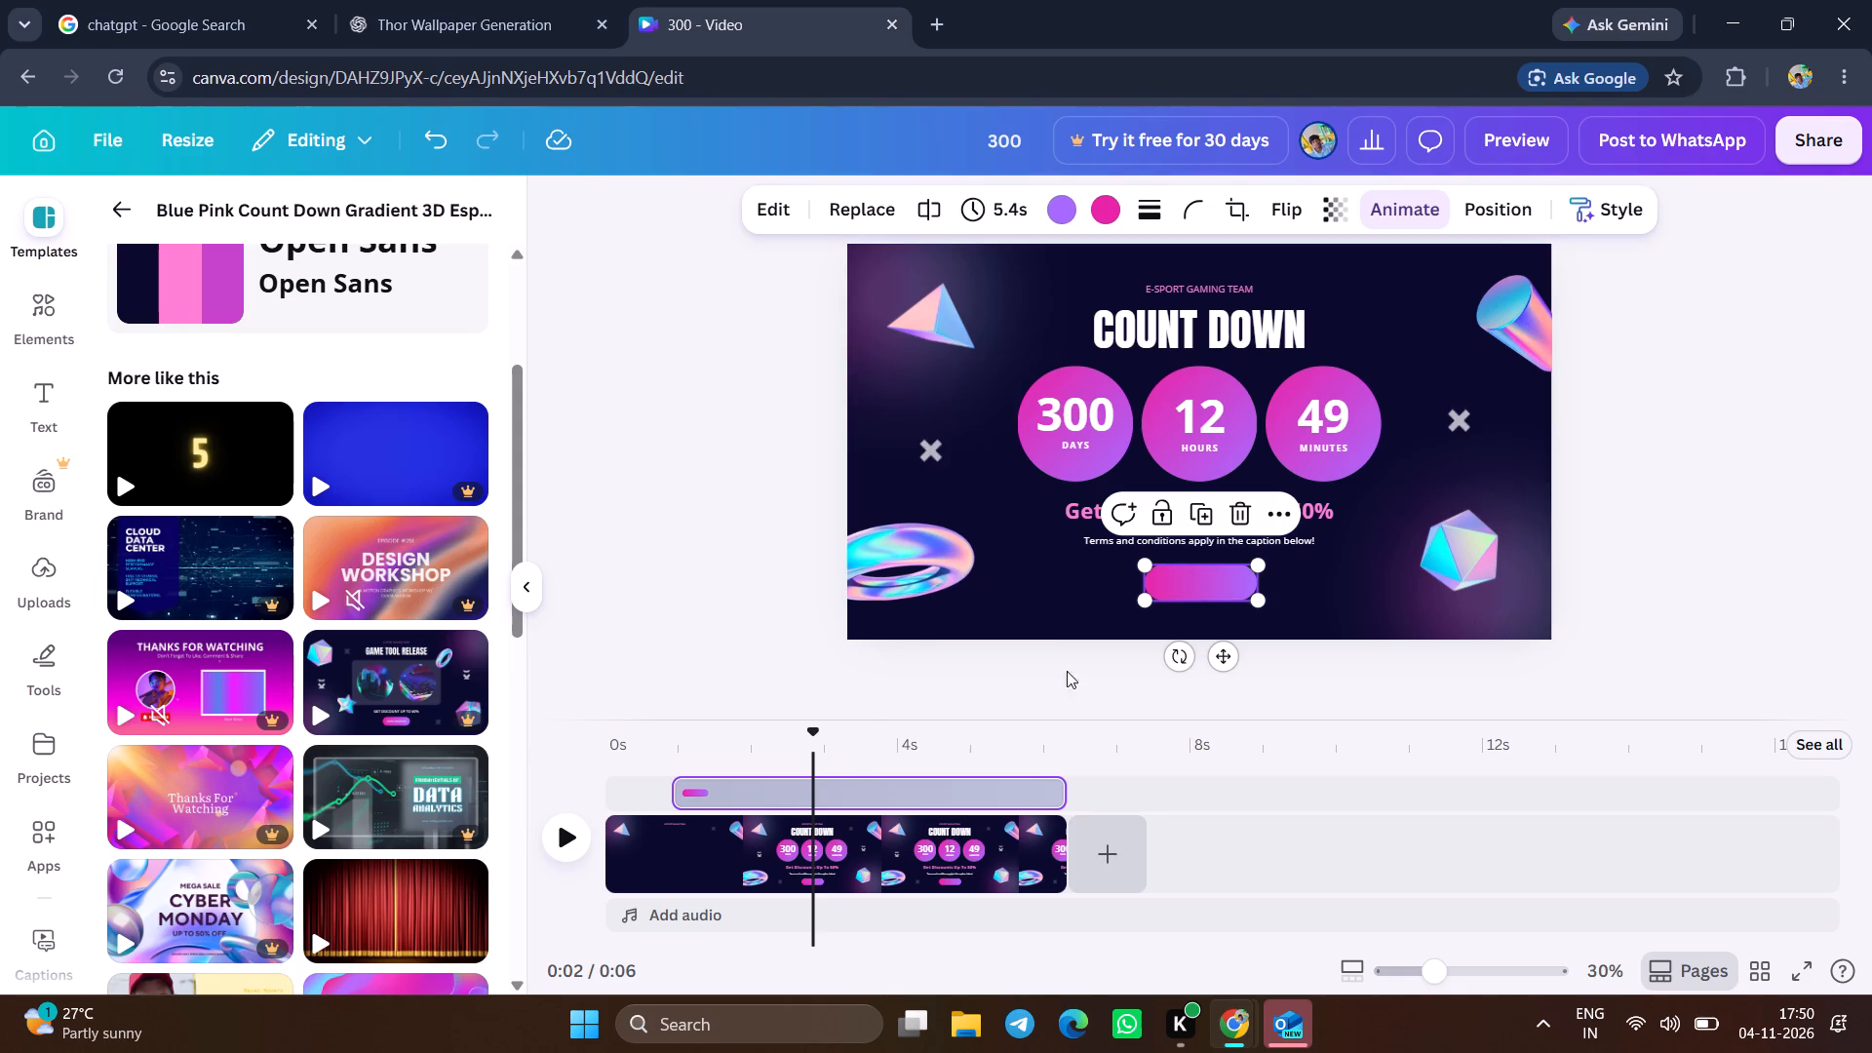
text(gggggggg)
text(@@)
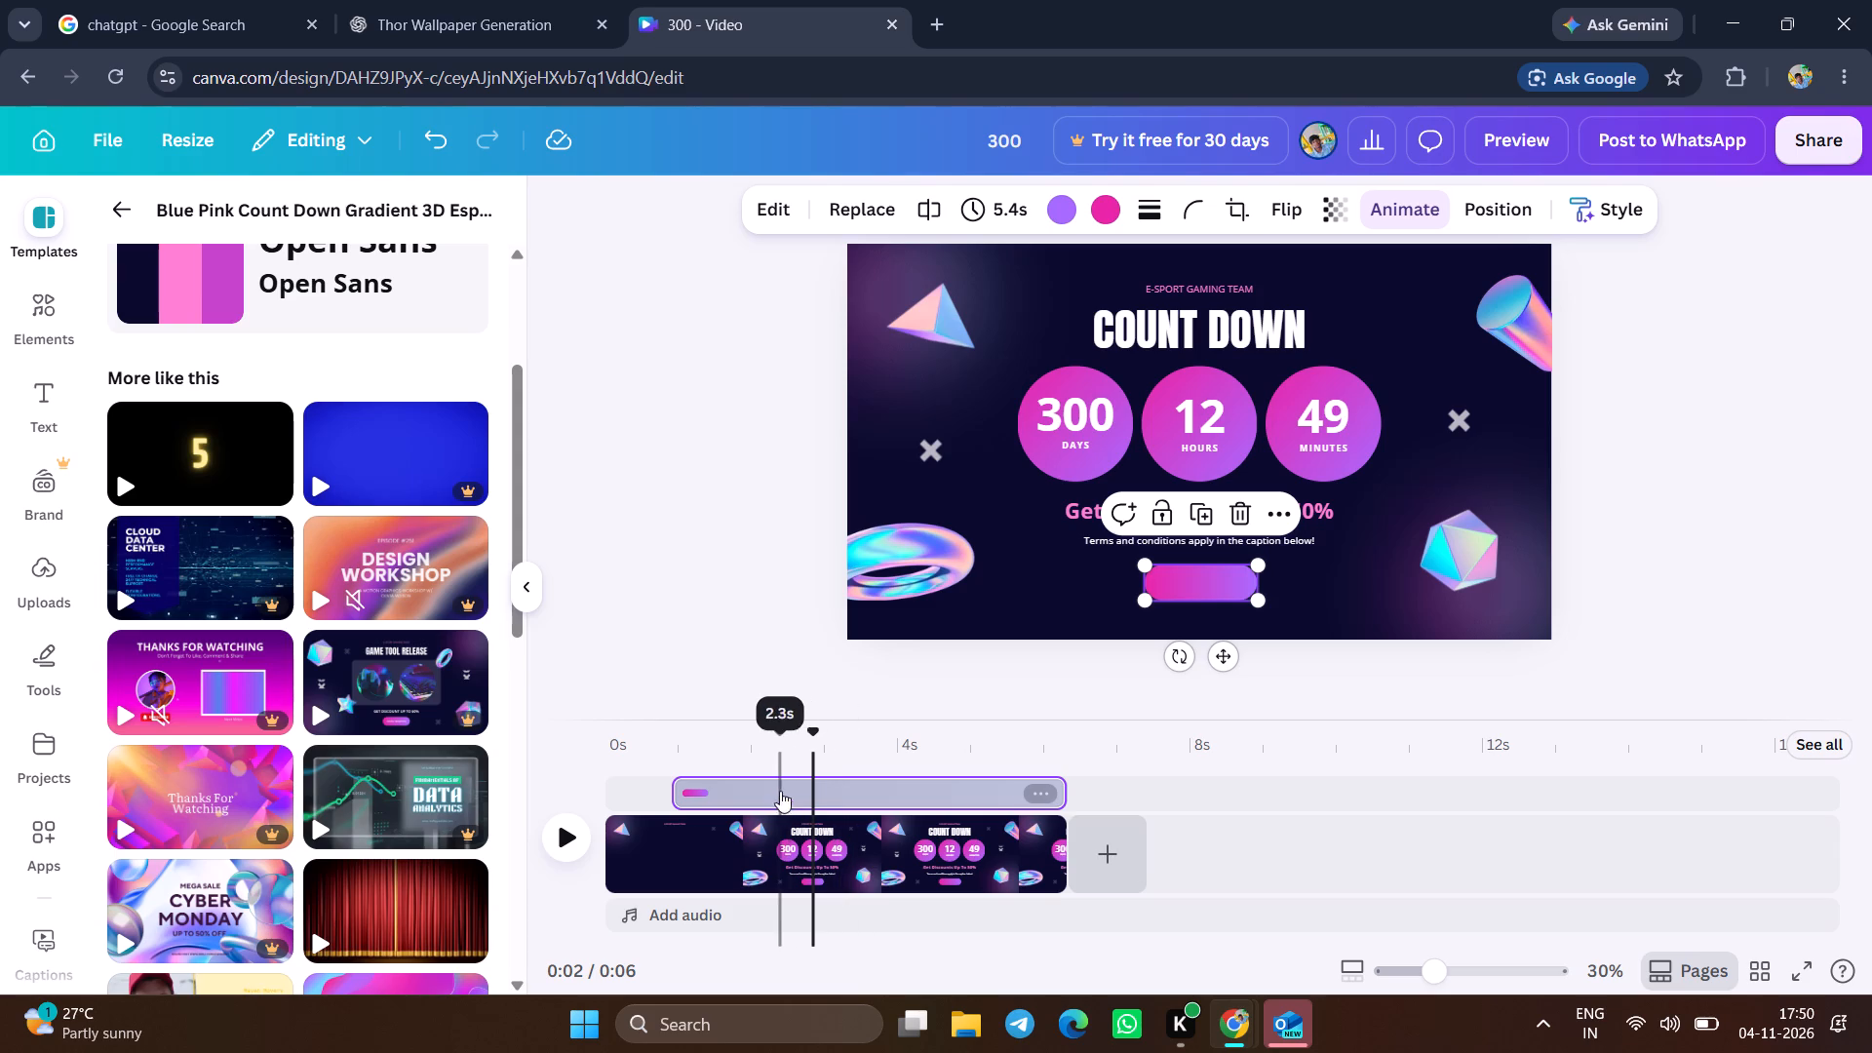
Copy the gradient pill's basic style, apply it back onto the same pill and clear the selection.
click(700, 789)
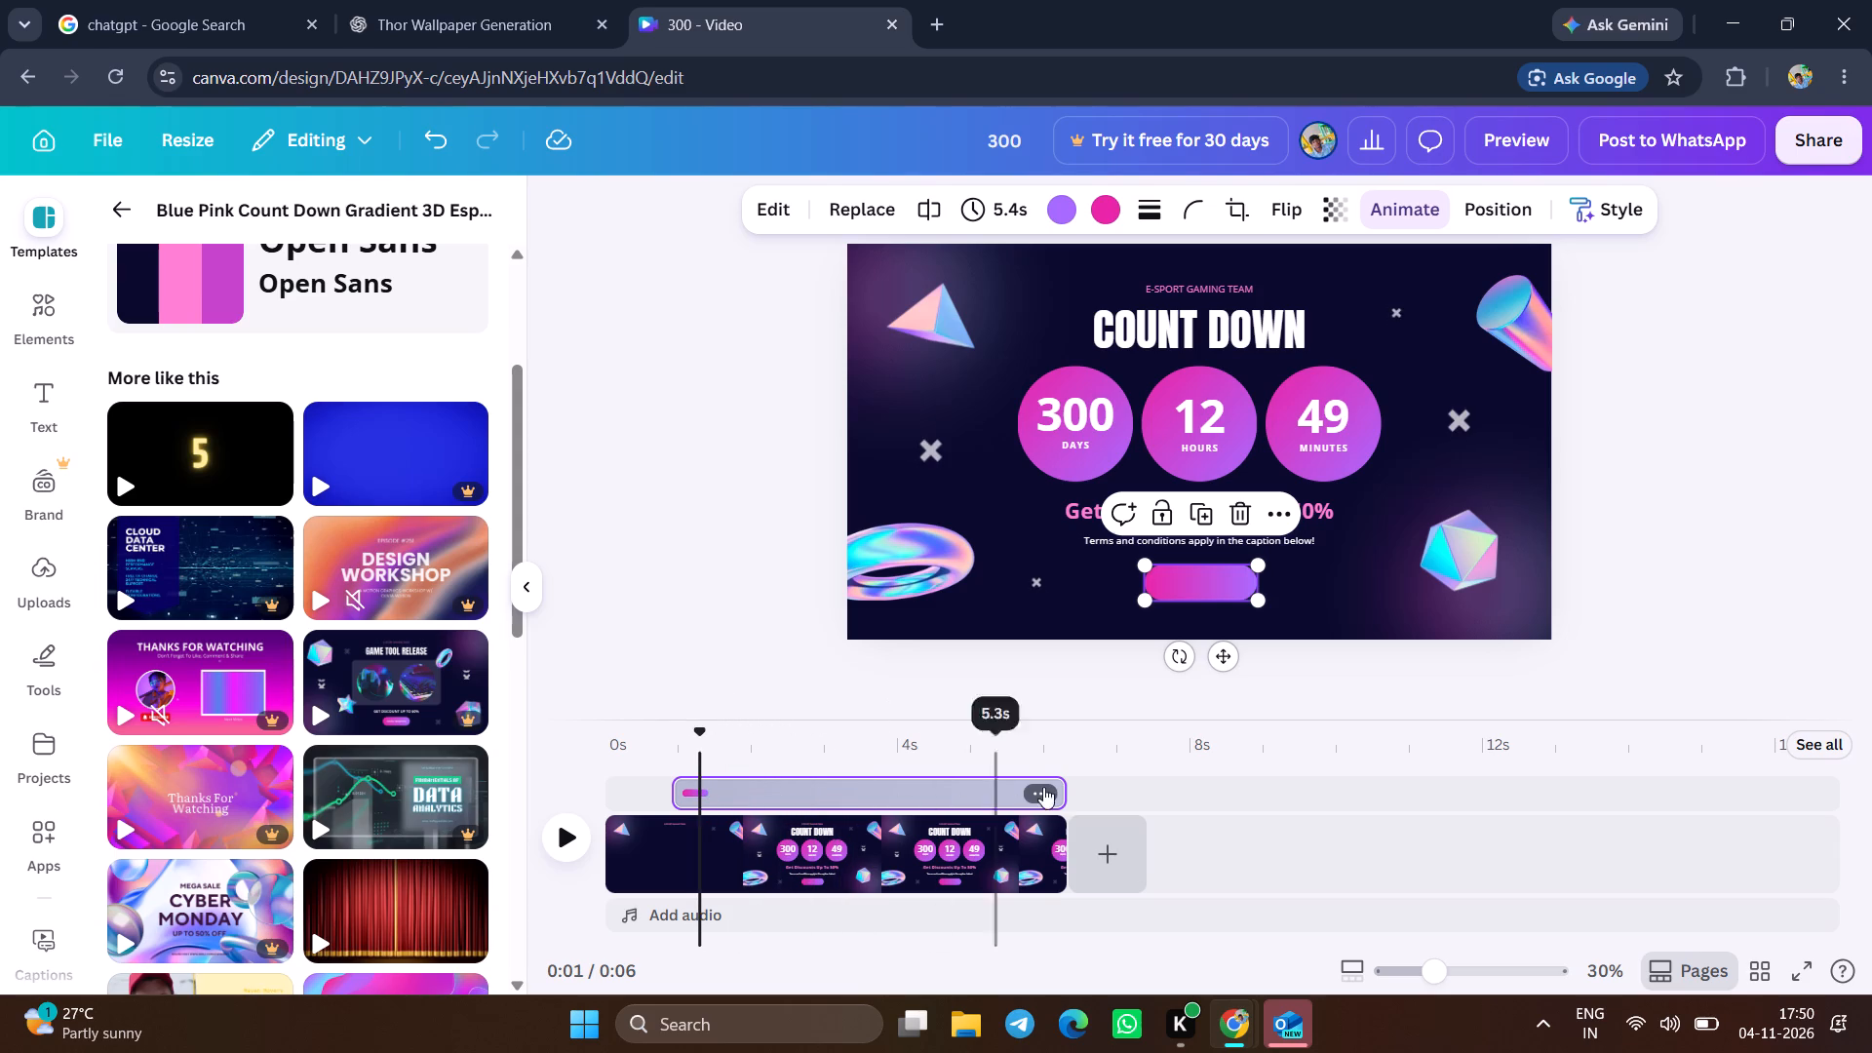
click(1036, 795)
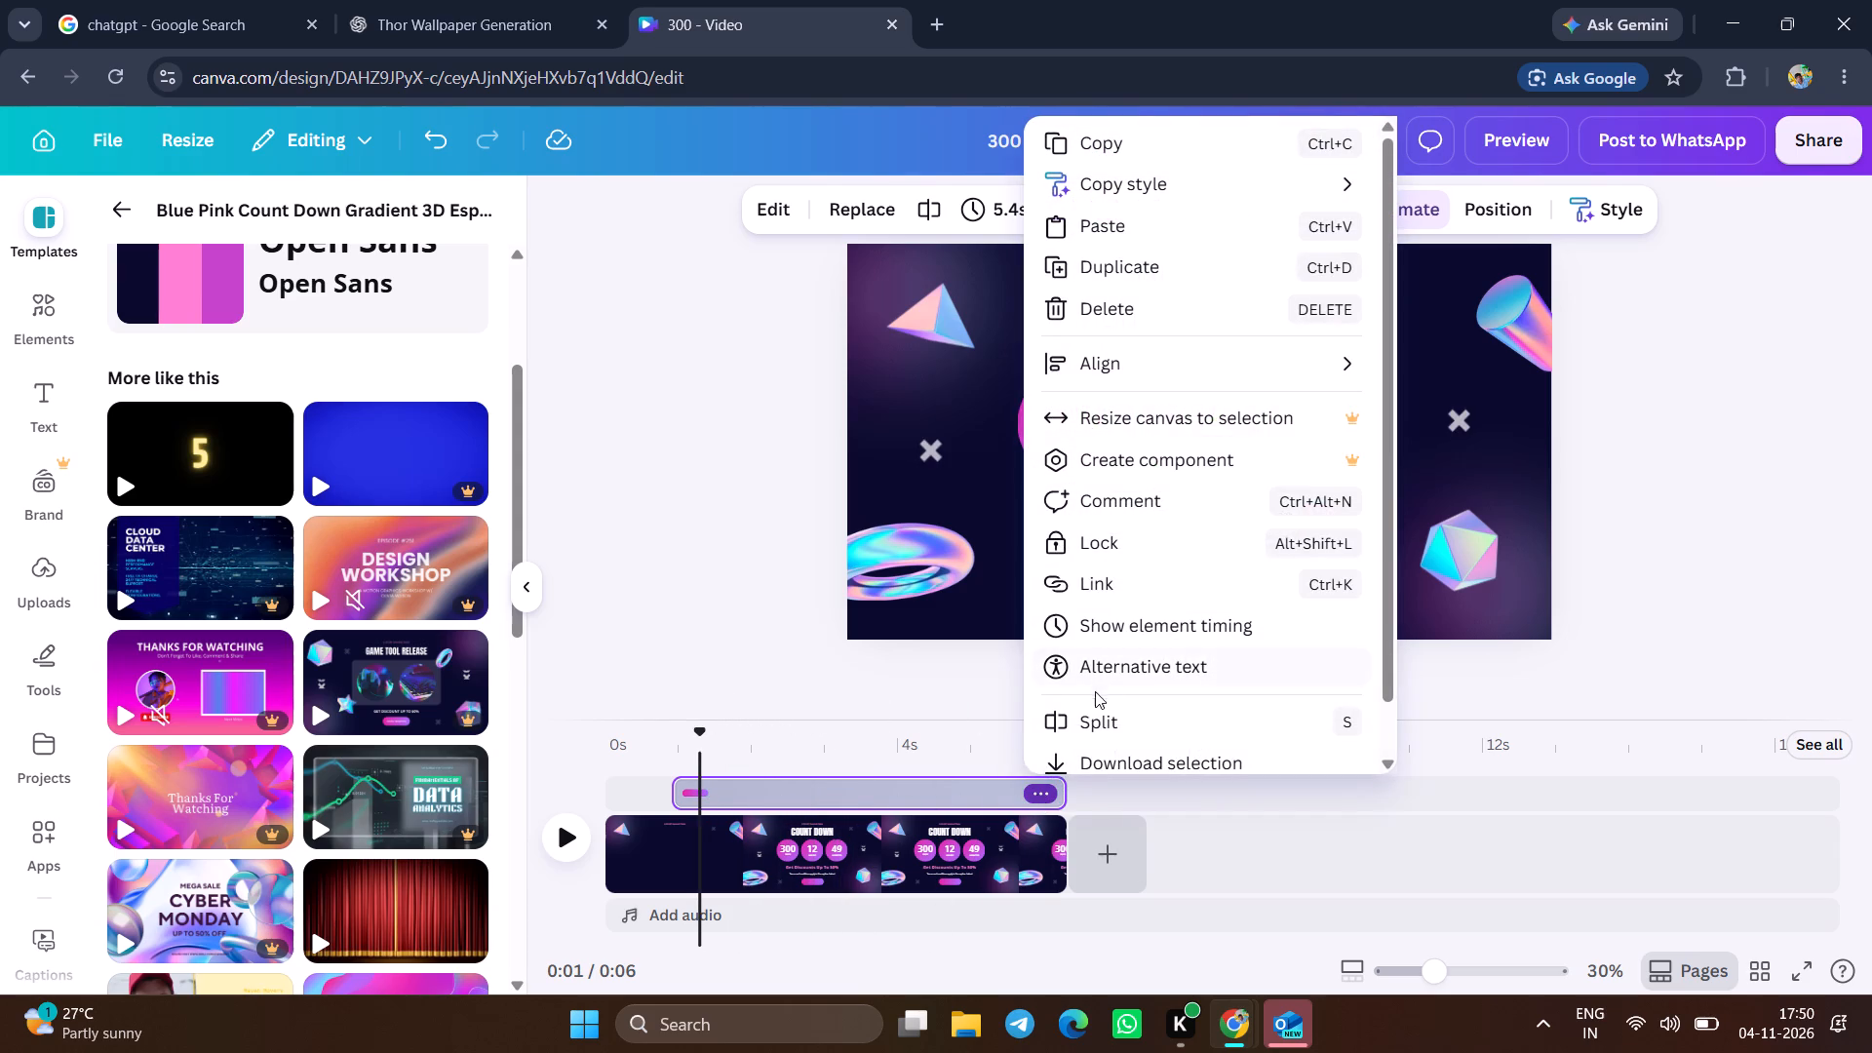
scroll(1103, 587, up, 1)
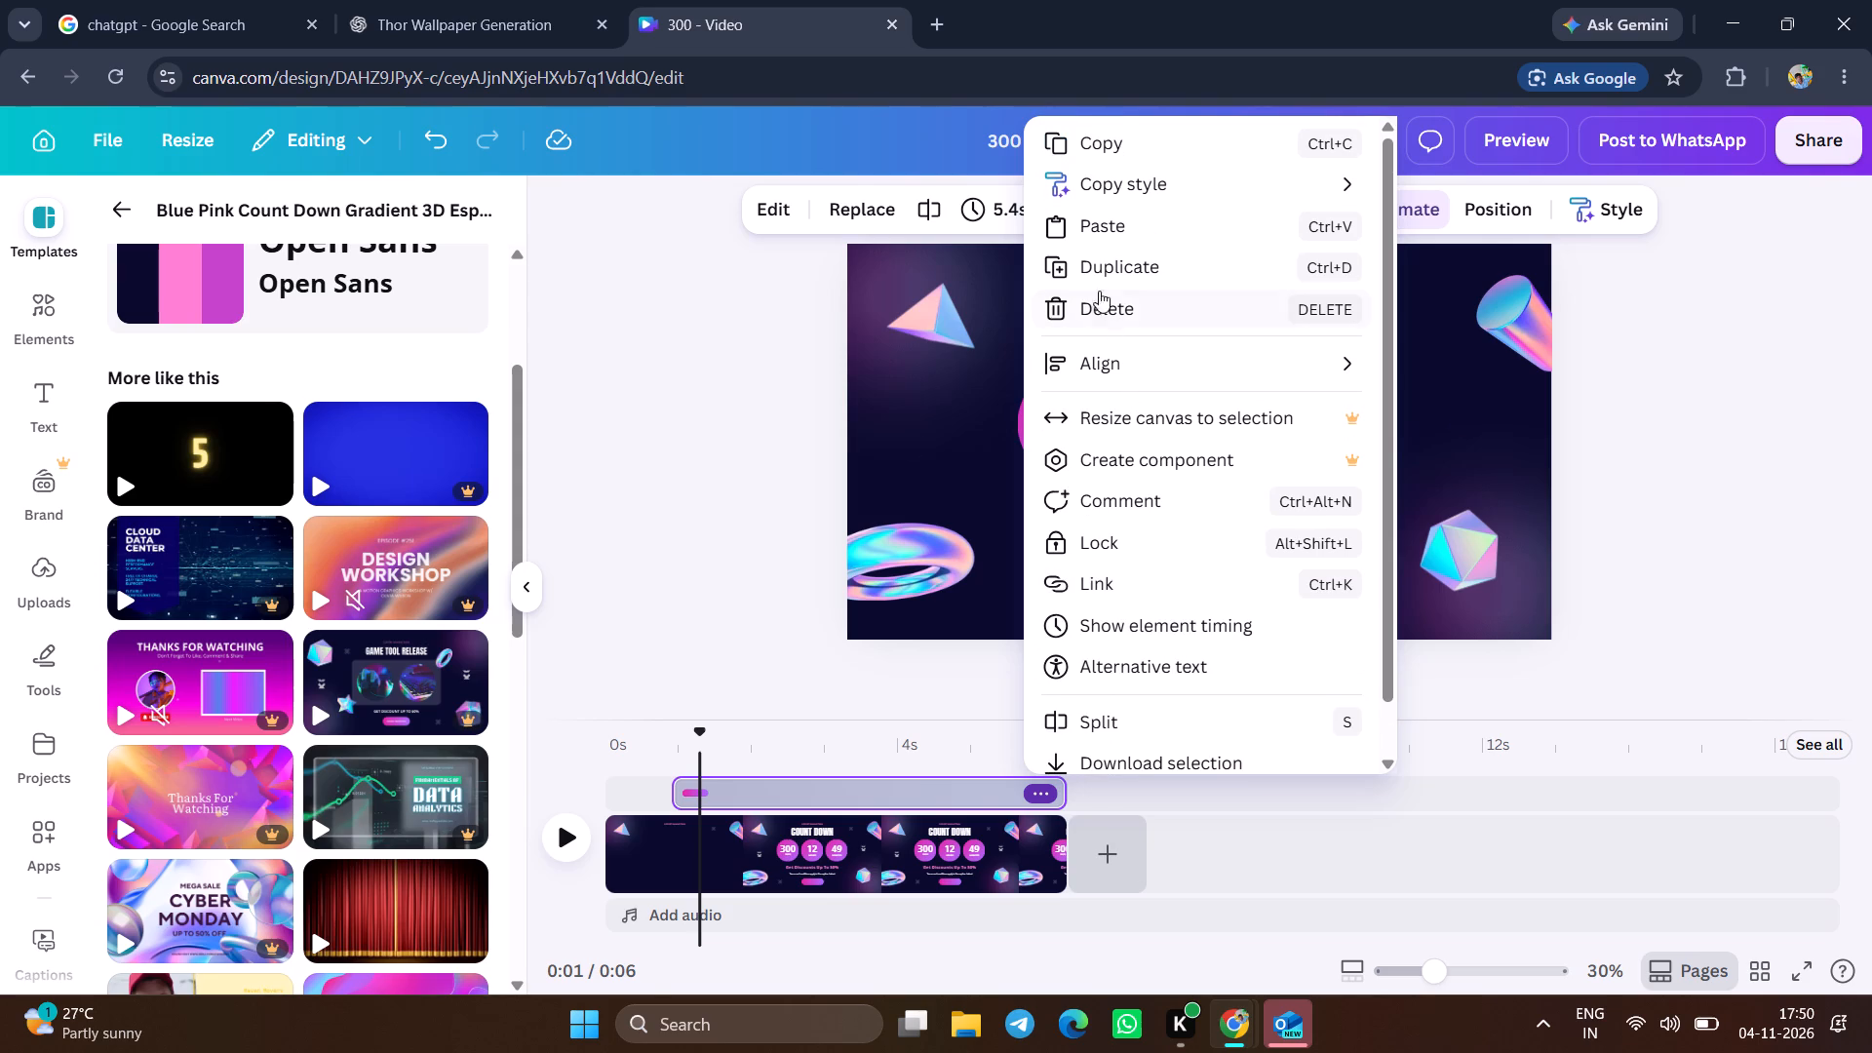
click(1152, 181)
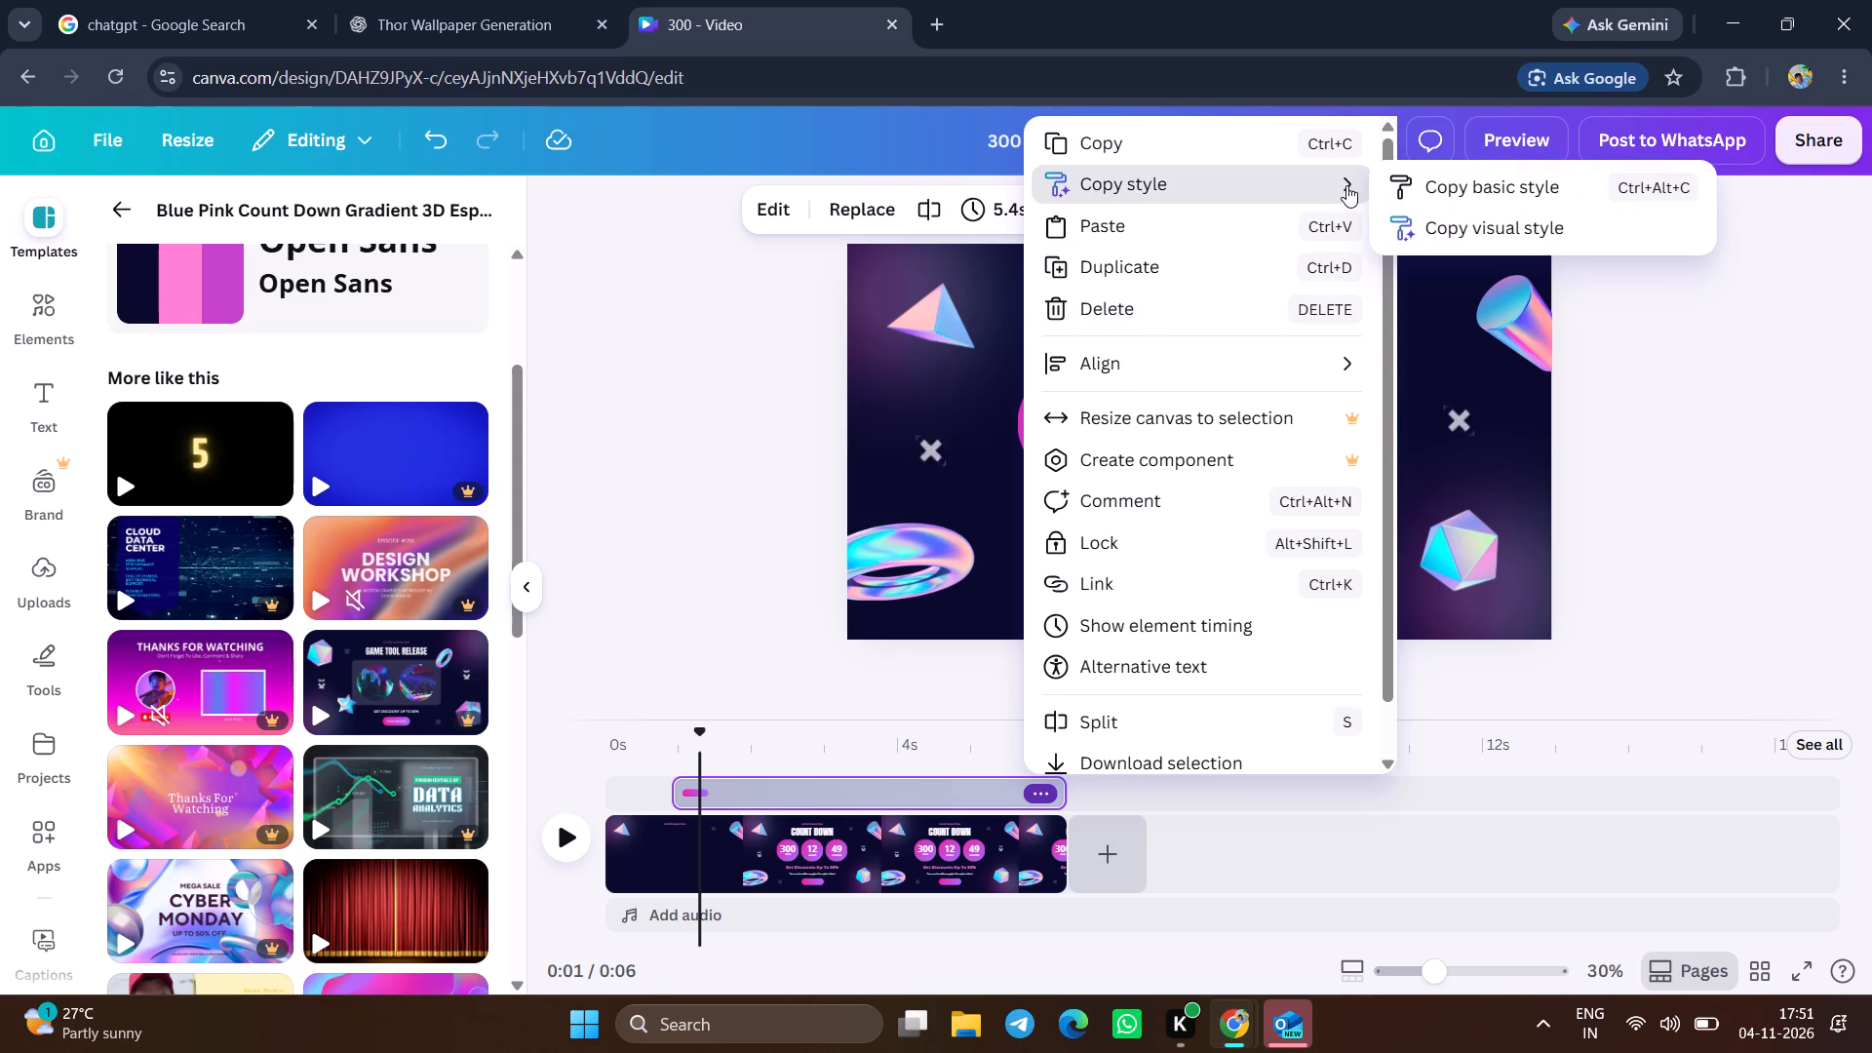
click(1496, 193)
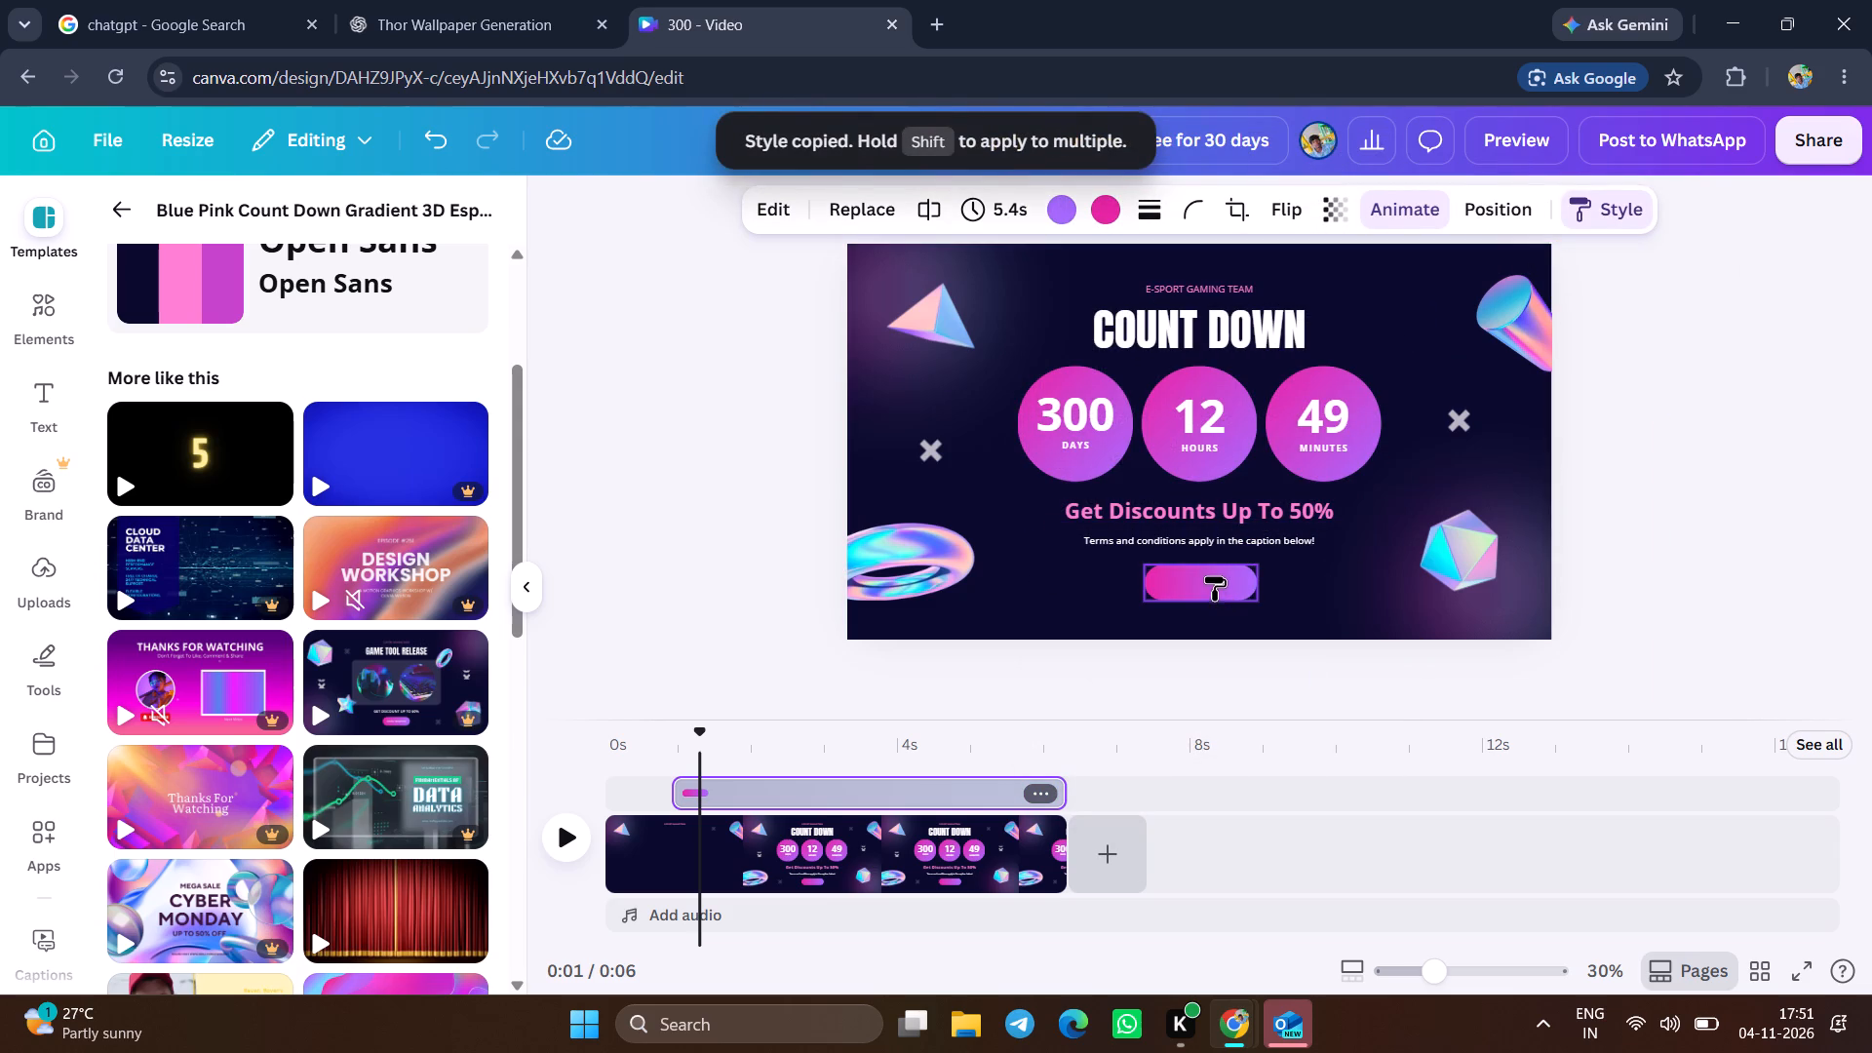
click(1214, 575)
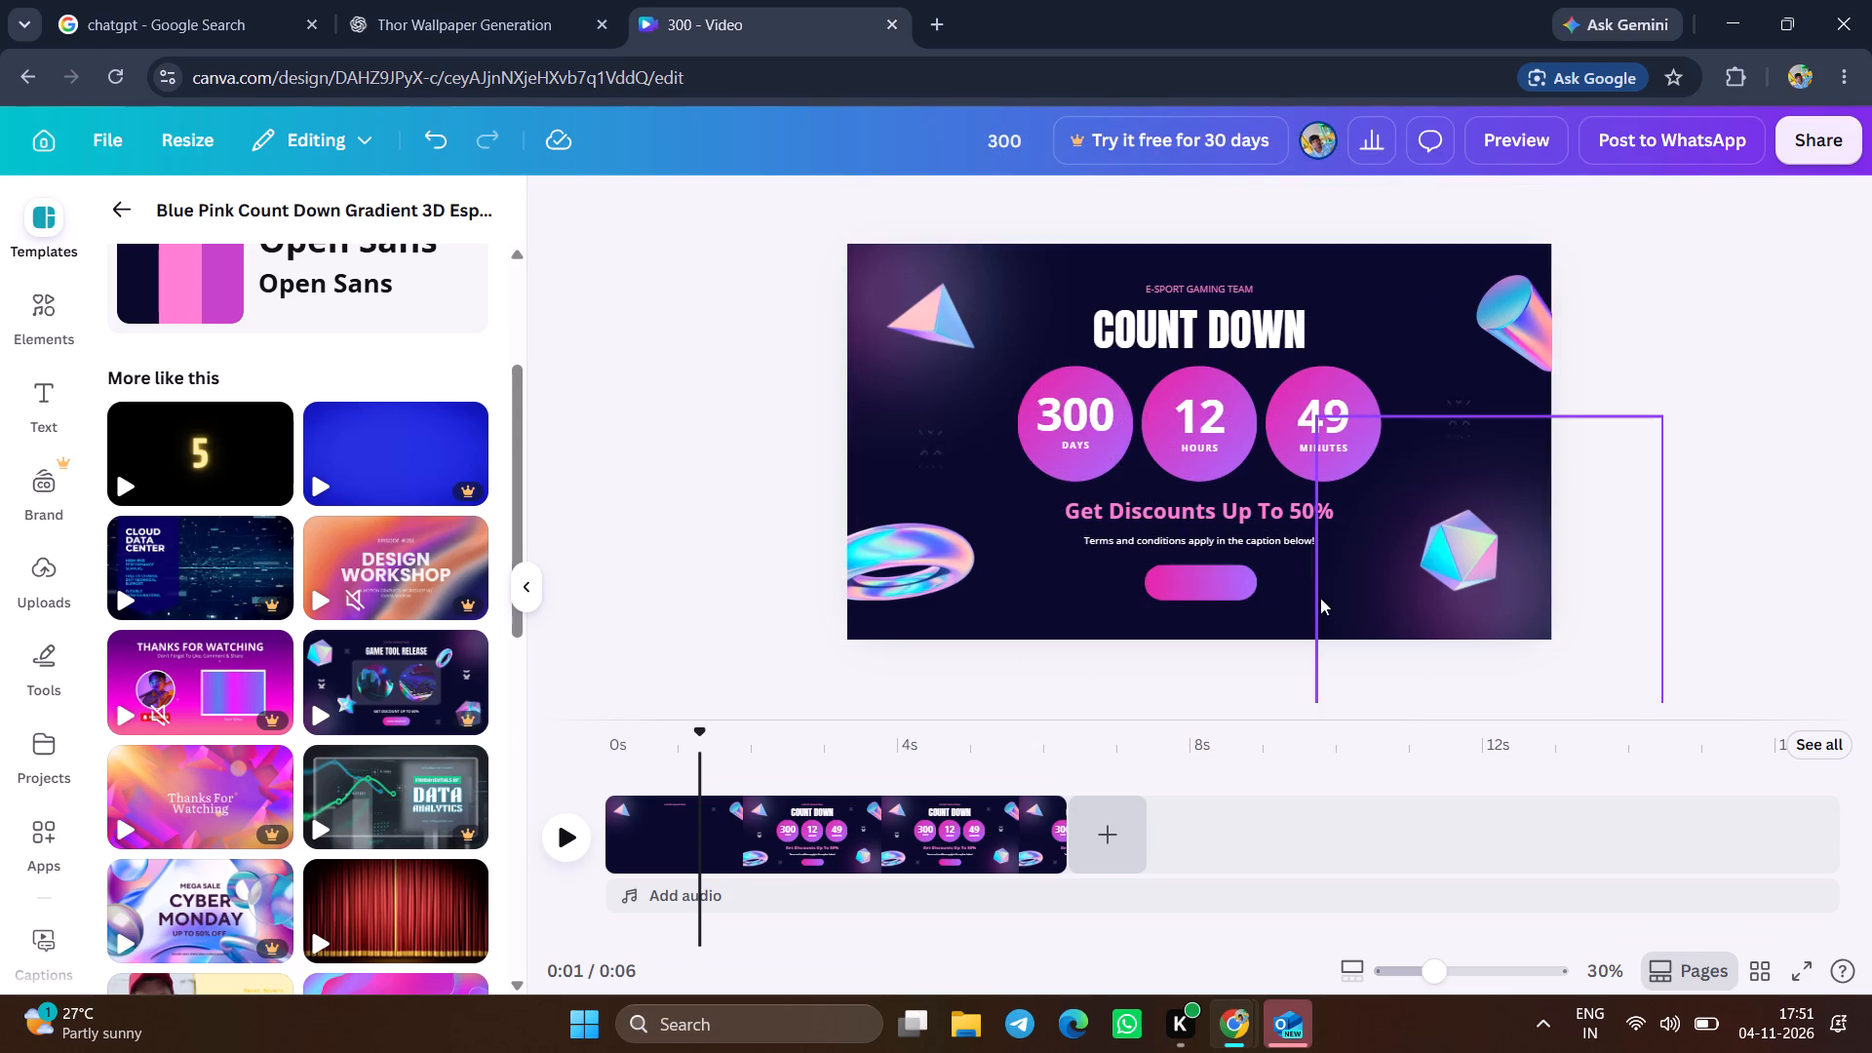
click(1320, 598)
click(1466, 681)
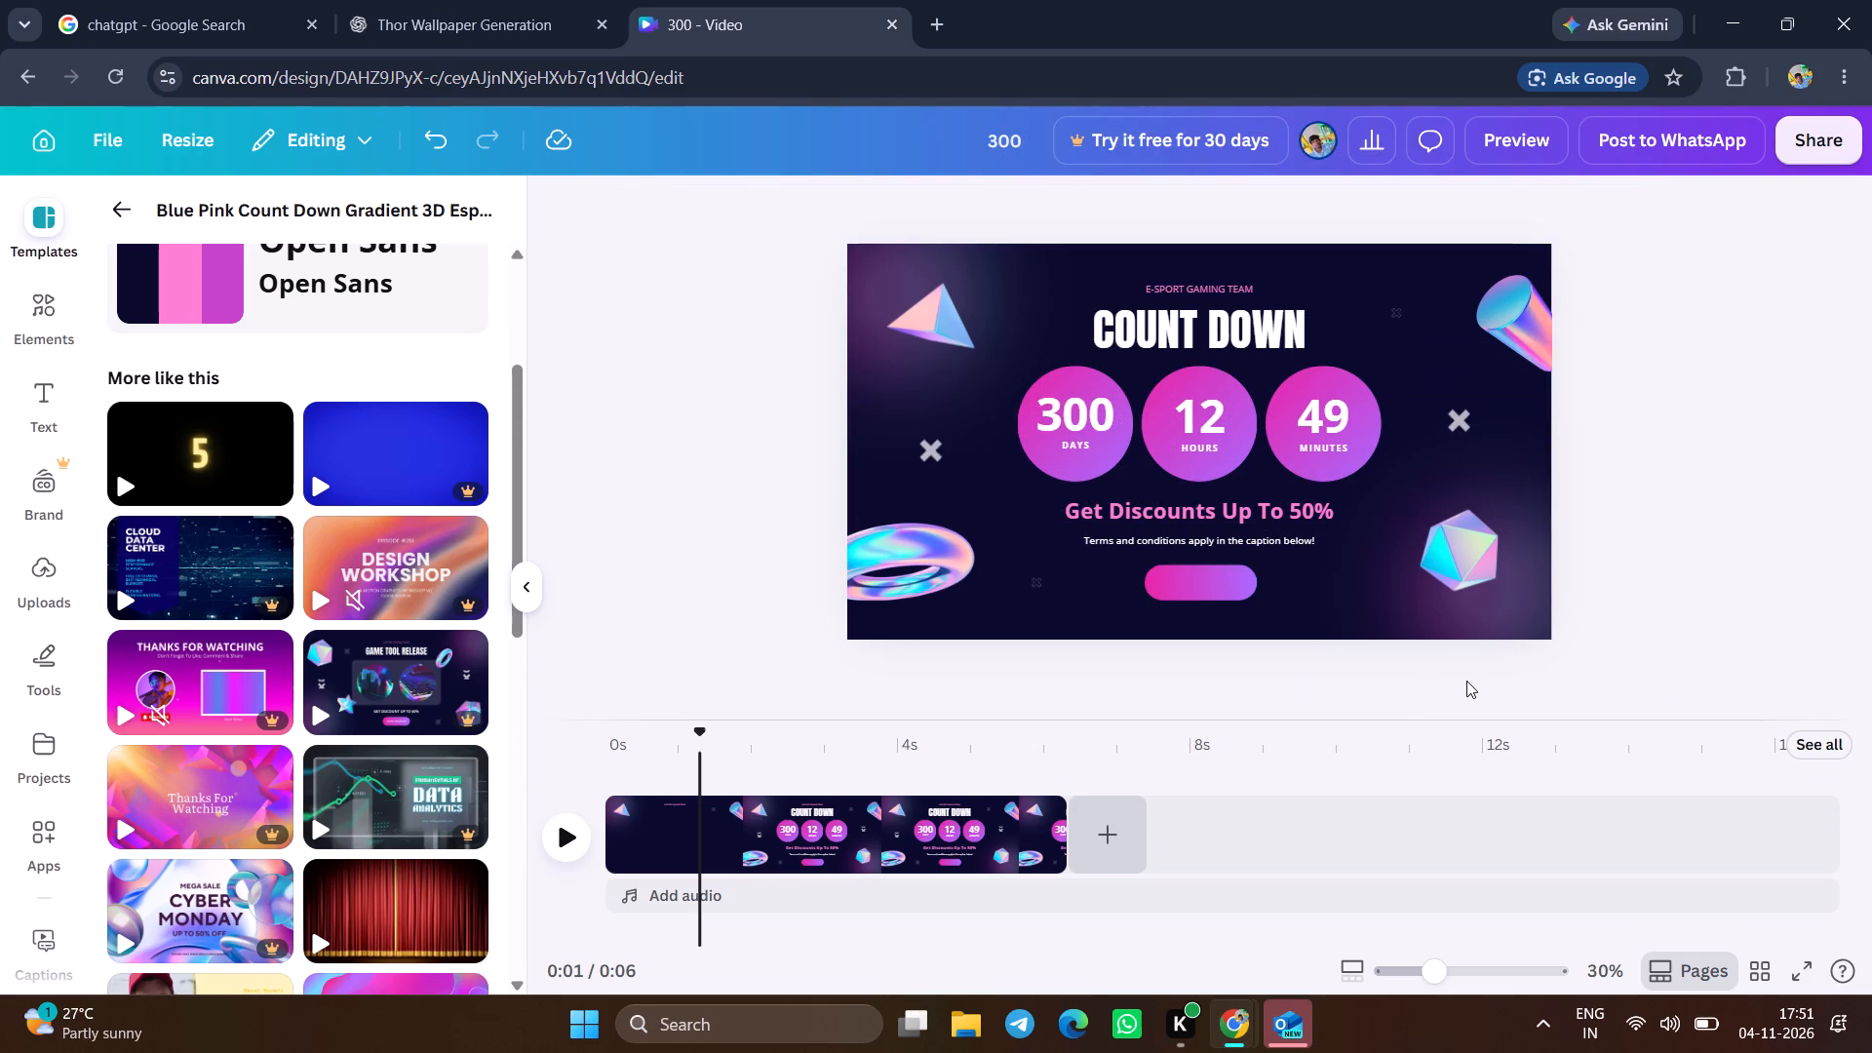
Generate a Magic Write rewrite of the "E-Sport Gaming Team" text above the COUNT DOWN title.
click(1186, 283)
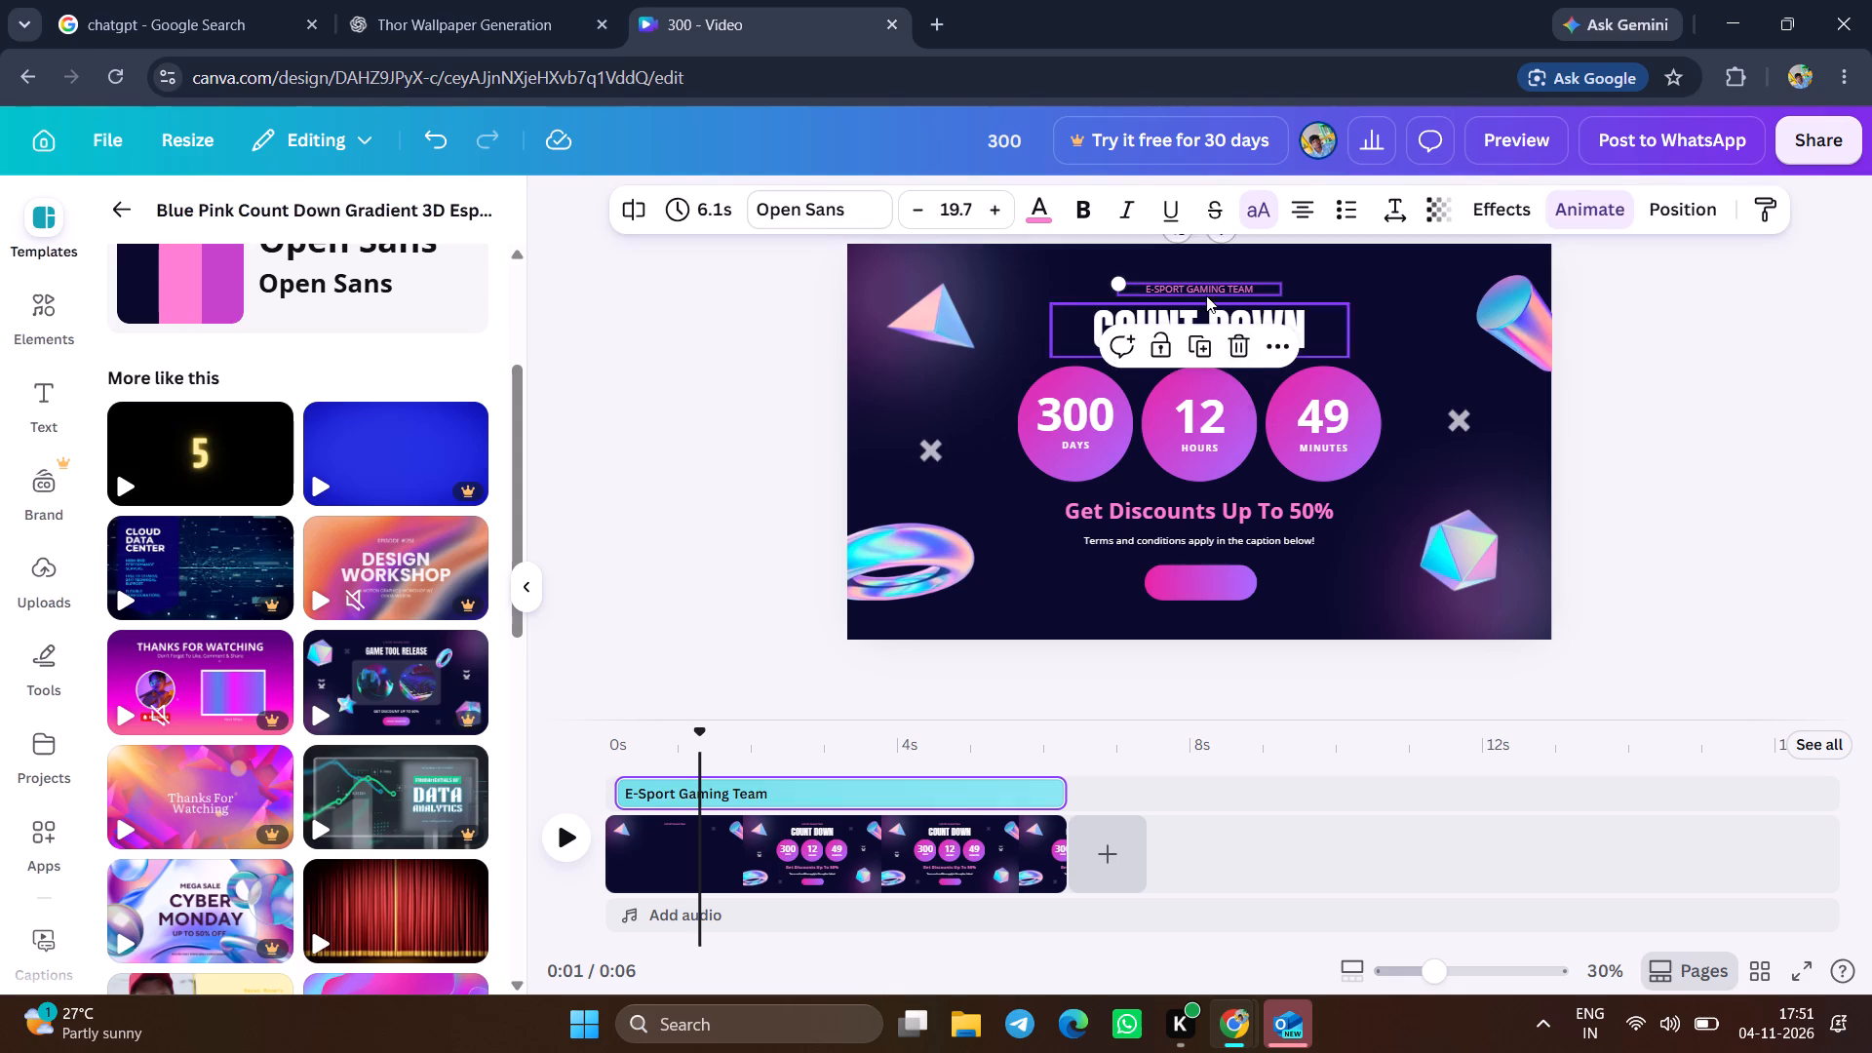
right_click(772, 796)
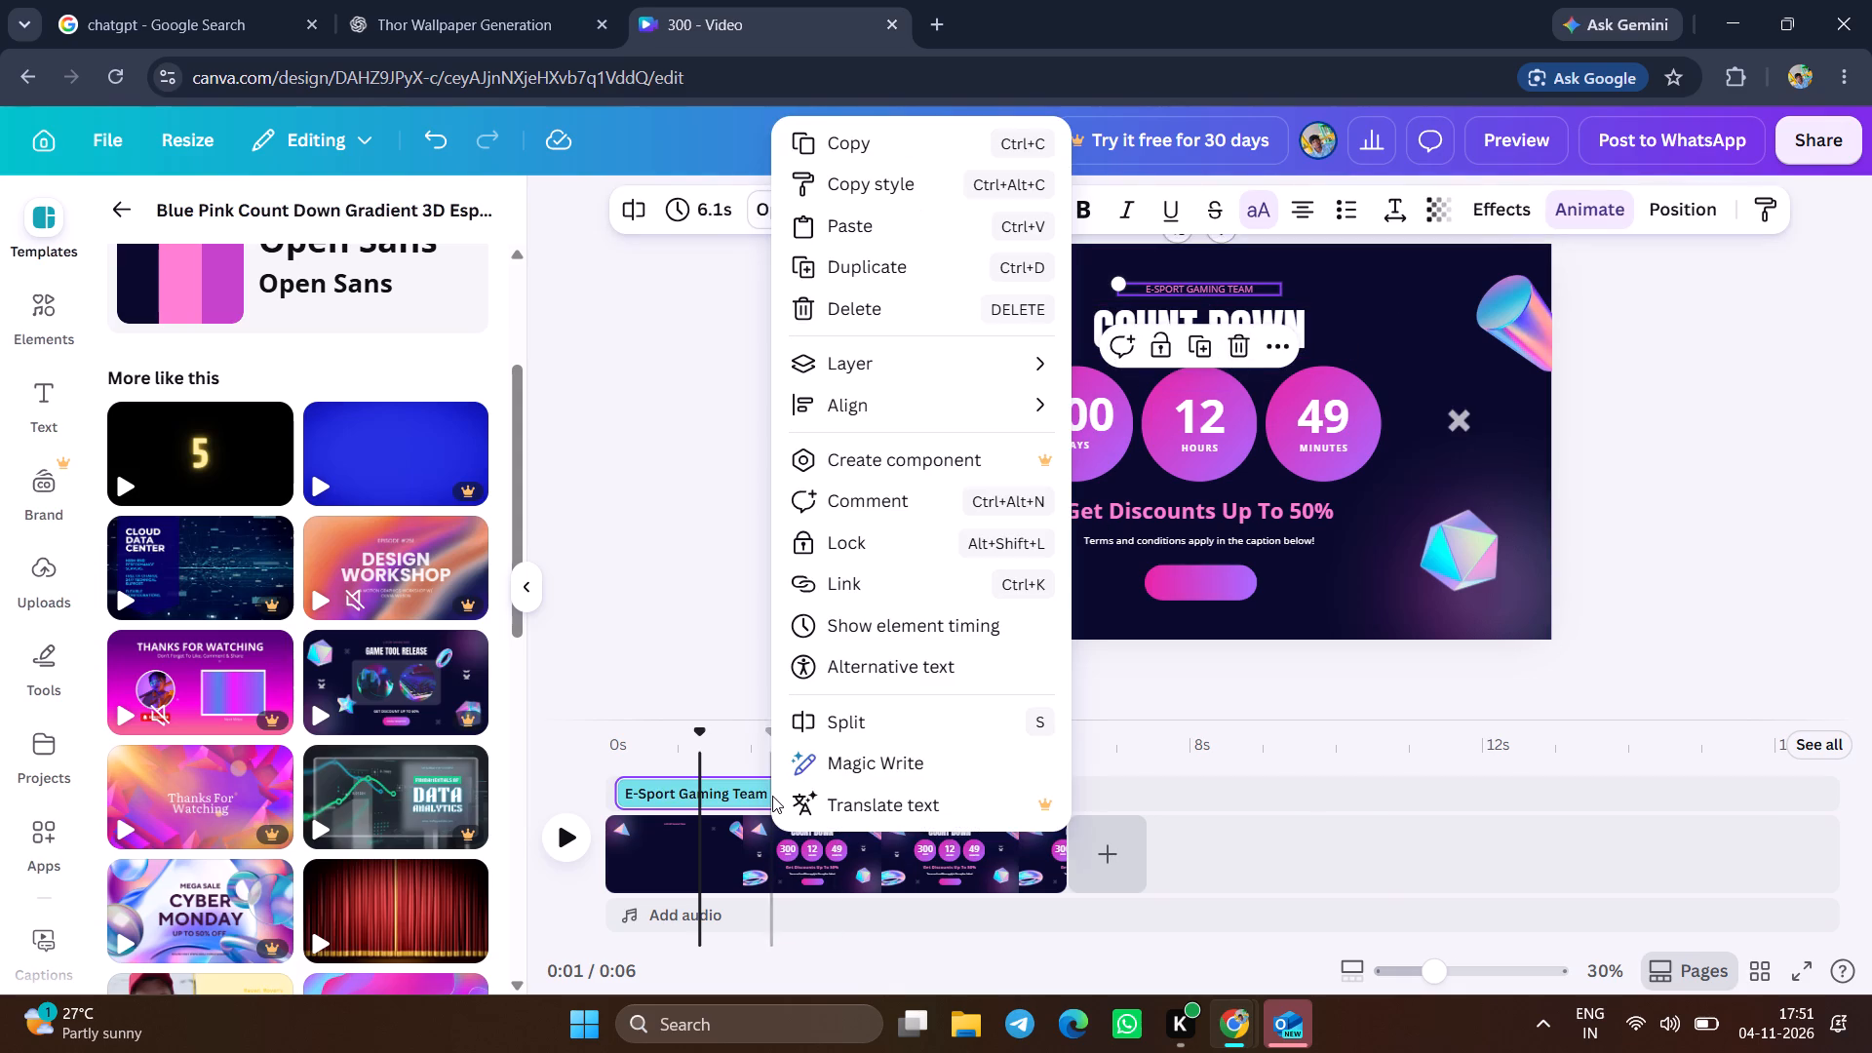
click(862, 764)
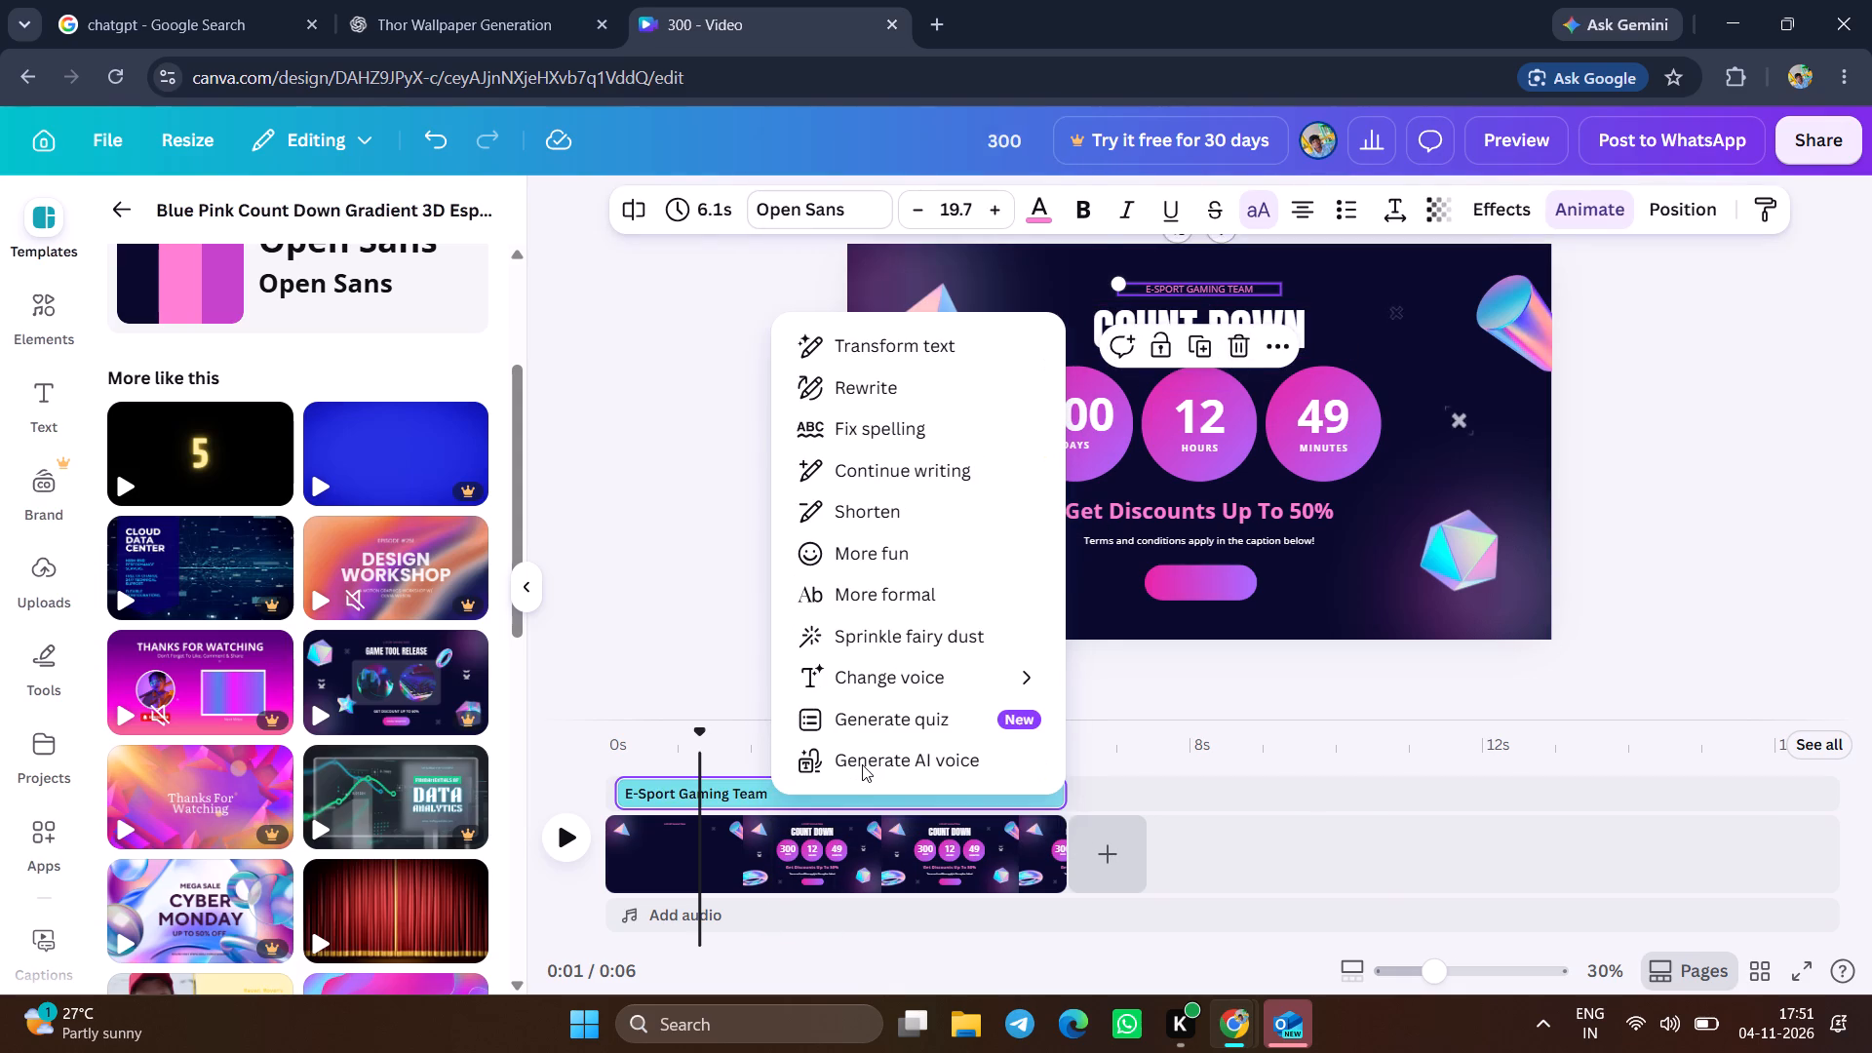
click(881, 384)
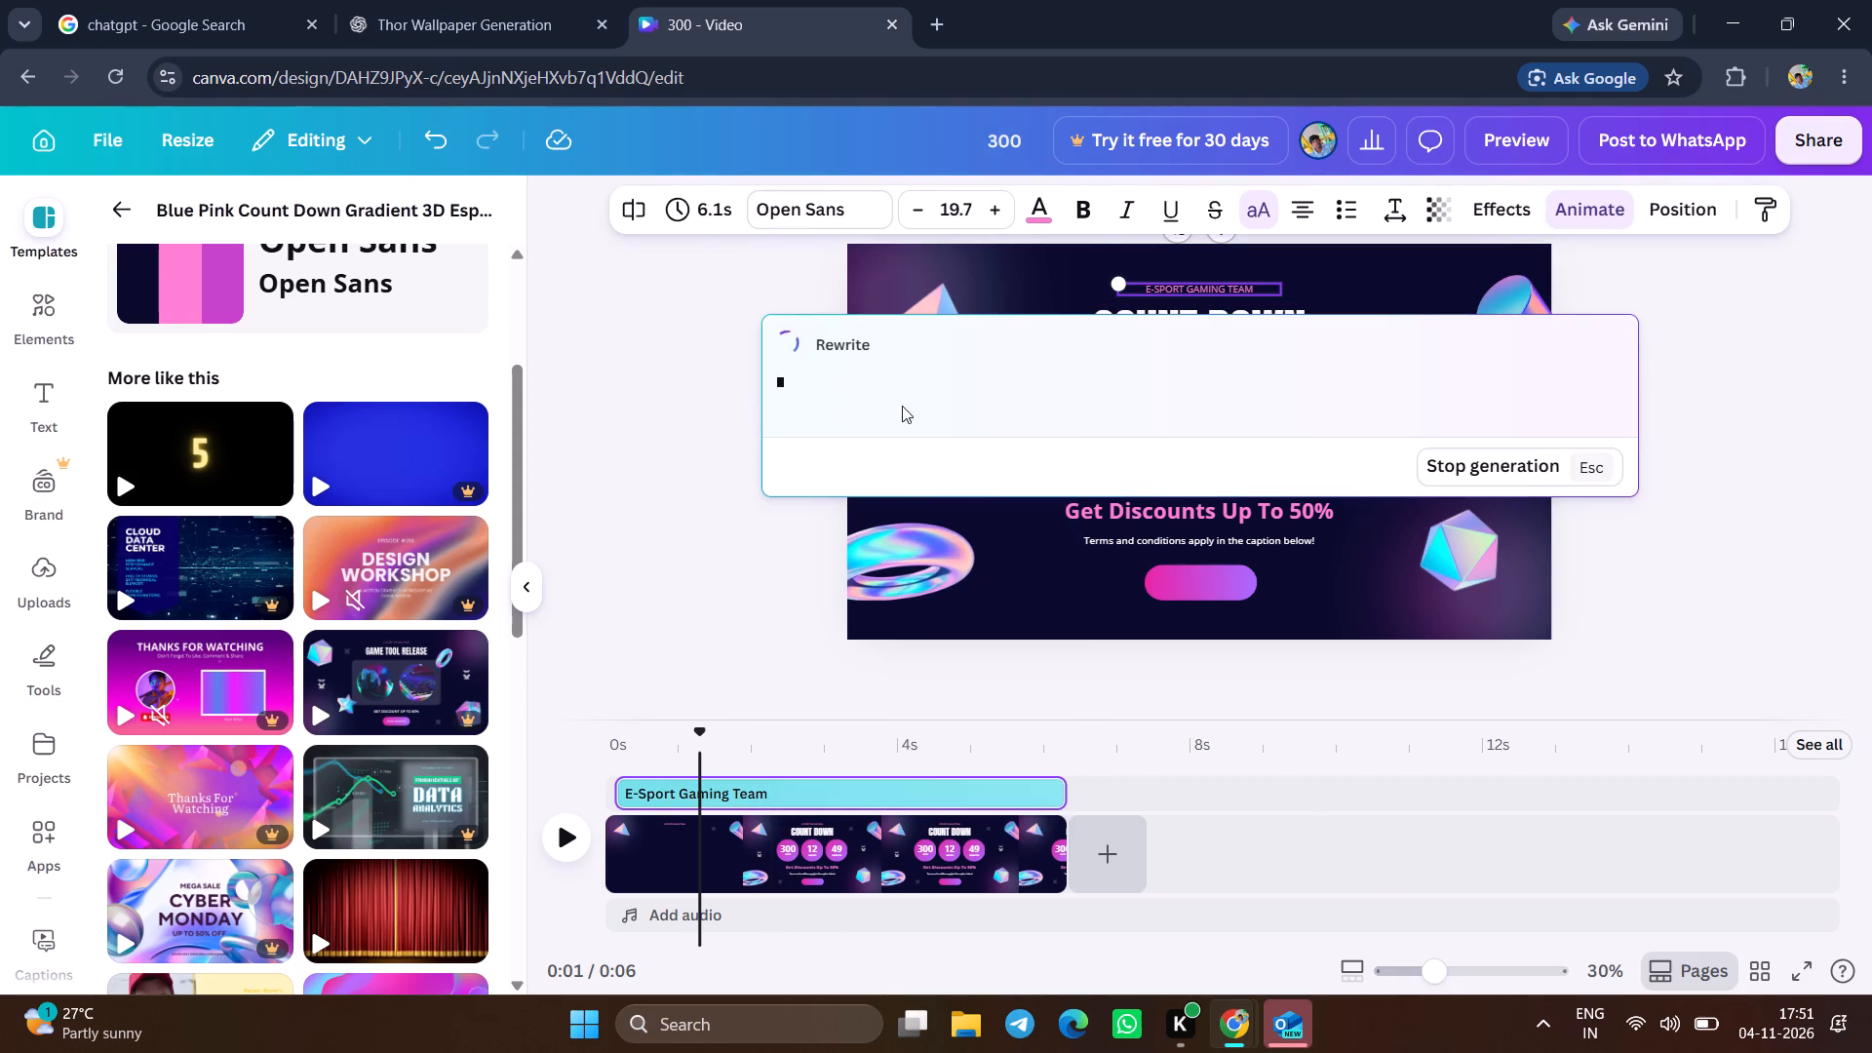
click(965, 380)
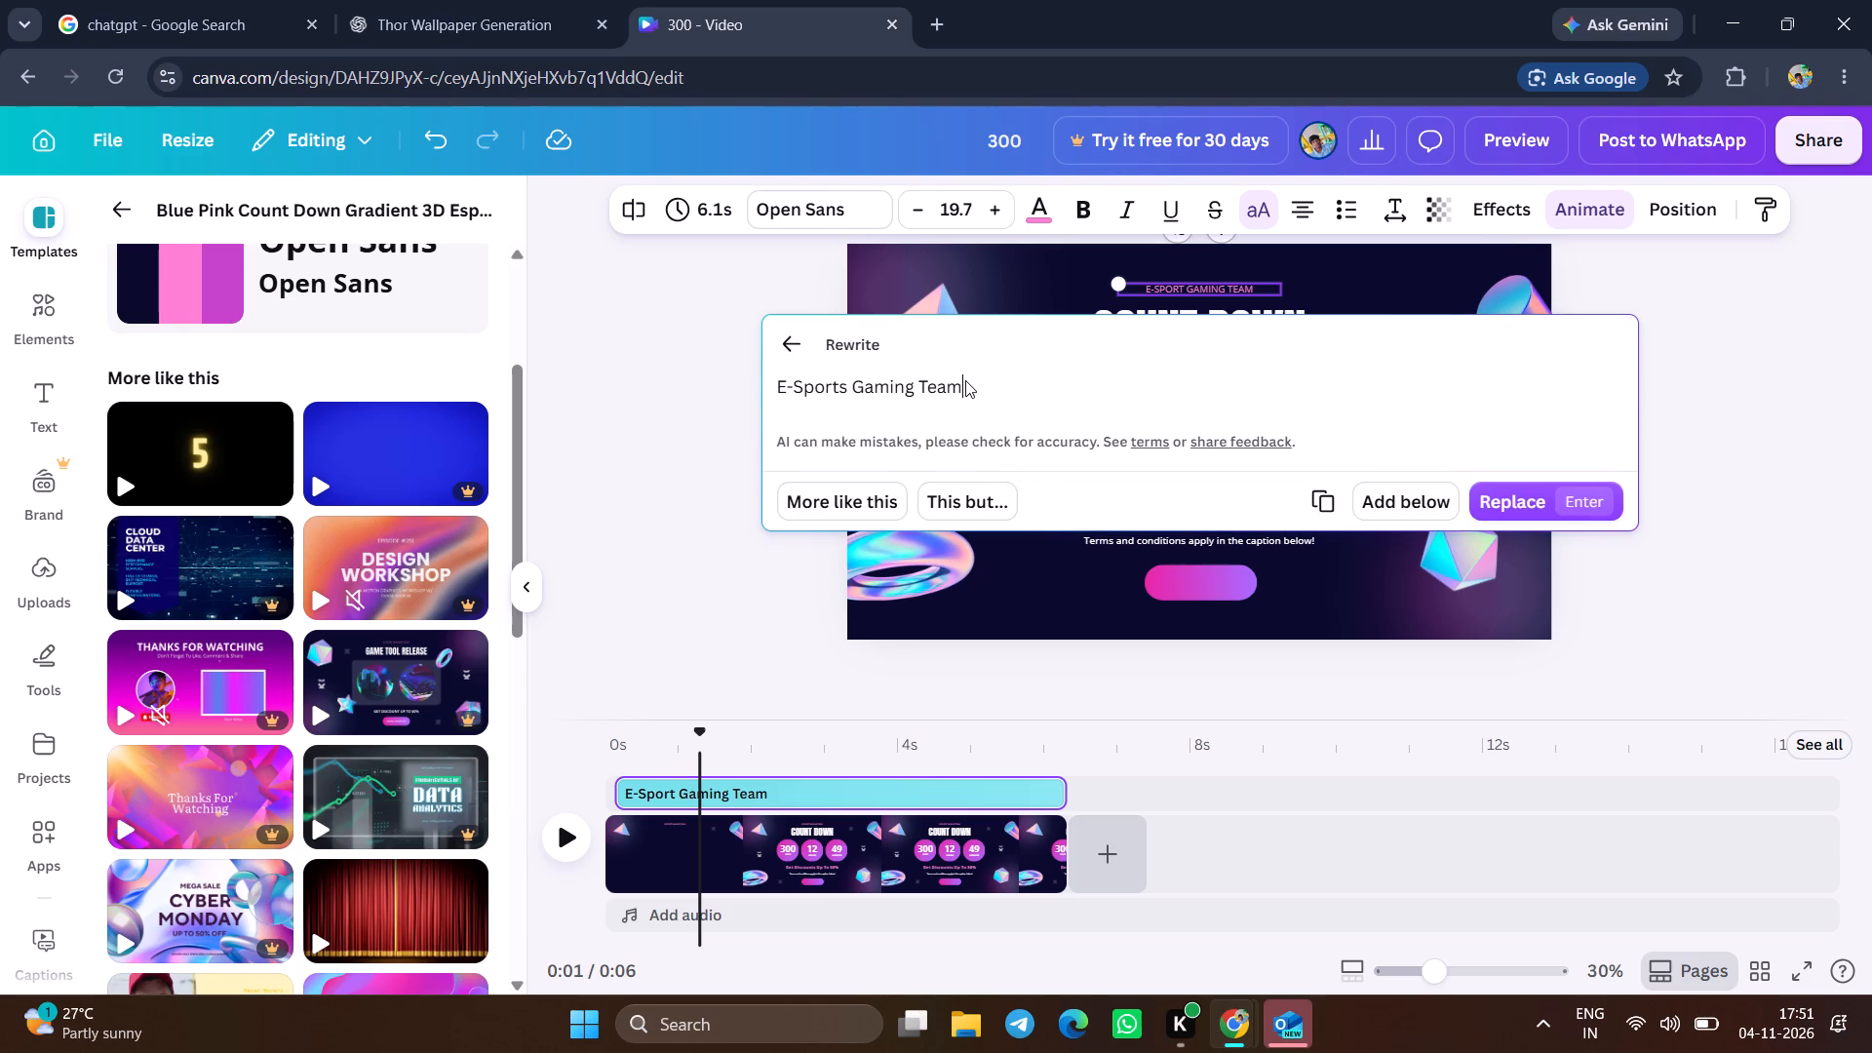
Delete the original "E-Sport Gaming Team" text above the title, keeping the rewrite suggestion open.
key(BackSpace)
key(BackSpace)
key(BackSpace)
key(BackSpace)
key(BackSpace)
key(BackSpace)
key(BackSpace)
key(BackSpace)
key(BackSpace)
key(BackSpace)
key(BackSpace)
key(BackSpace)
key(BackSpace)
key(BackSpace)
key(BackSpace)
key(BackSpace)
key(BackSpace)
key(BackSpace)
key(BackSpace)
key(BackSpace)
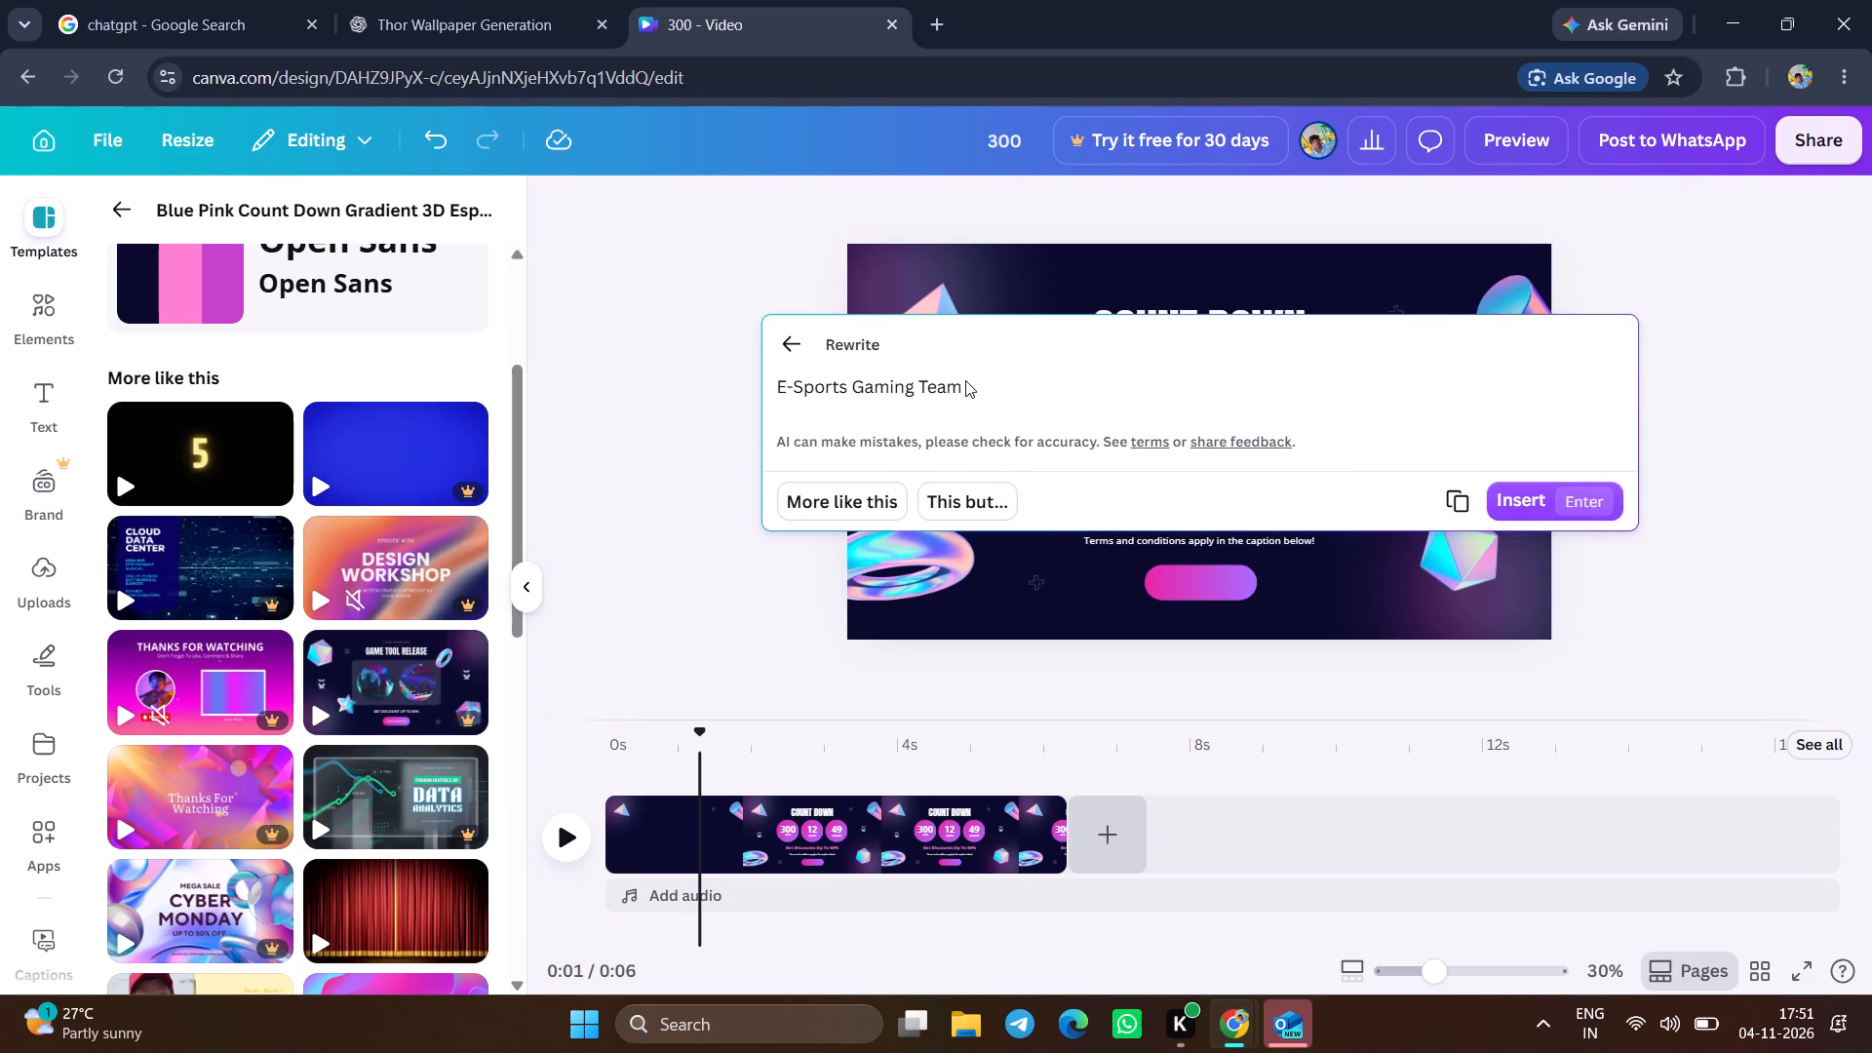
key(BackSpace)
key(BackSpace)
key(BackSpace)
key(BackSpace)
key(BackSpace)
key(BackSpace)
key(Insert)
key(Delete)
key(Delete)
key(Delete)
key(Delete)
key(Delete)
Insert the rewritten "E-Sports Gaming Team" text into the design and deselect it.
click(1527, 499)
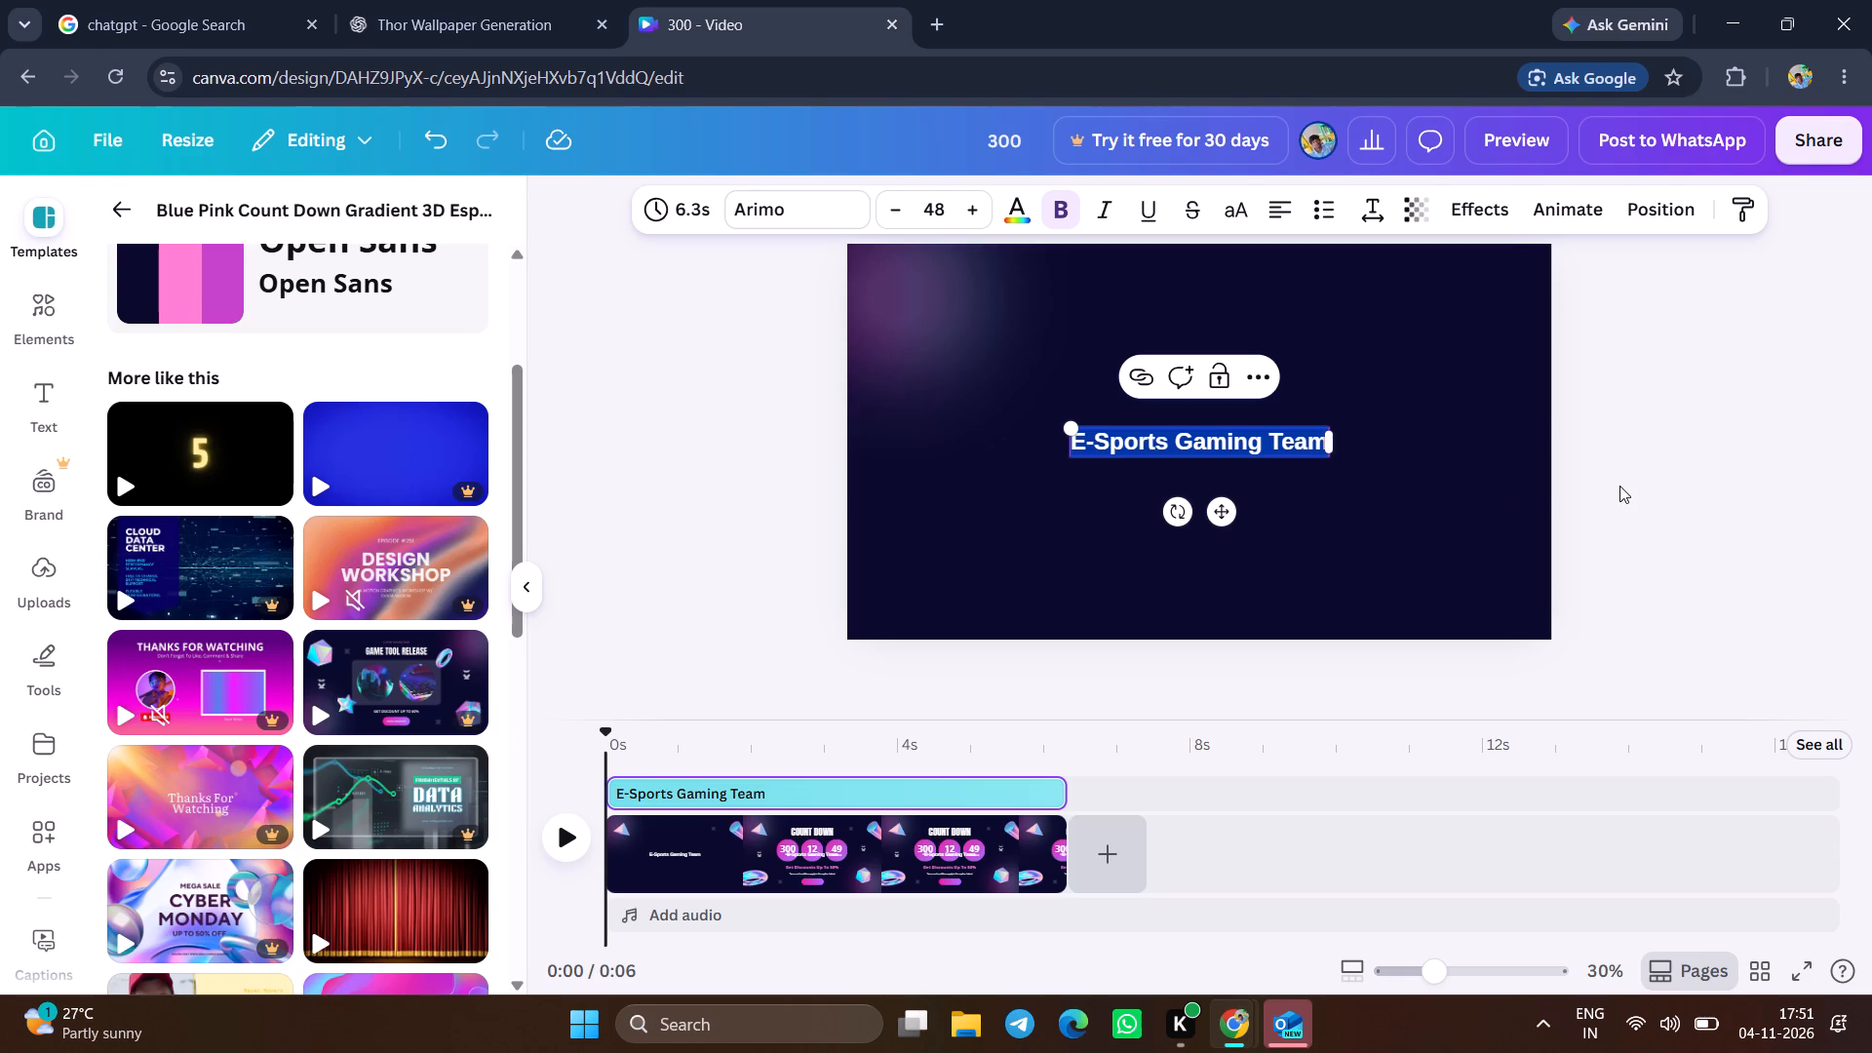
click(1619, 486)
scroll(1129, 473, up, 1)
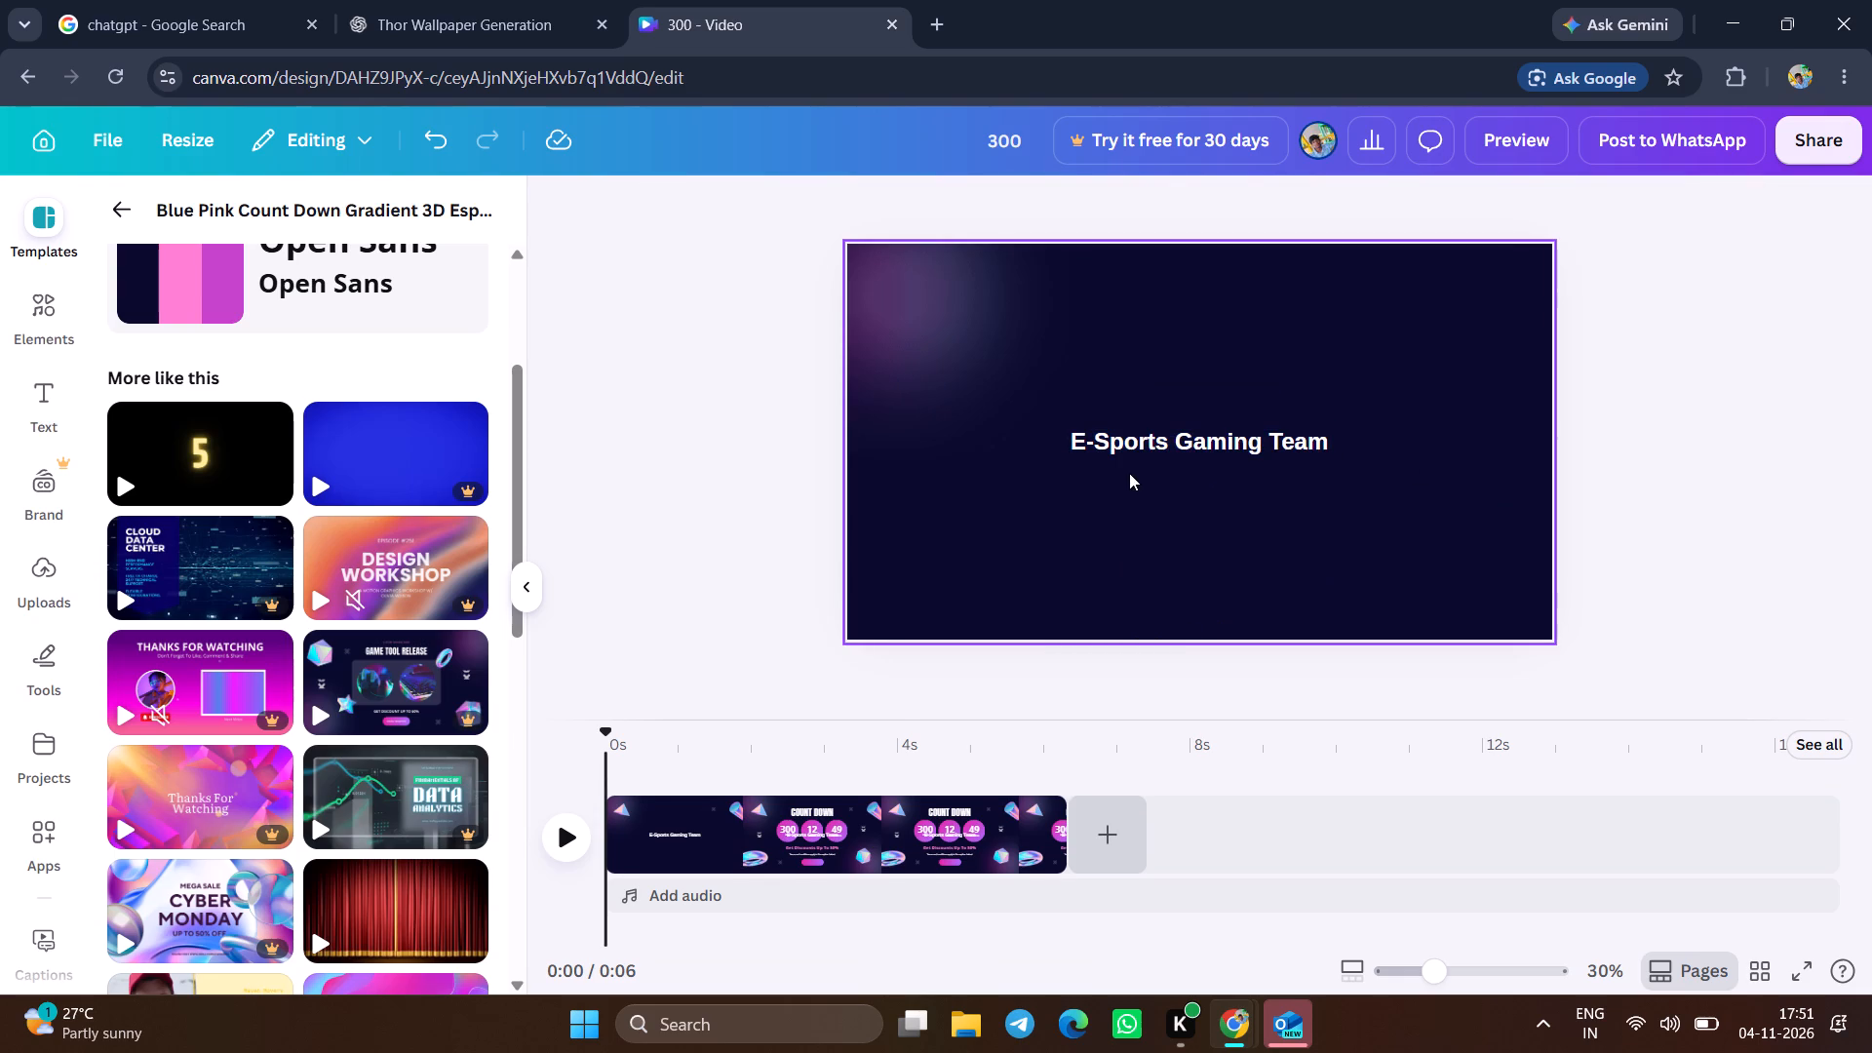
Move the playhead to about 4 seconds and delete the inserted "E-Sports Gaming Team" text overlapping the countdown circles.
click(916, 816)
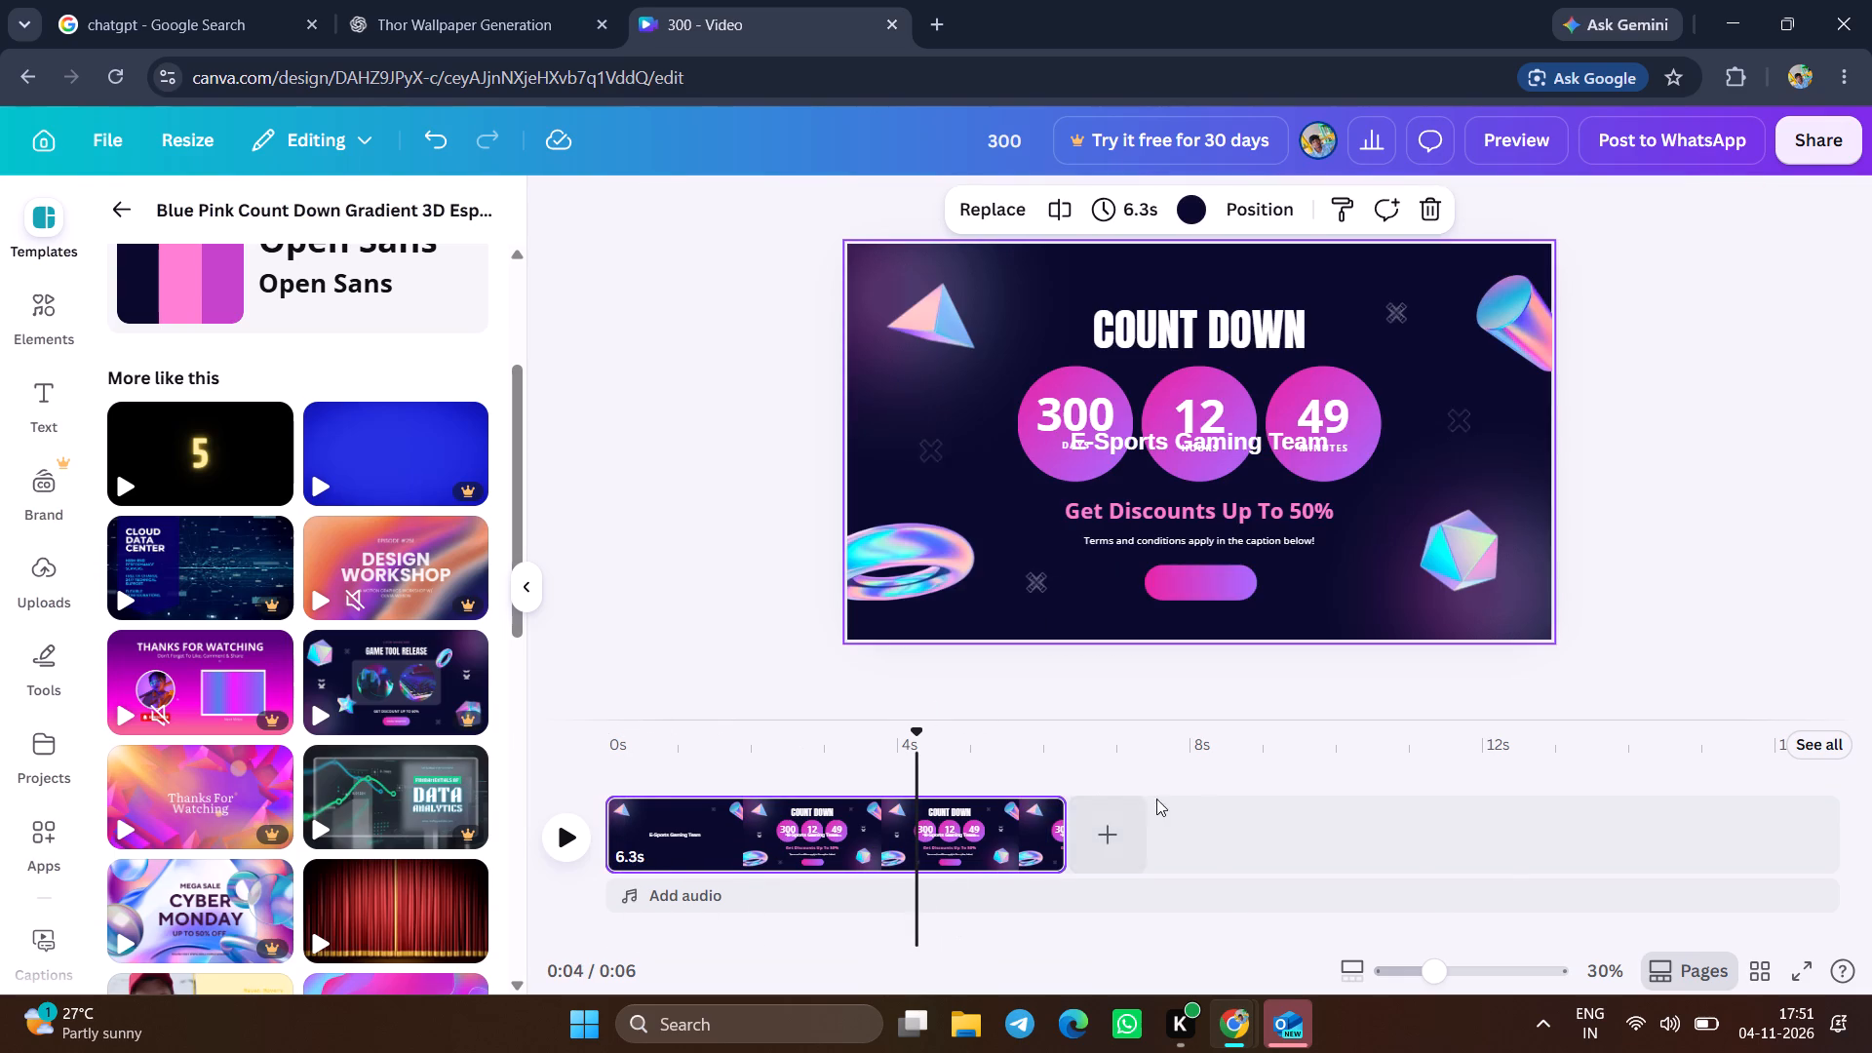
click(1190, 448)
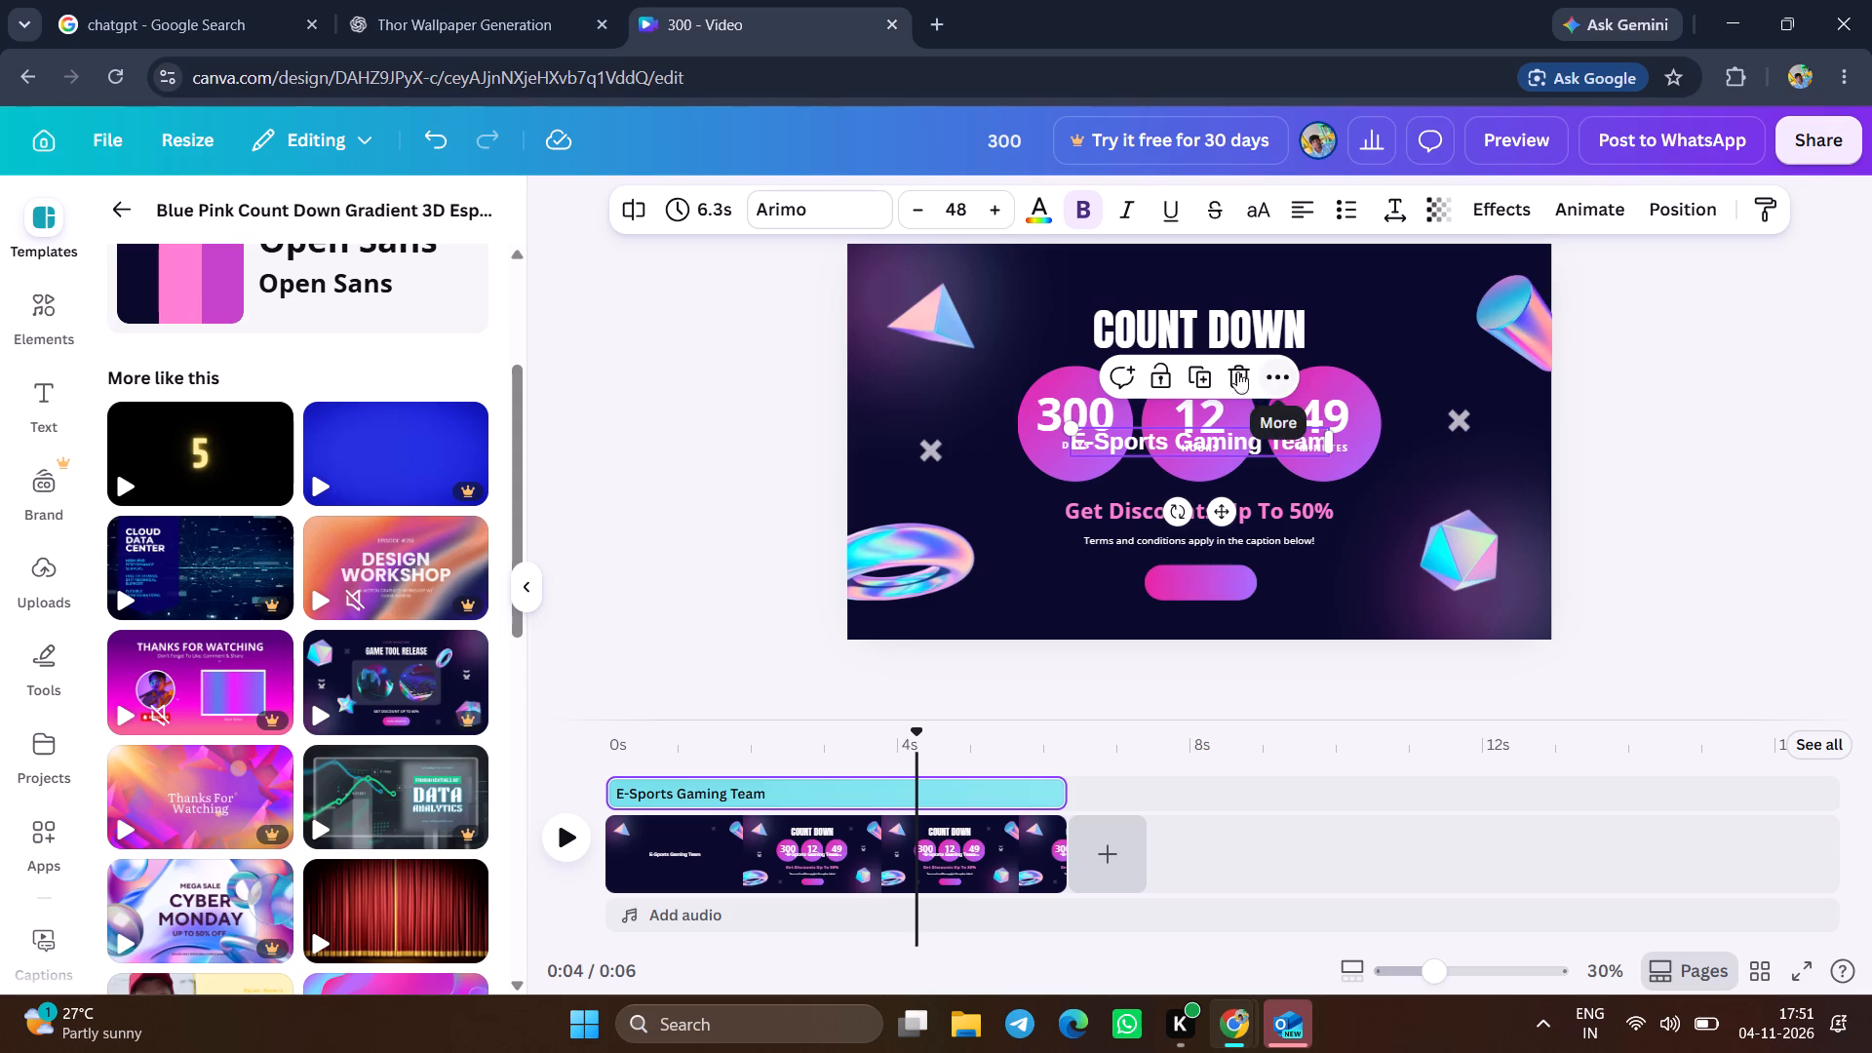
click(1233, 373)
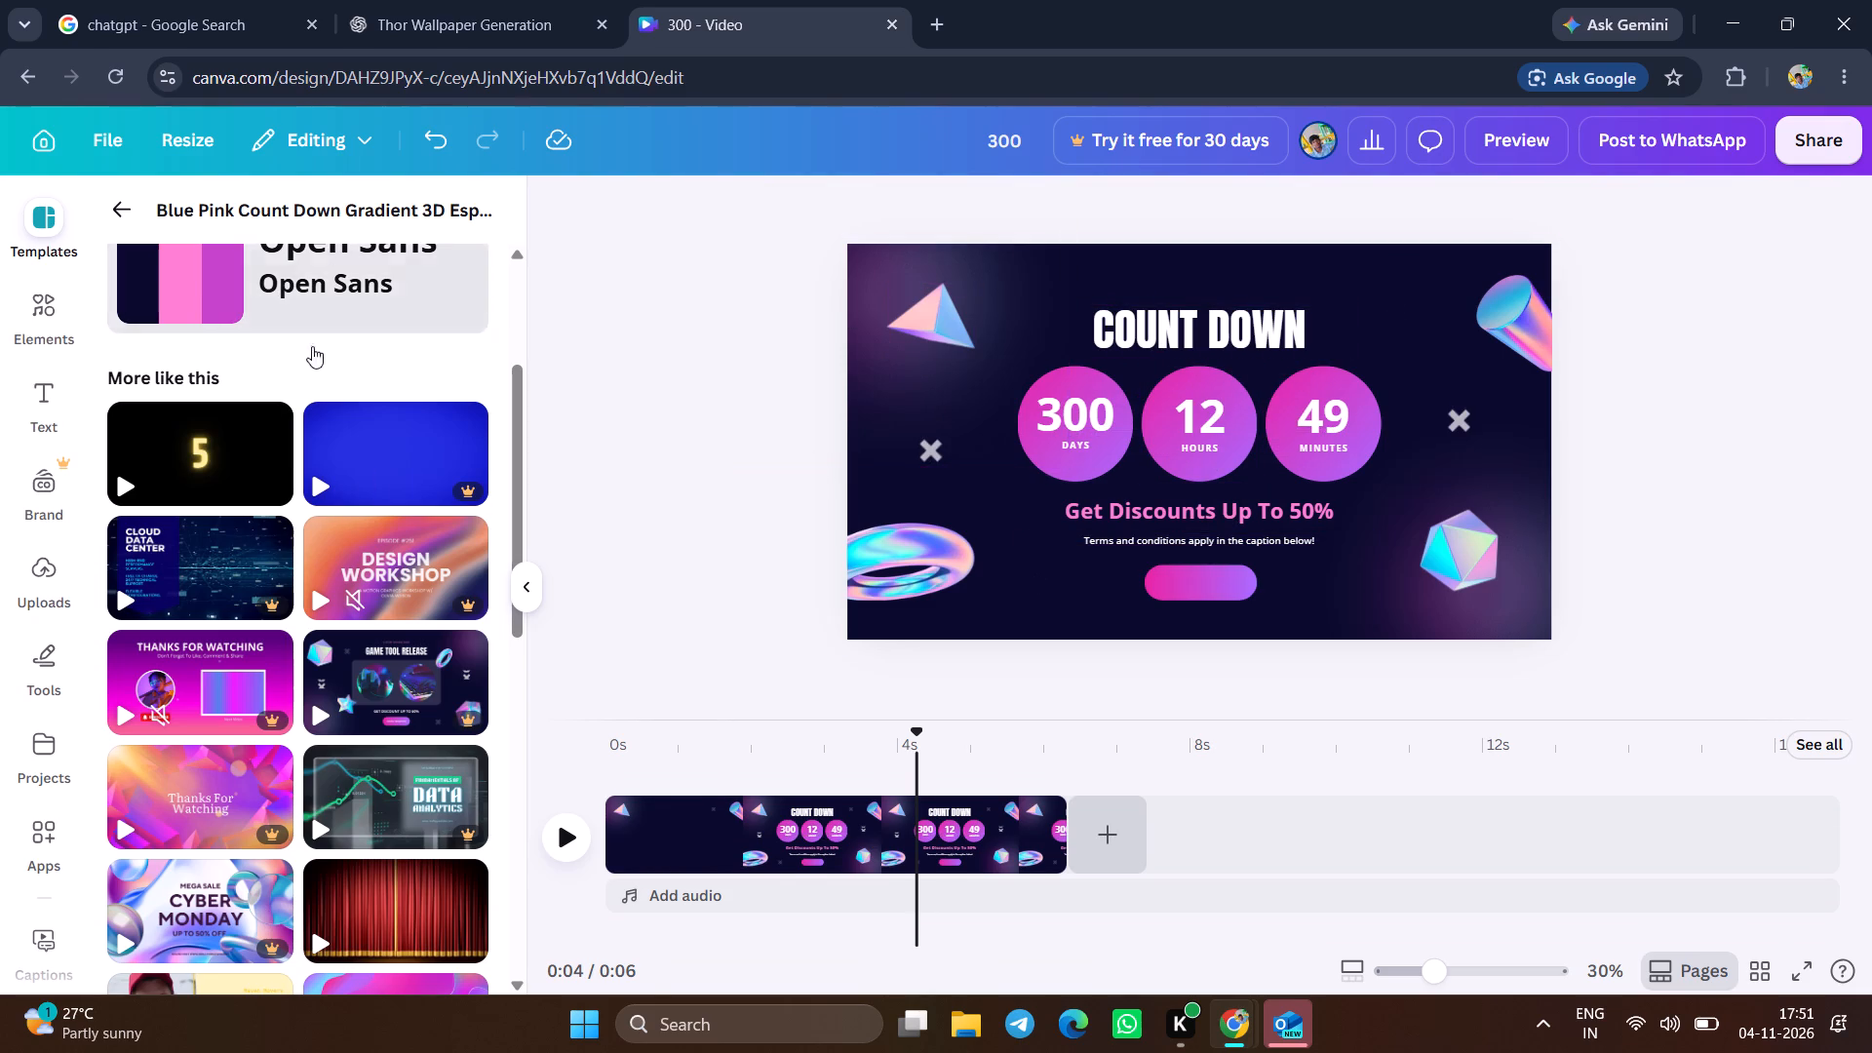
Add the red curtain template "Yellow Orange Video-centric Place Video Background" as a new page after the countdown page.
scroll(375, 481, down, 1)
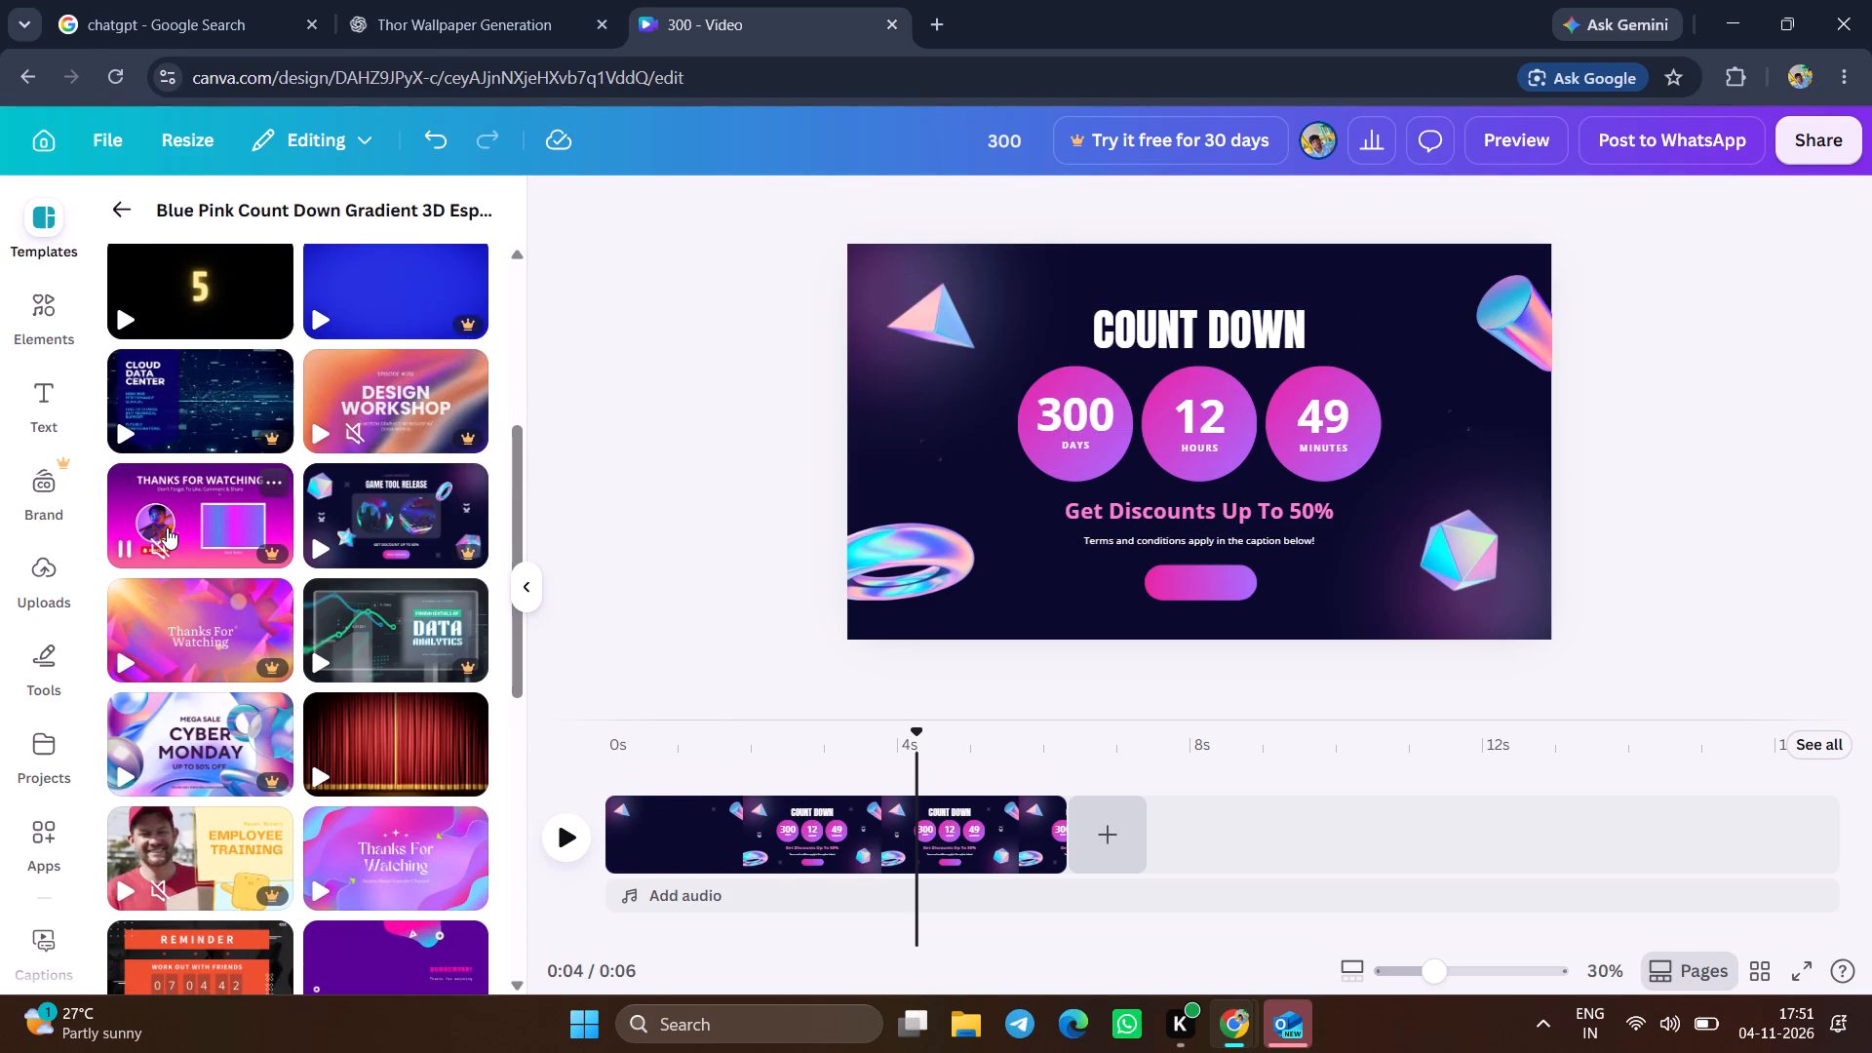
scroll(421, 634, down, 2)
click(390, 534)
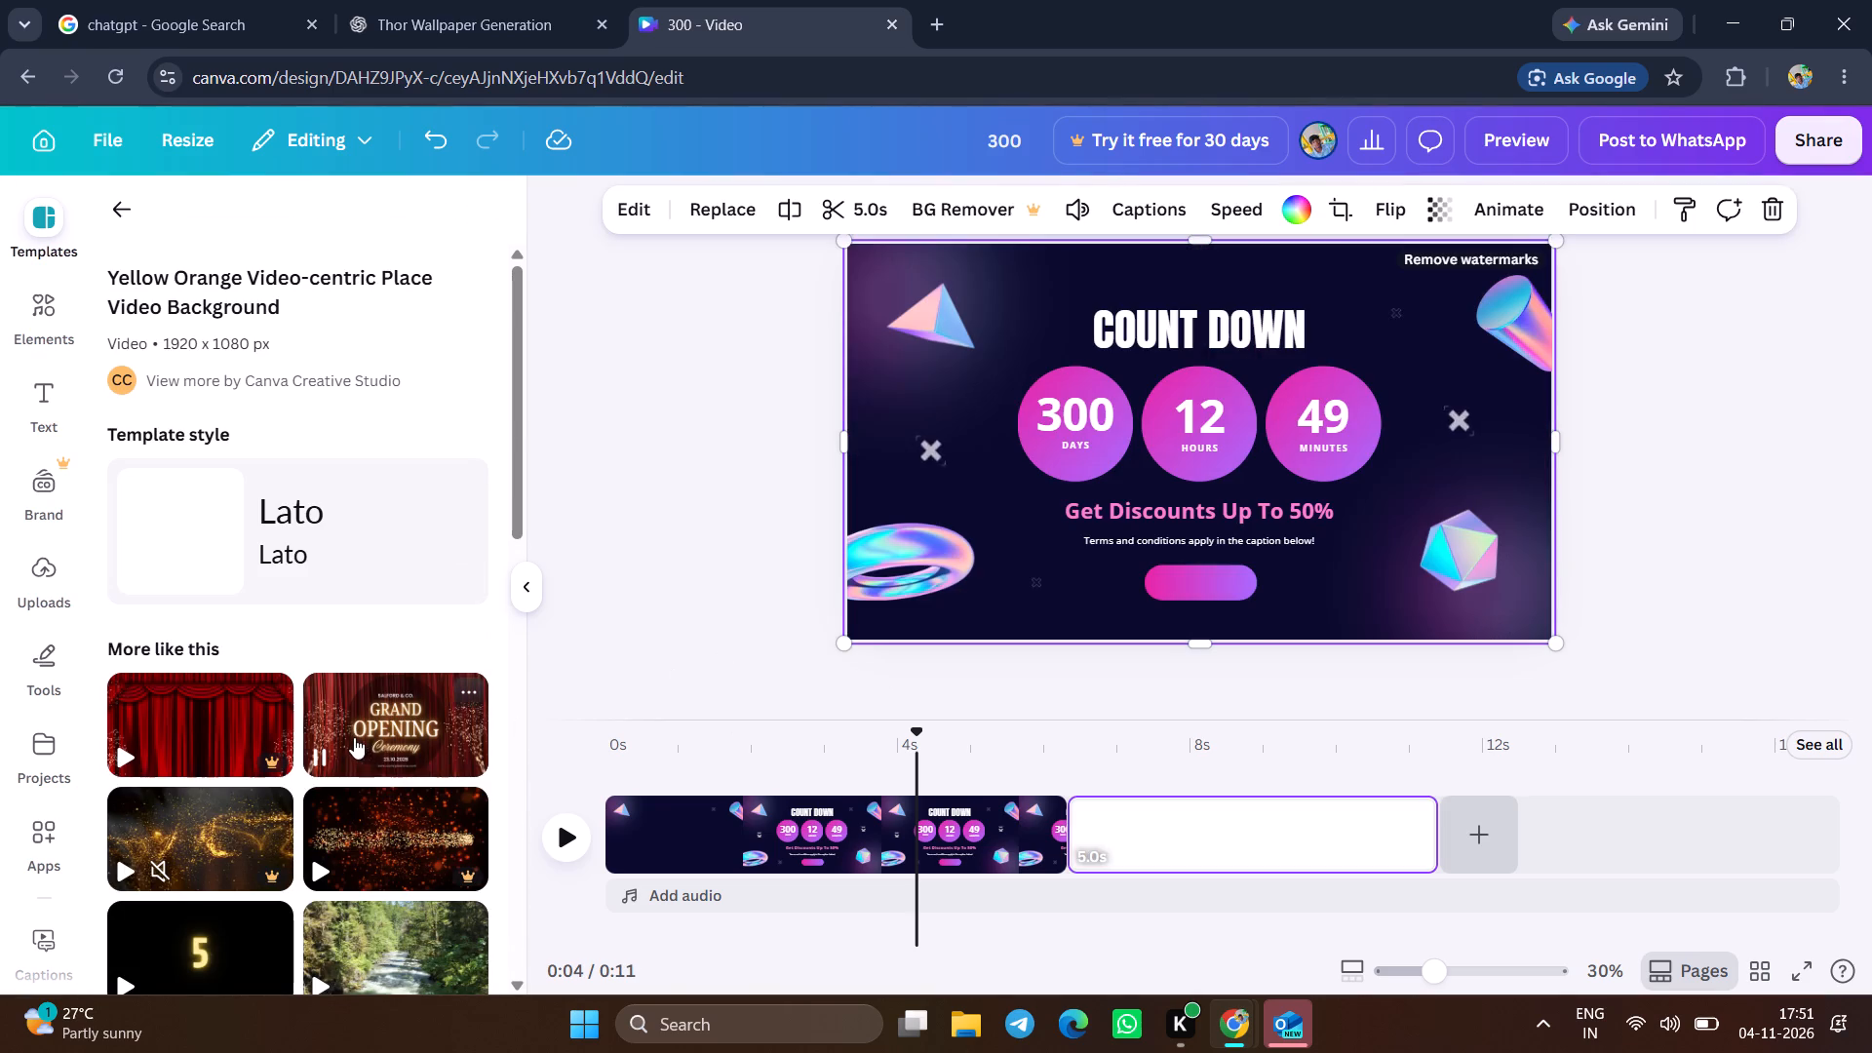
Move the playhead to the start of the curtain clip and play it through.
click(1088, 846)
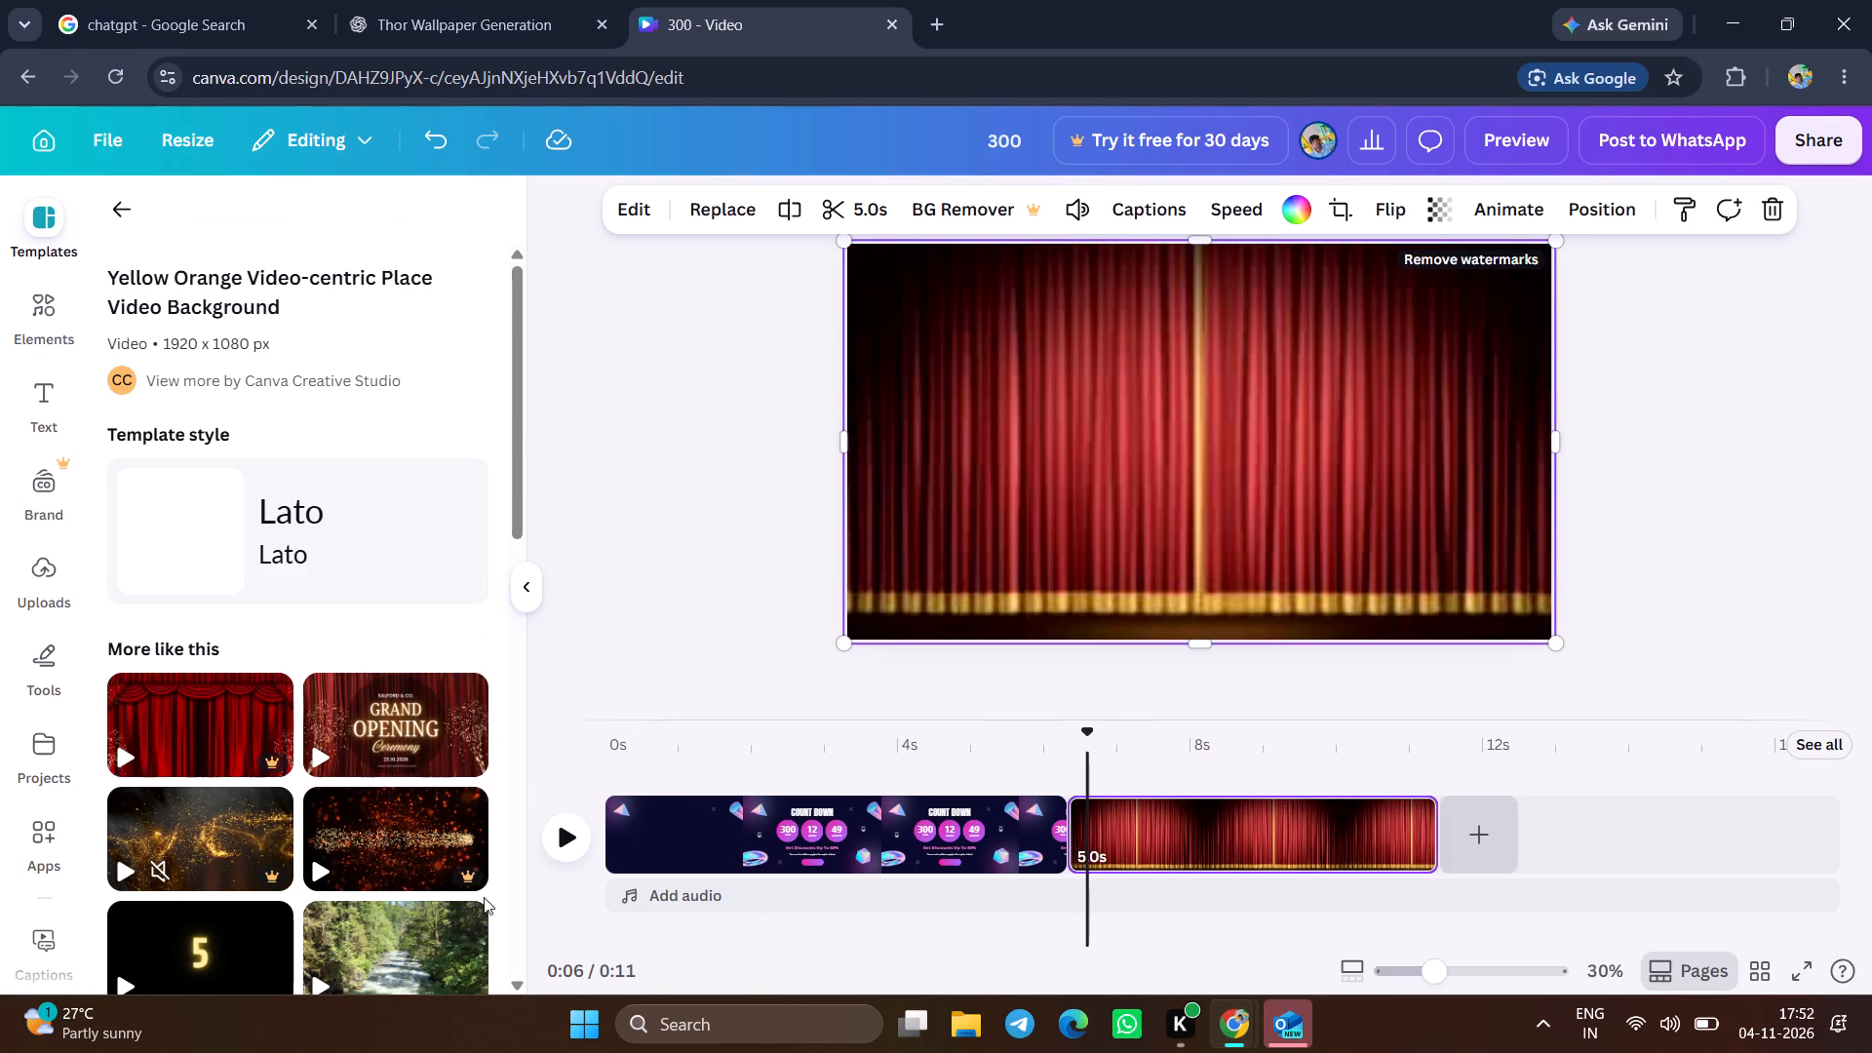
click(573, 830)
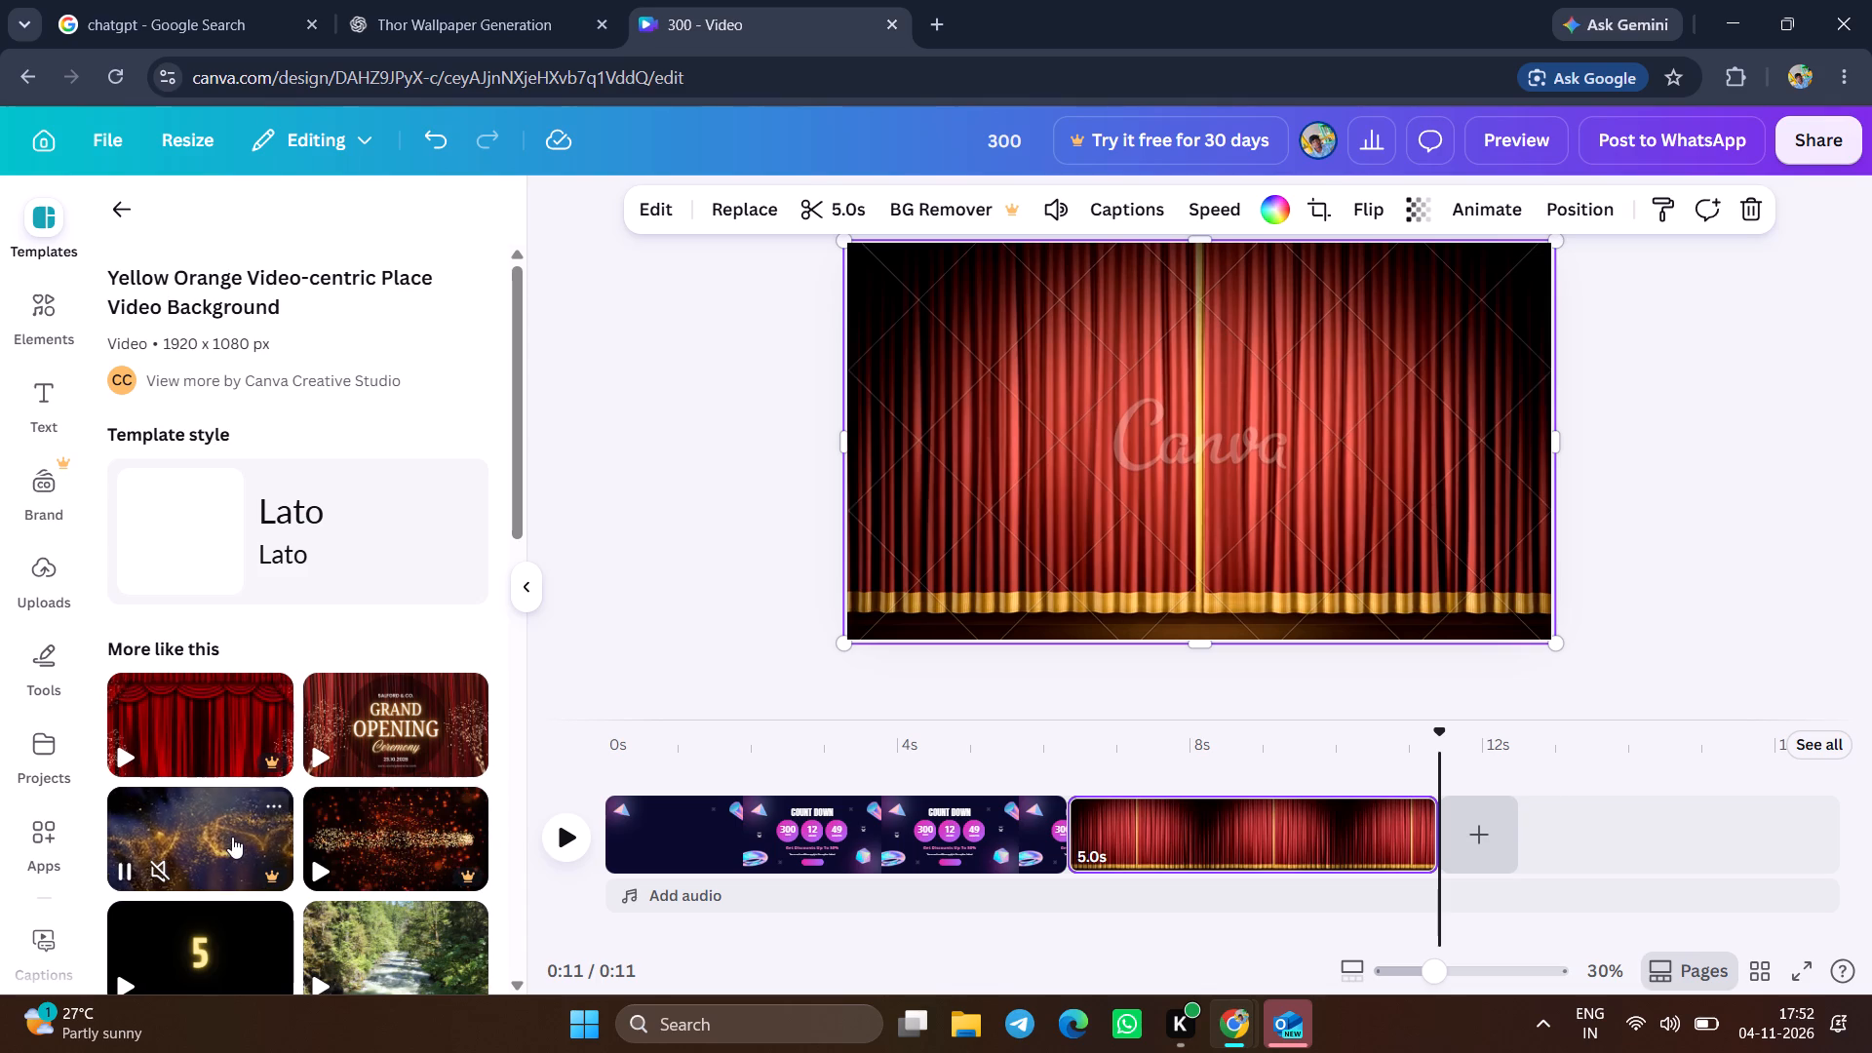
Browse the templates similar to the red curtain background for another clip to use in the video.
scroll(232, 837, down, 4)
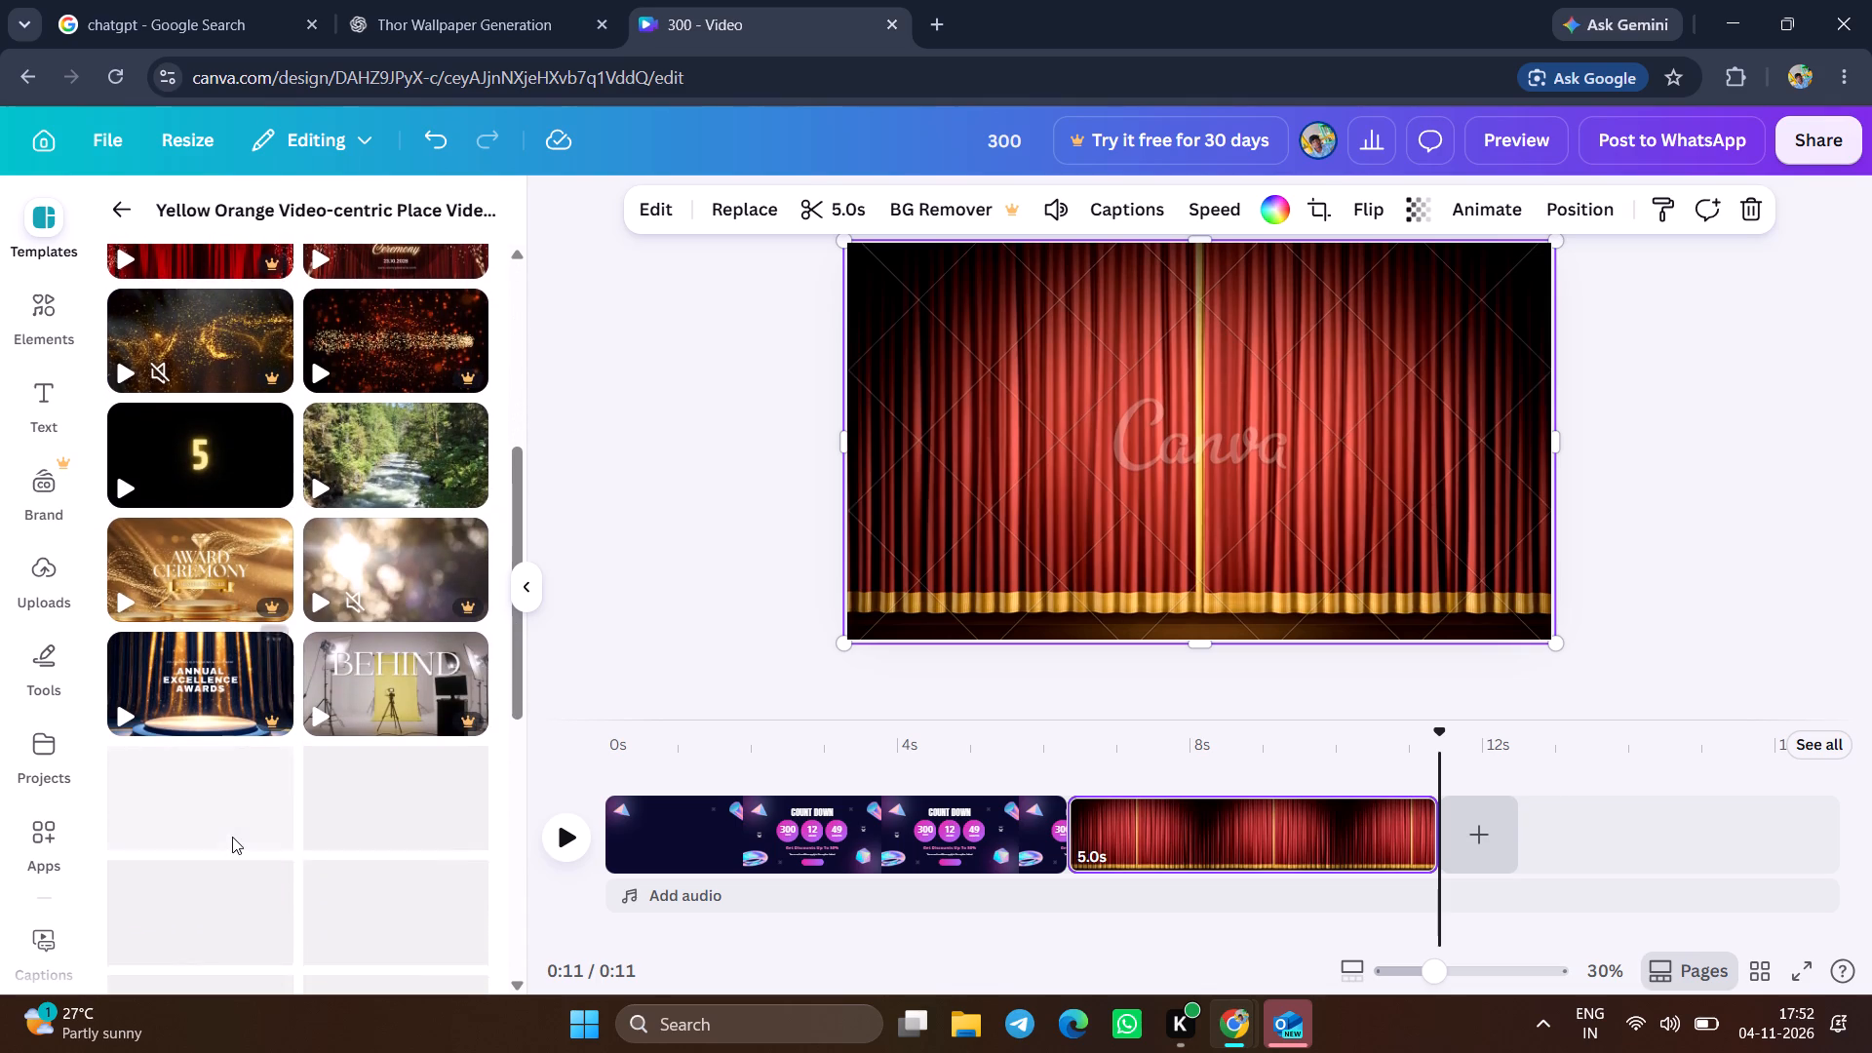
scroll(232, 837, down, 4)
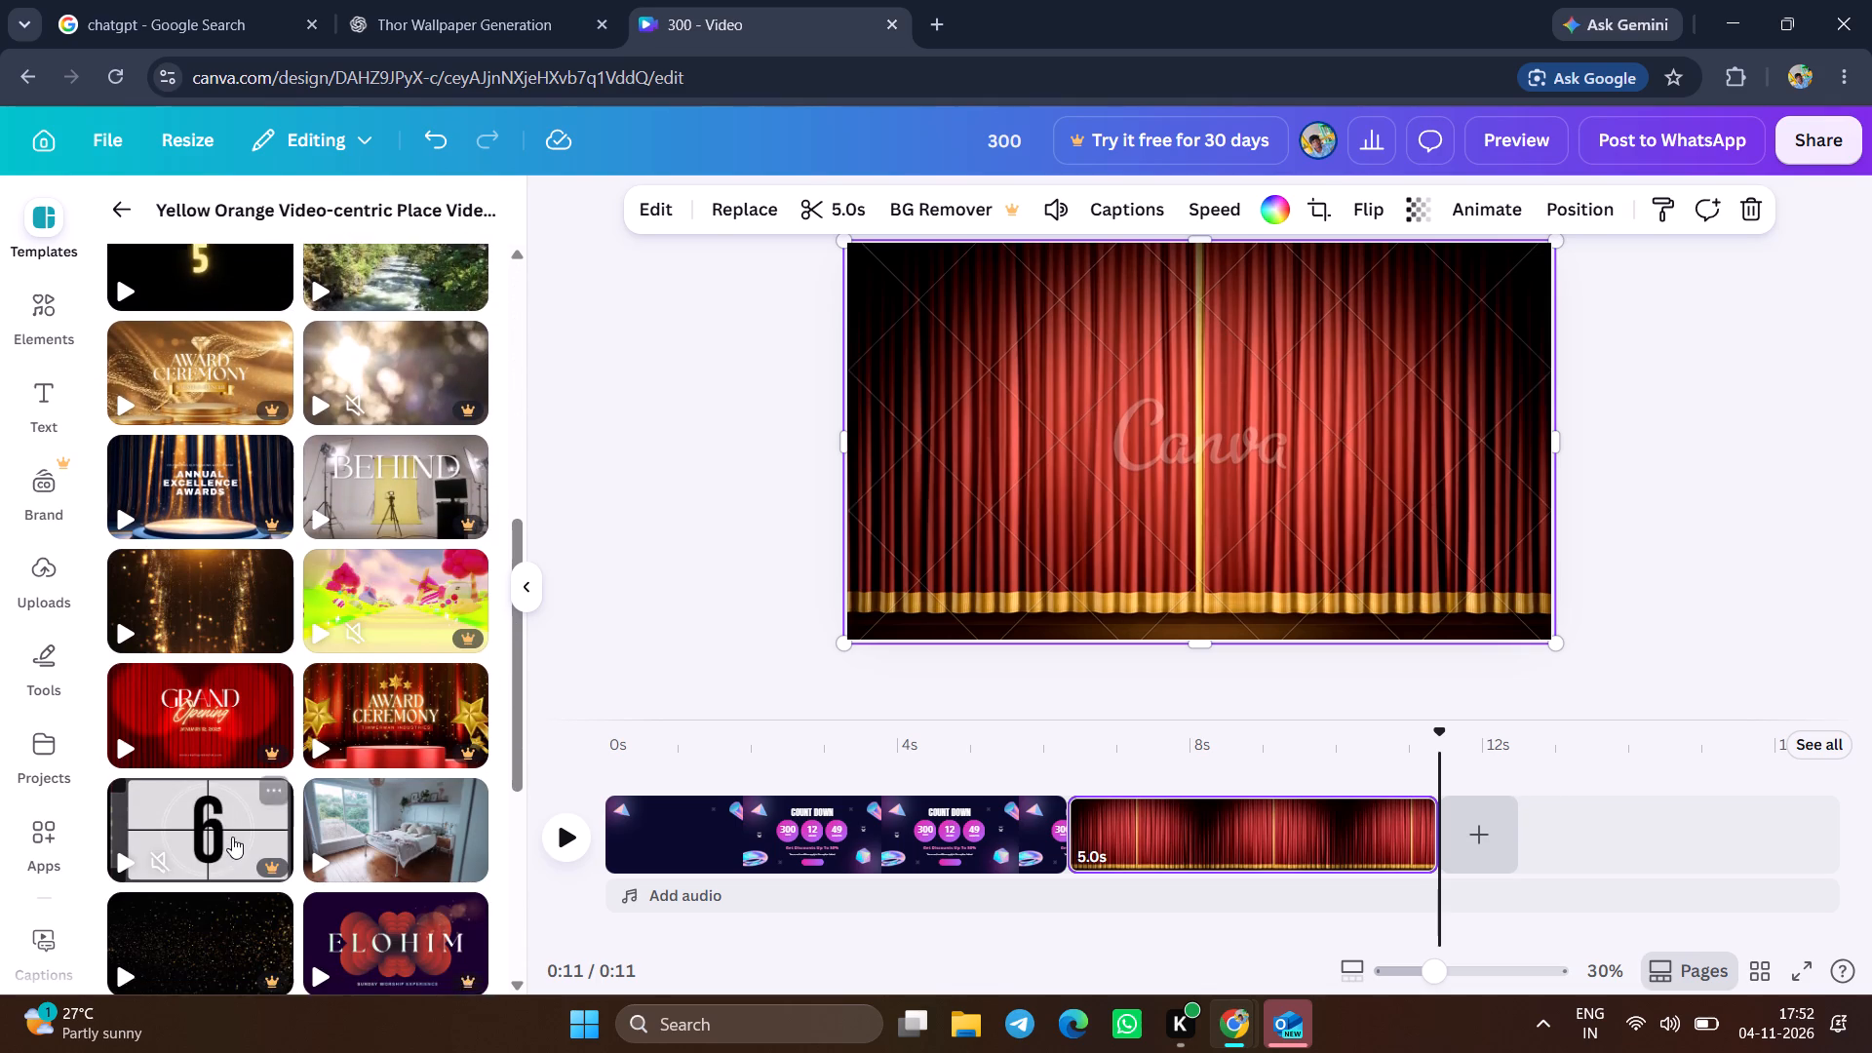
scroll(232, 837, down, 2)
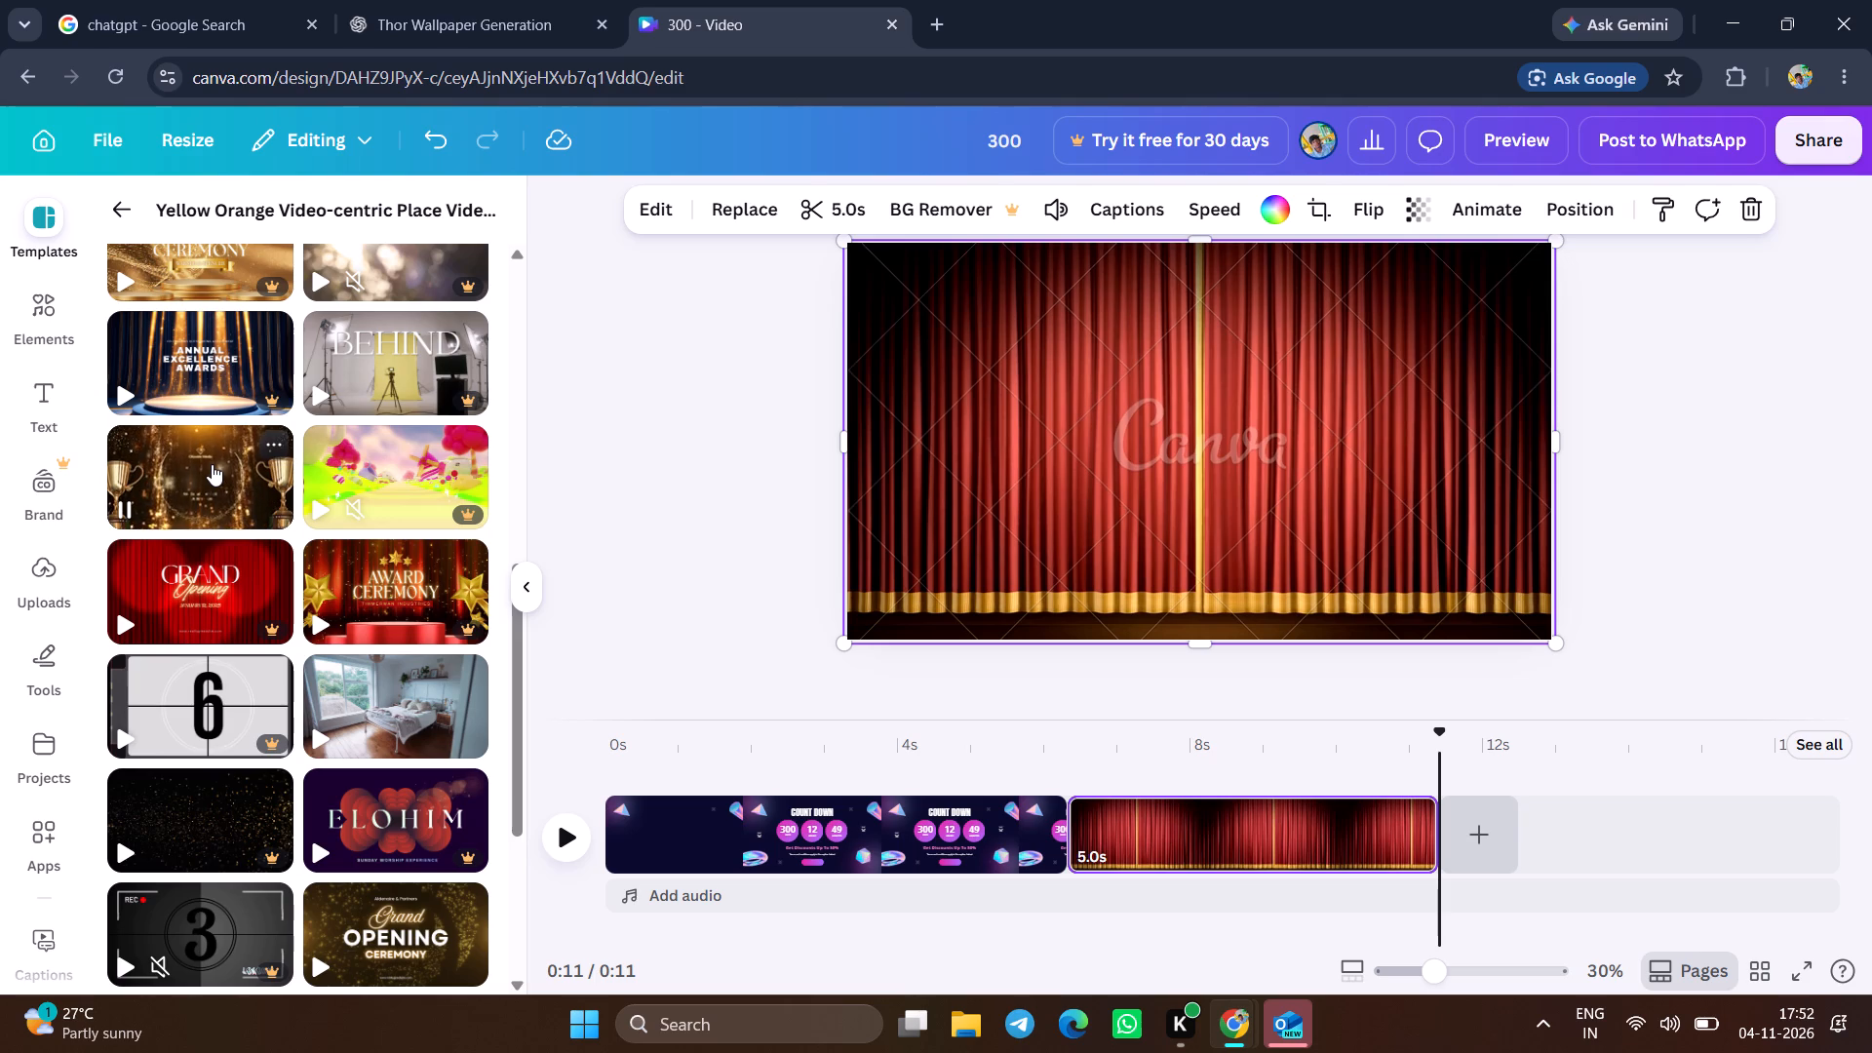
scroll(383, 706, up, 7)
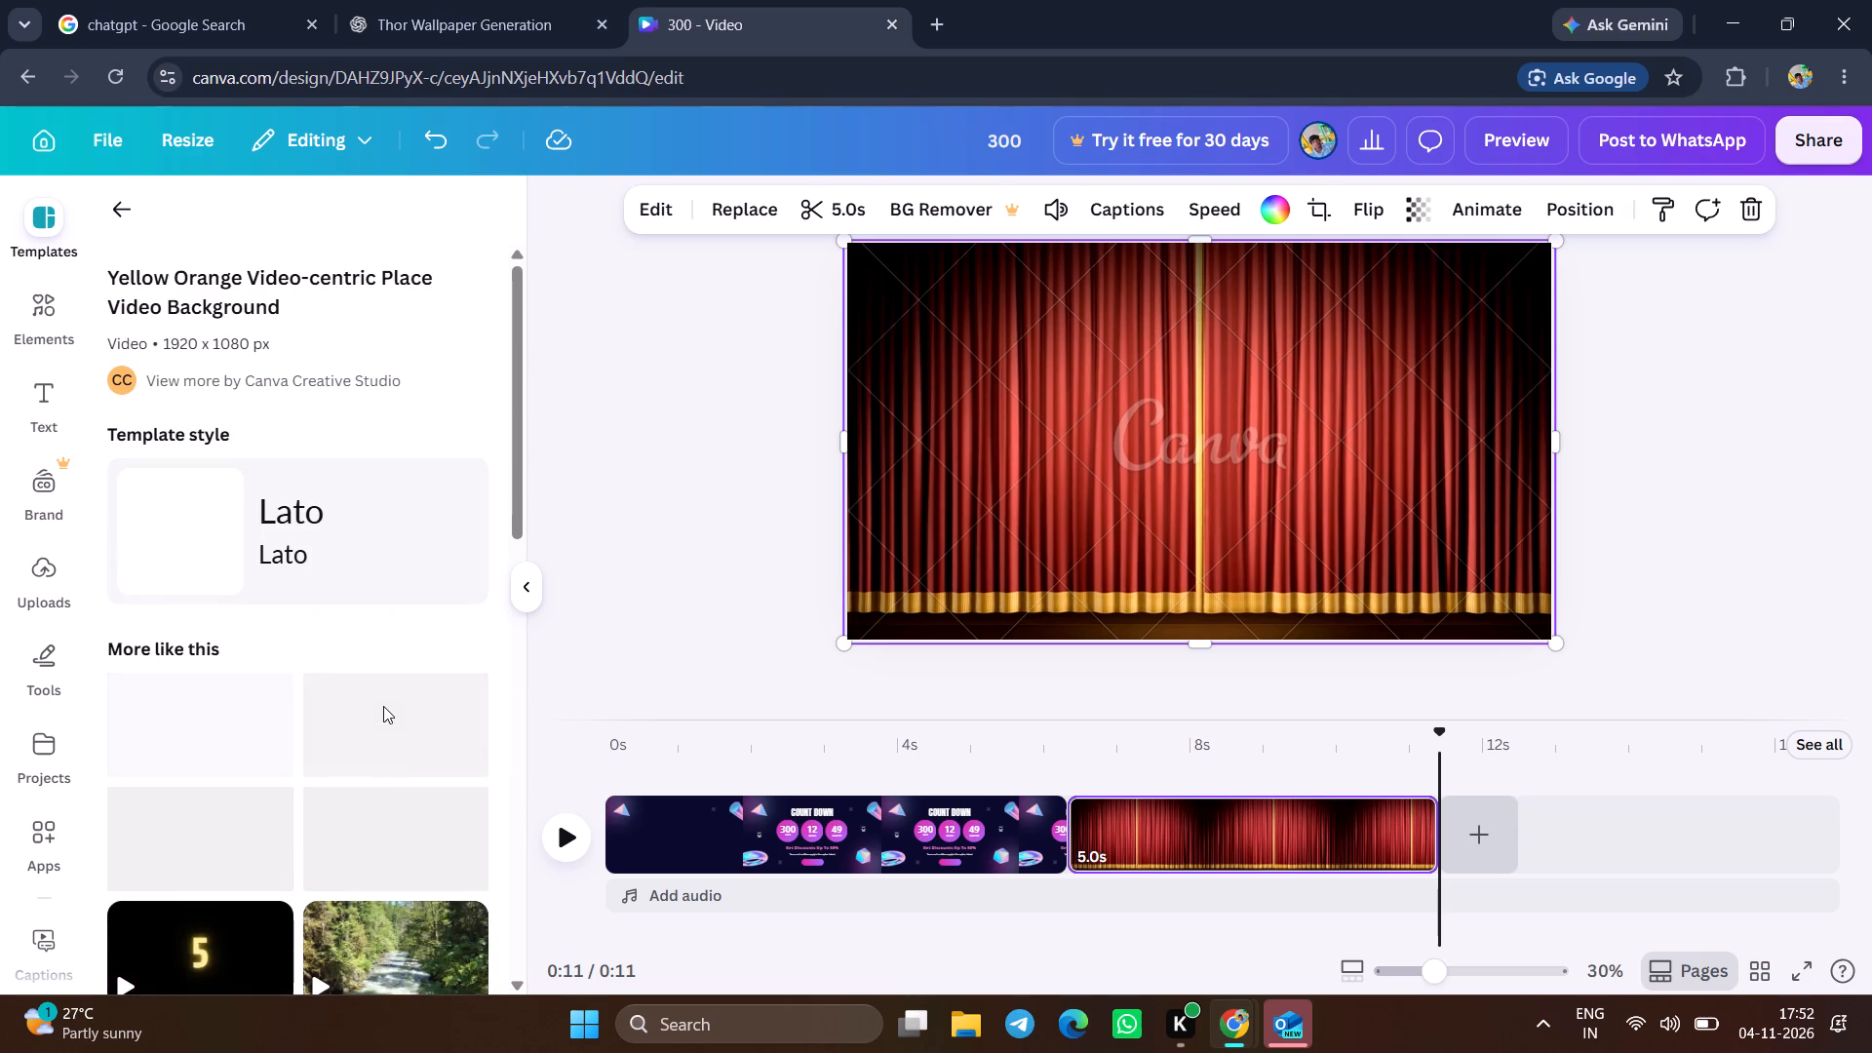
scroll(383, 706, down, 7)
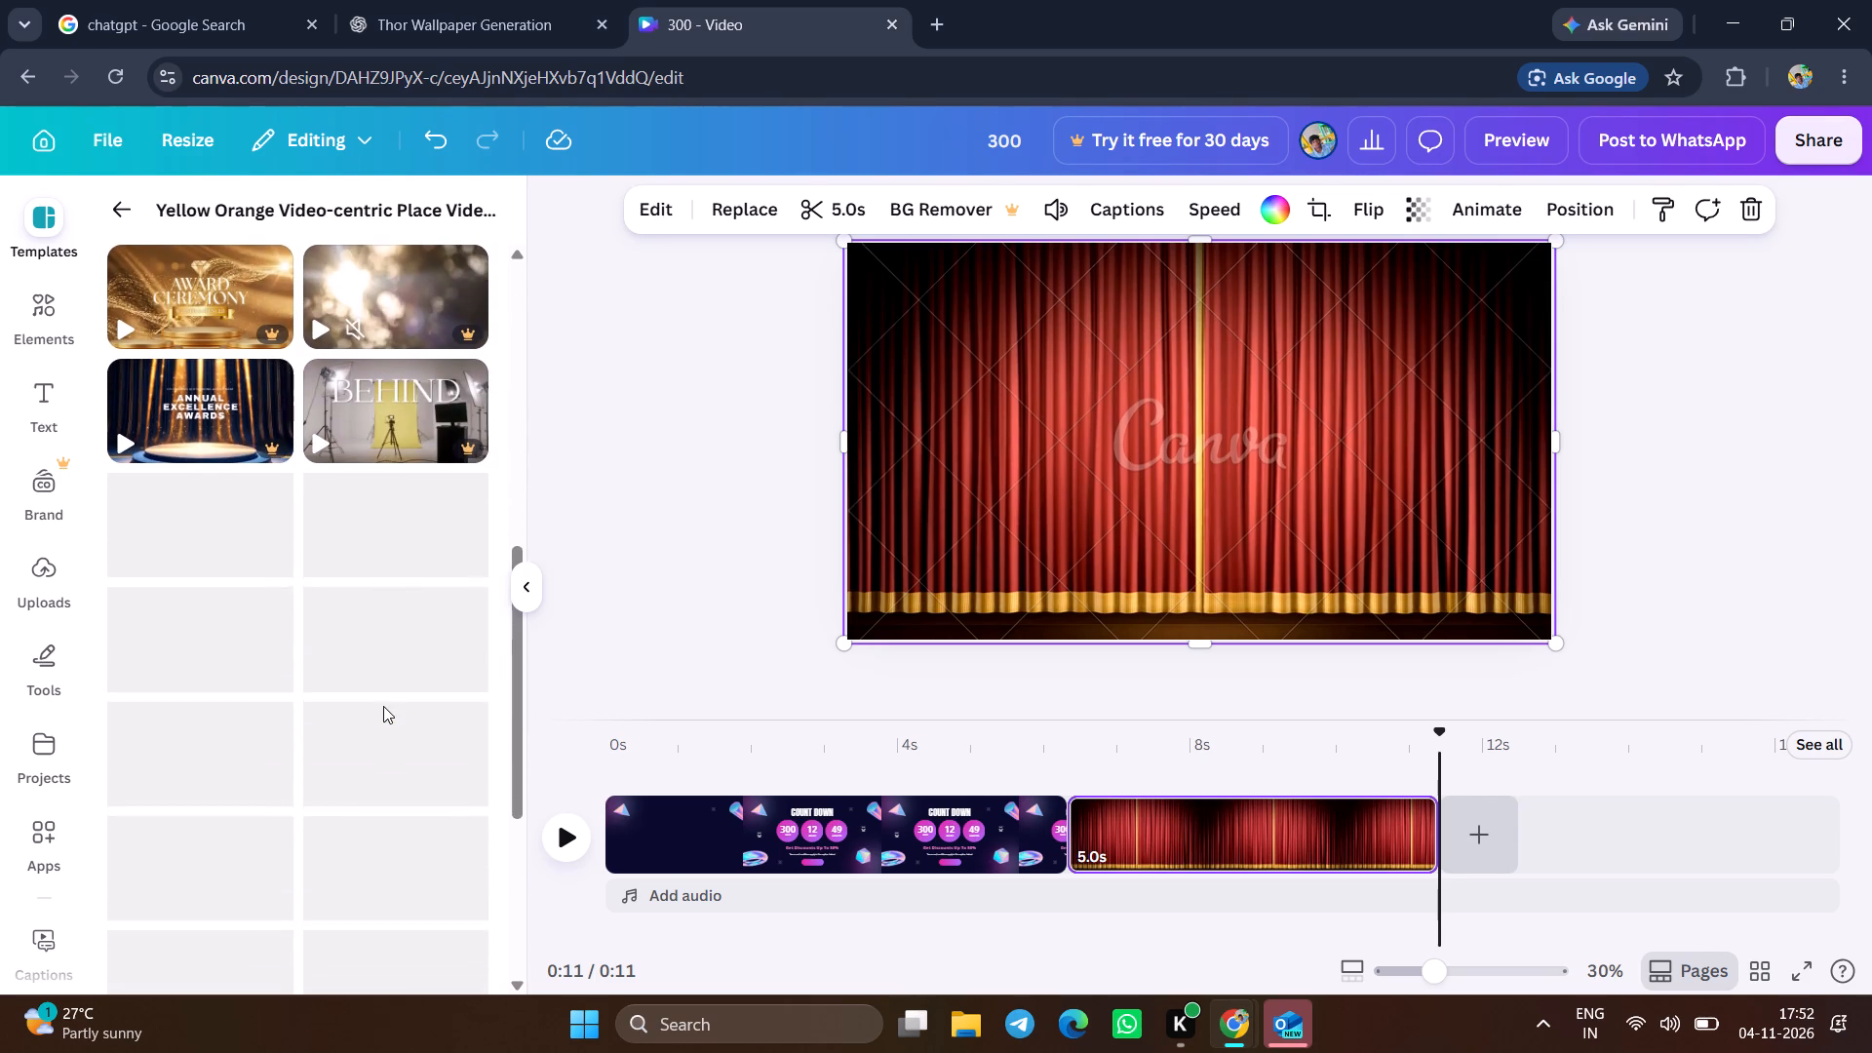
scroll(383, 706, down, 1)
scroll(383, 706, up, 8)
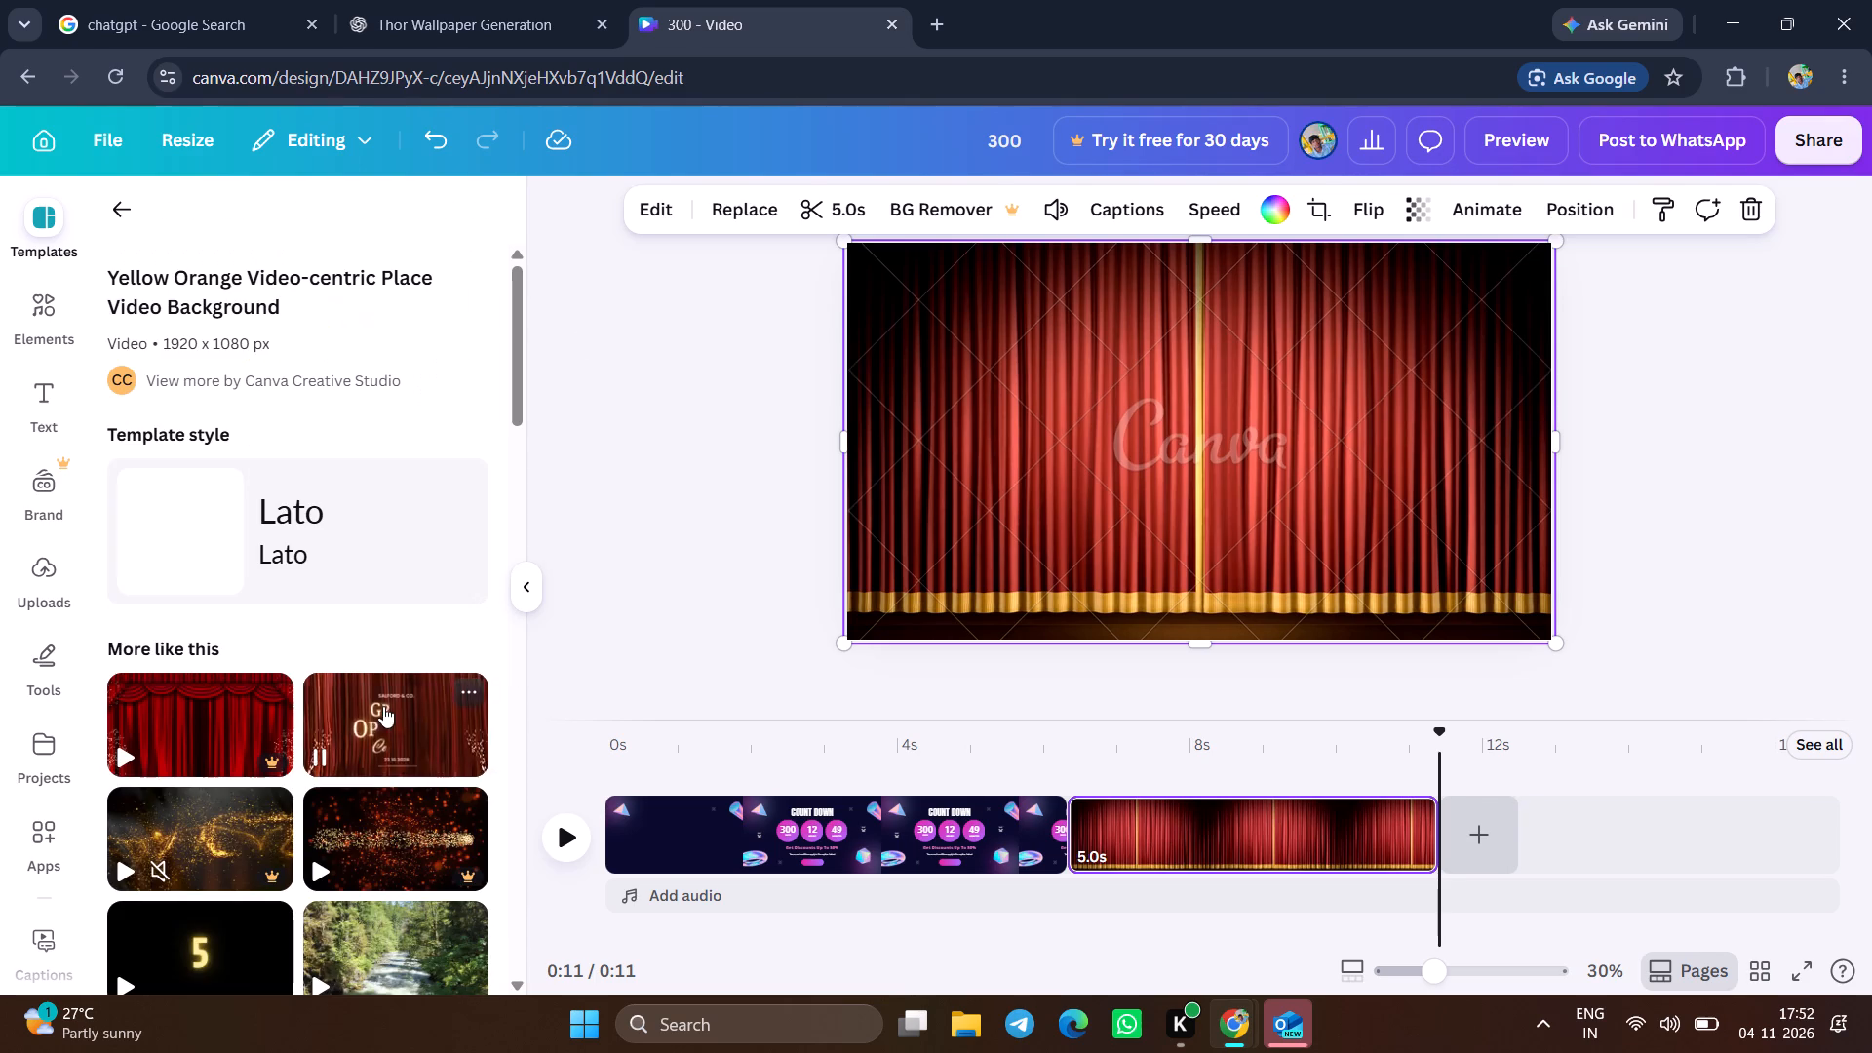
scroll(62, 819, up, 1)
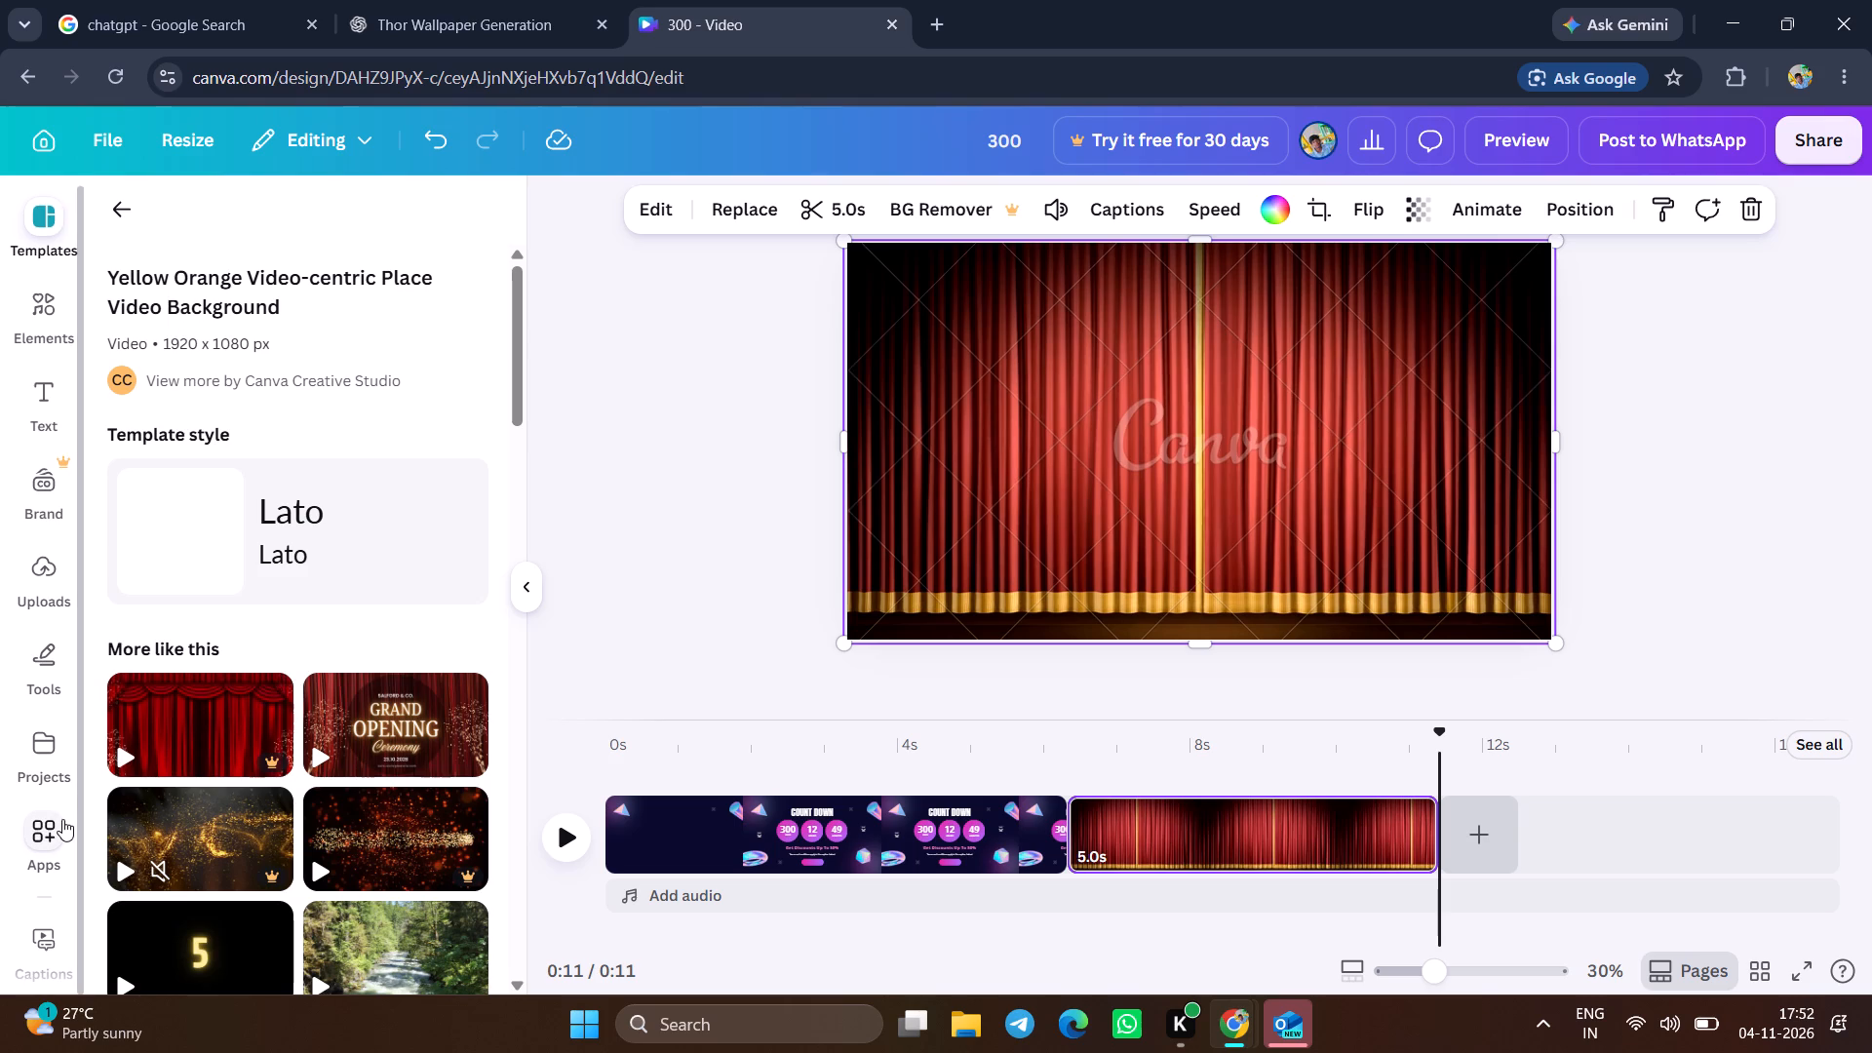
scroll(62, 819, up, 1)
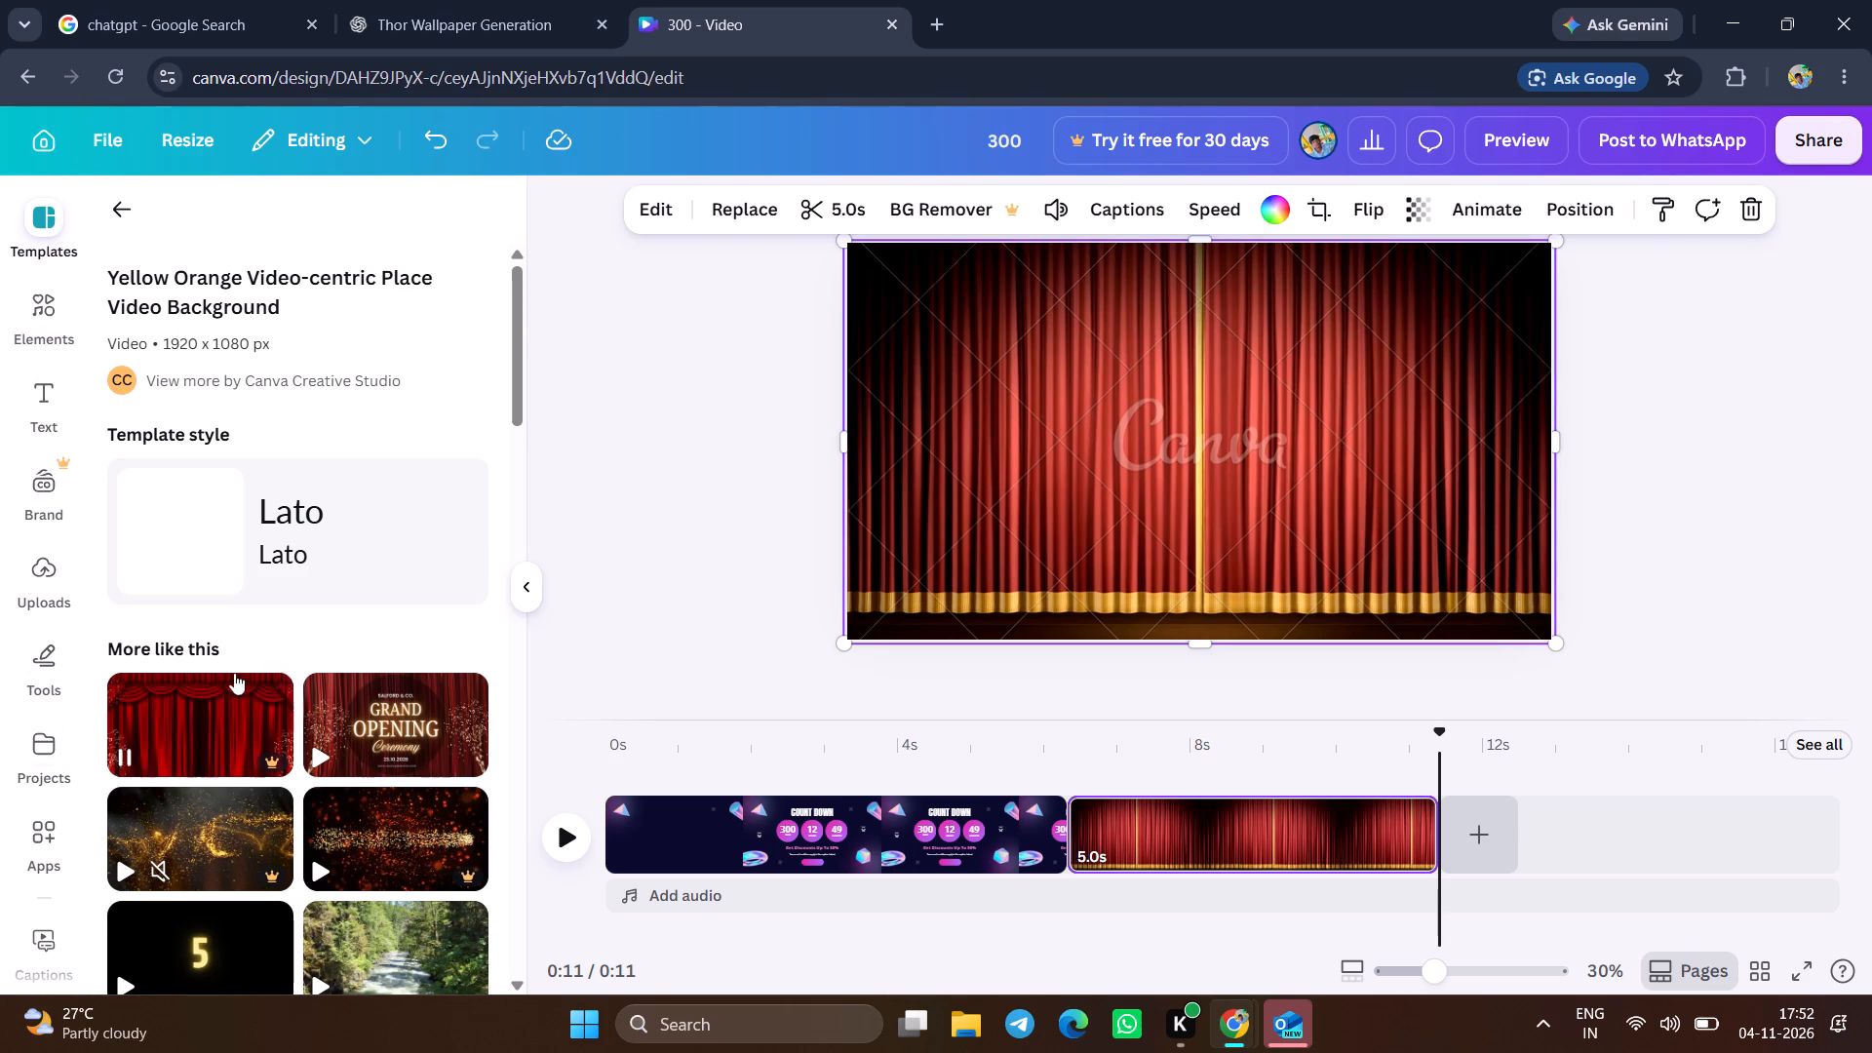
scroll(265, 630, down, 6)
scroll(265, 630, up, 2)
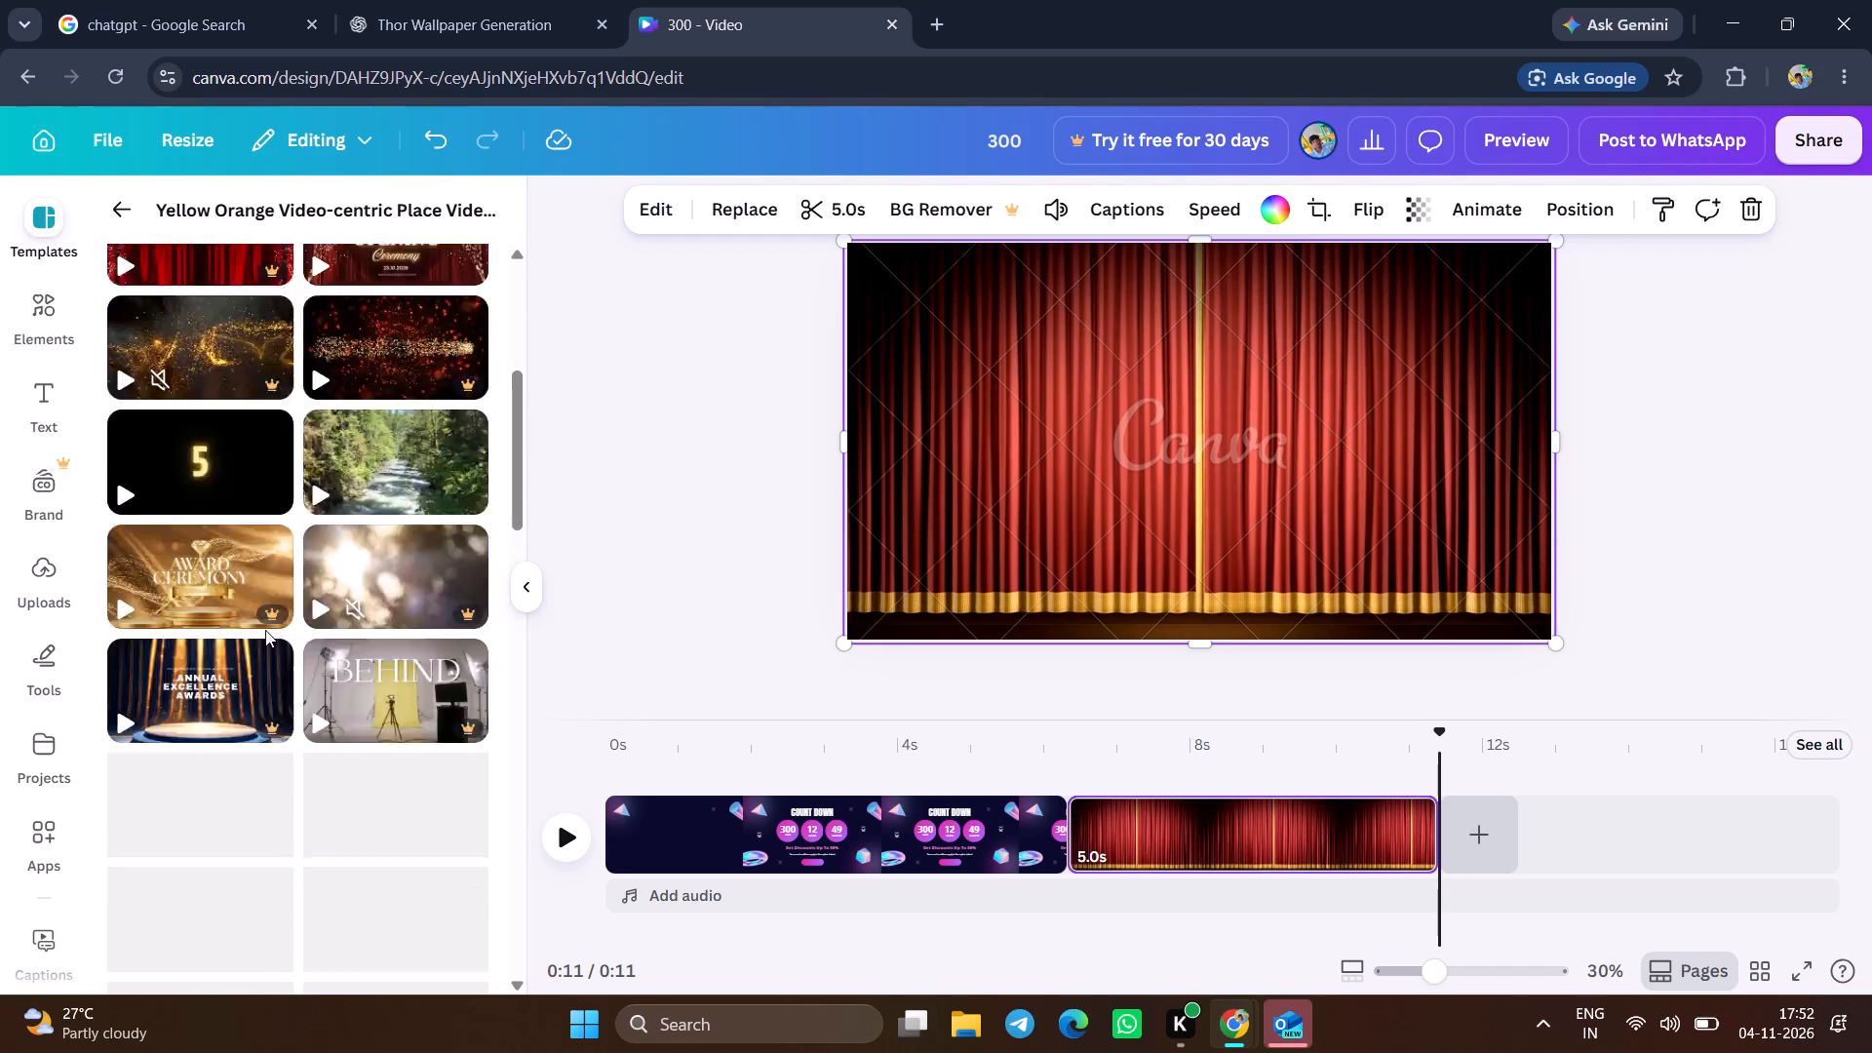
scroll(265, 630, up, 1)
scroll(265, 630, down, 4)
scroll(265, 630, up, 3)
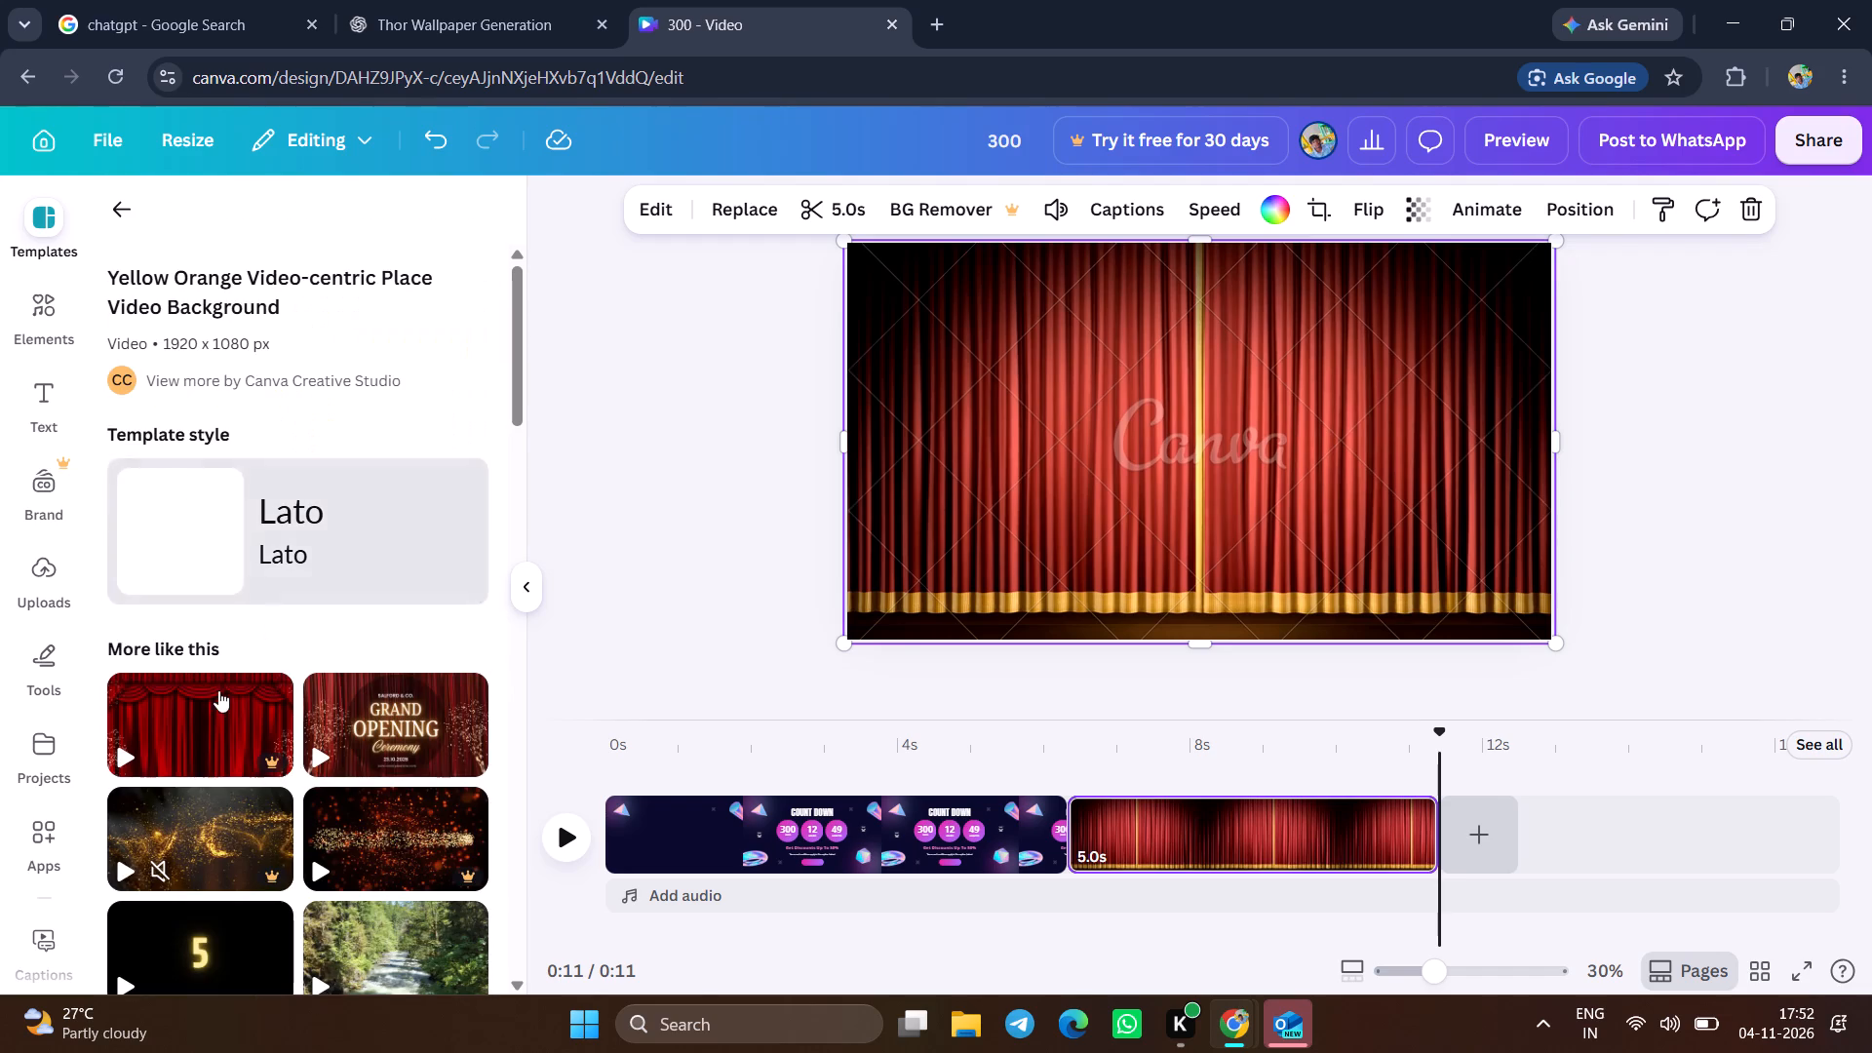
click(244, 375)
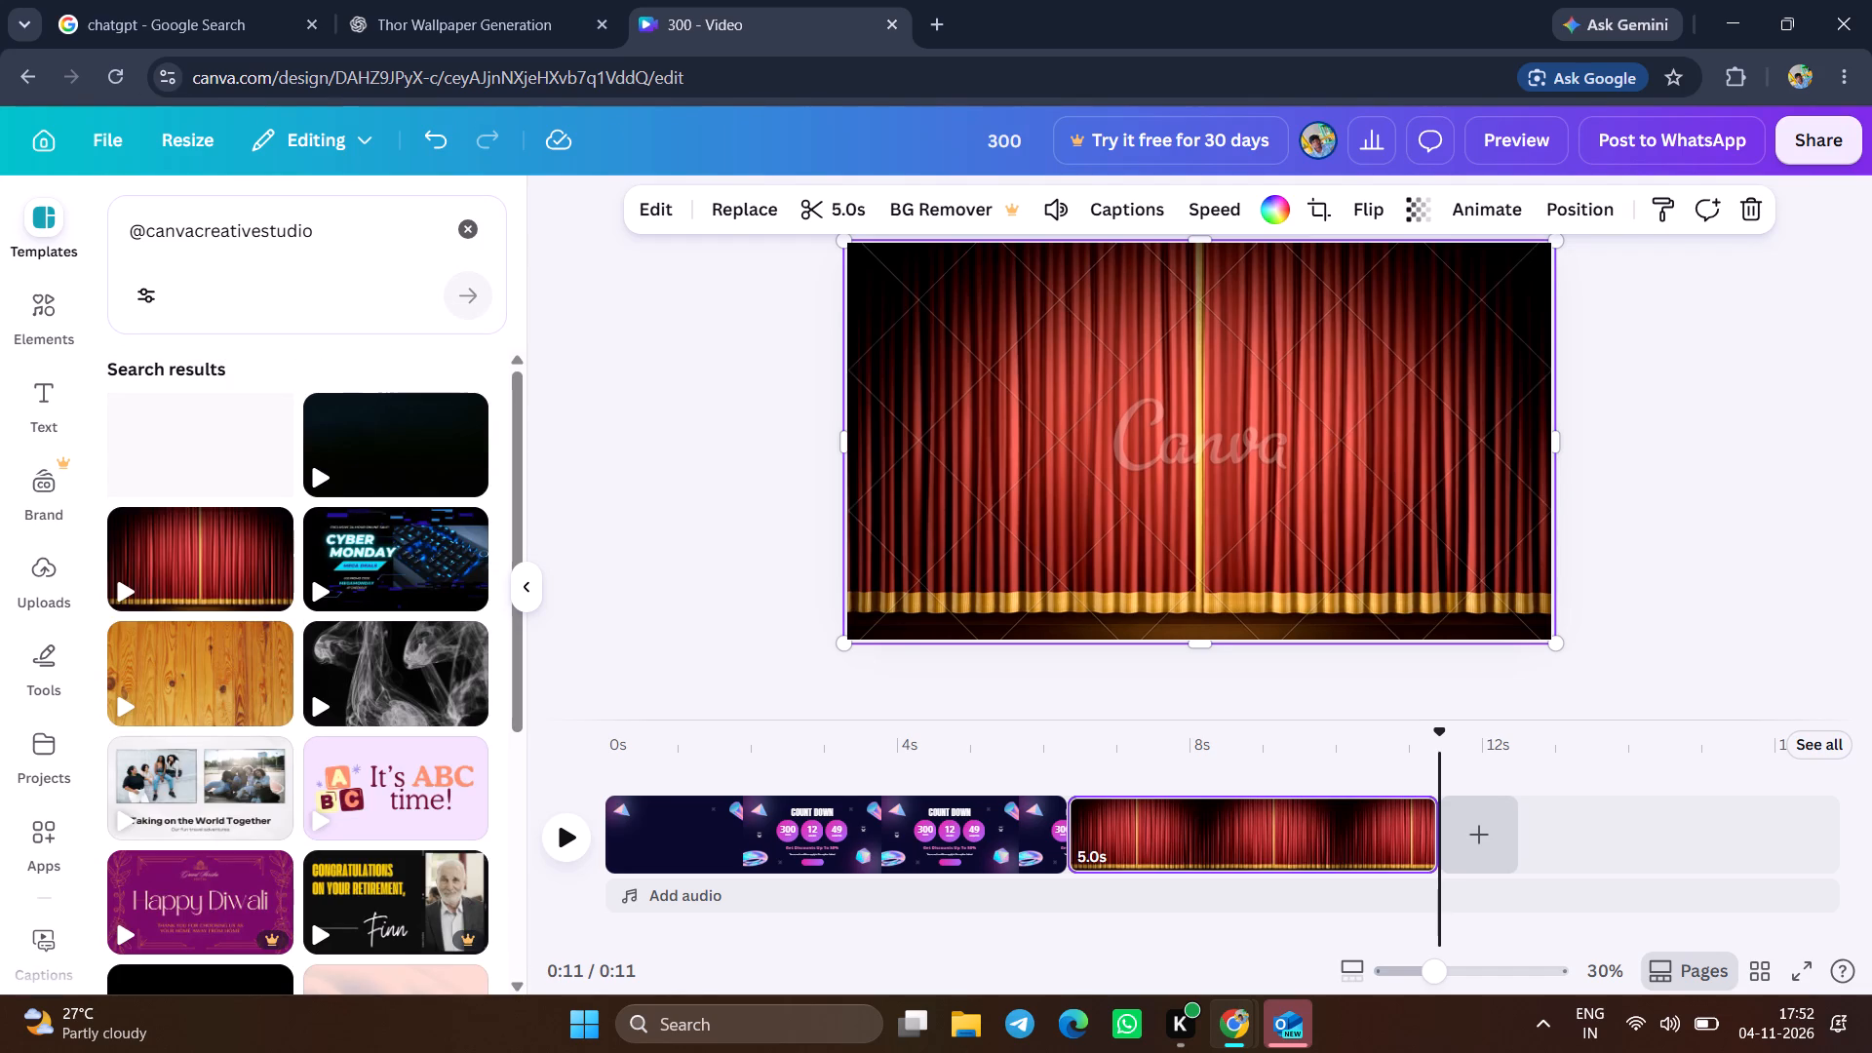
click(326, 231)
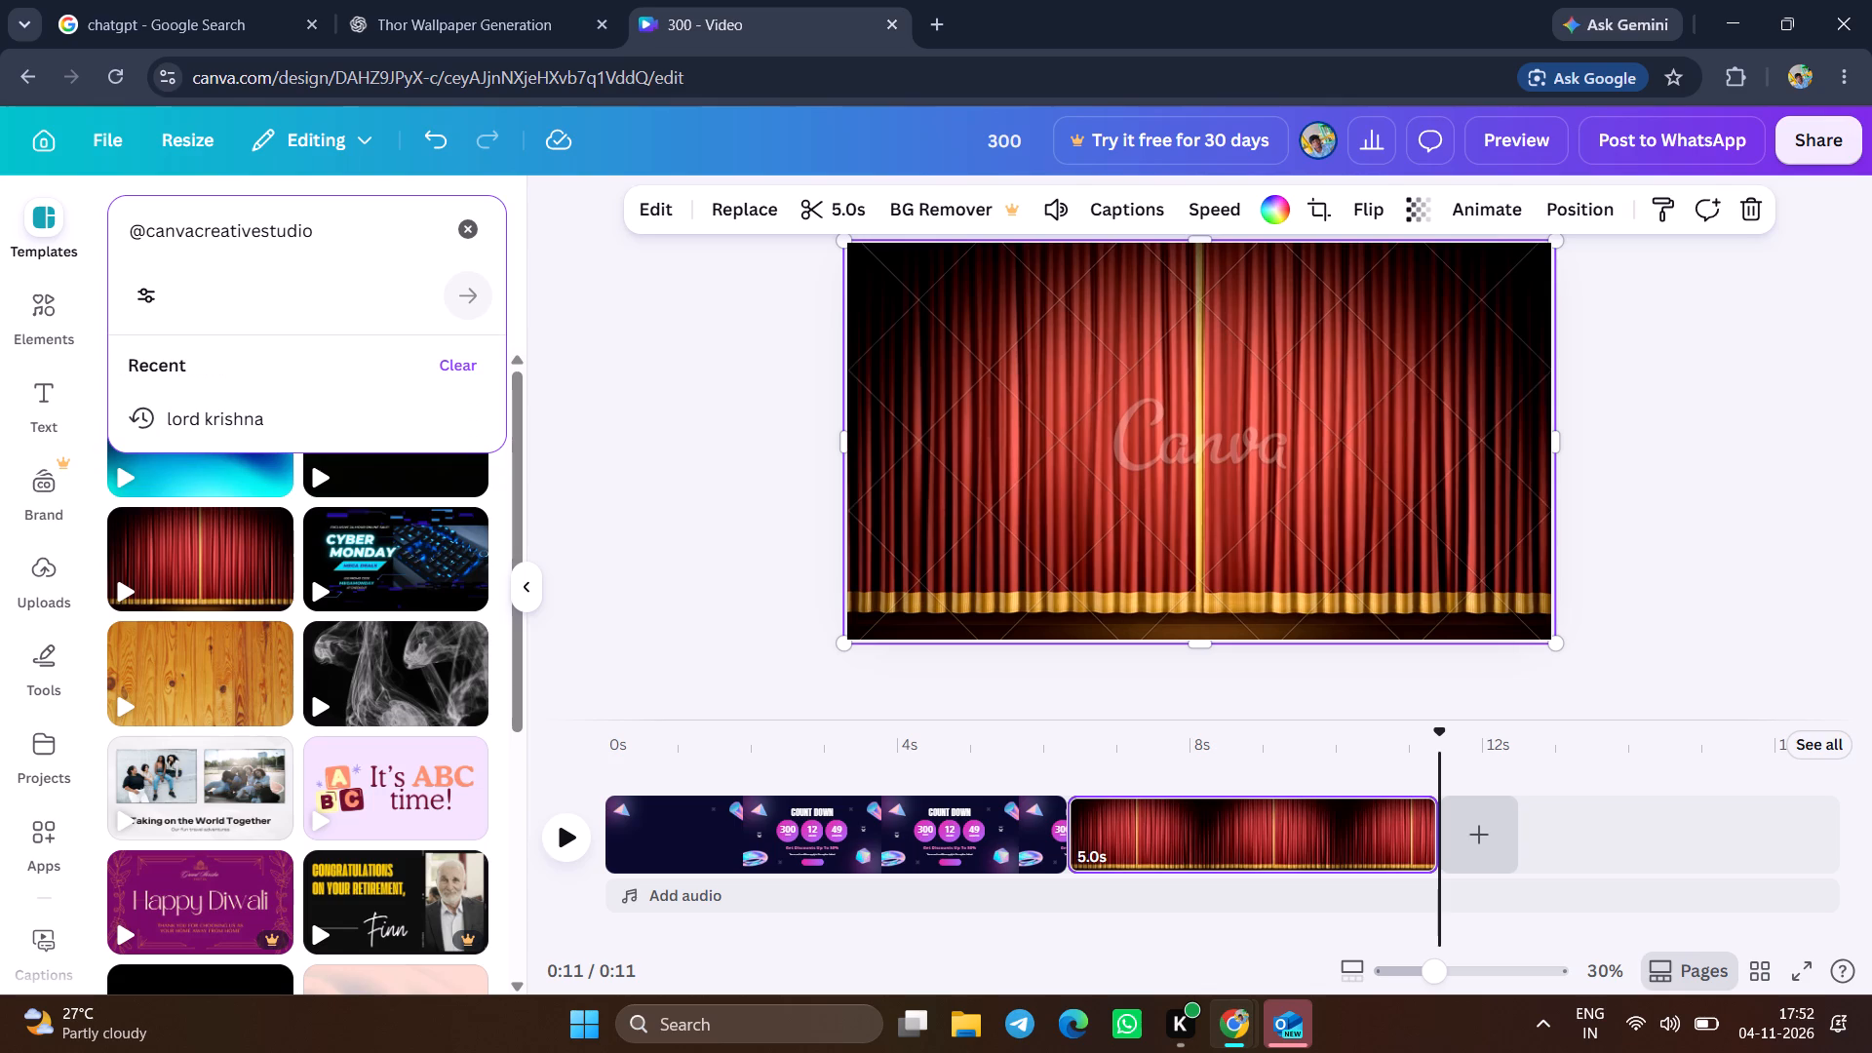
key(space)
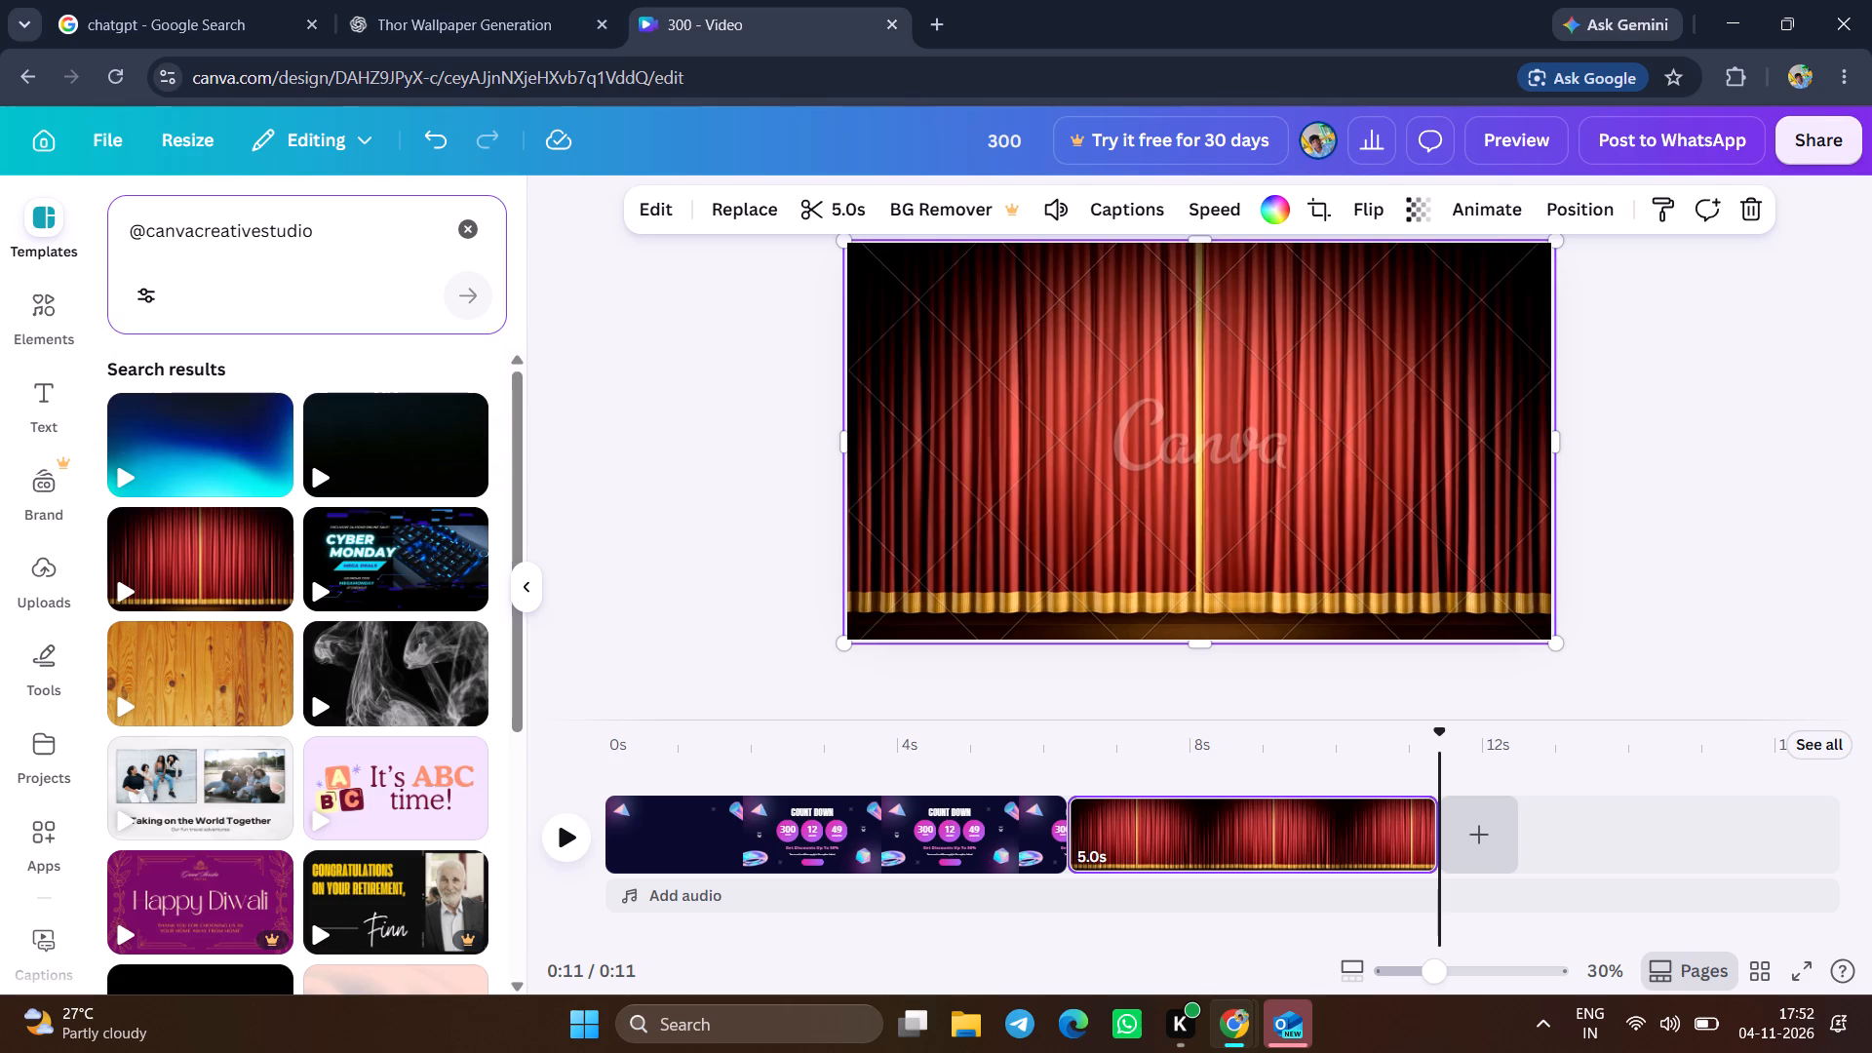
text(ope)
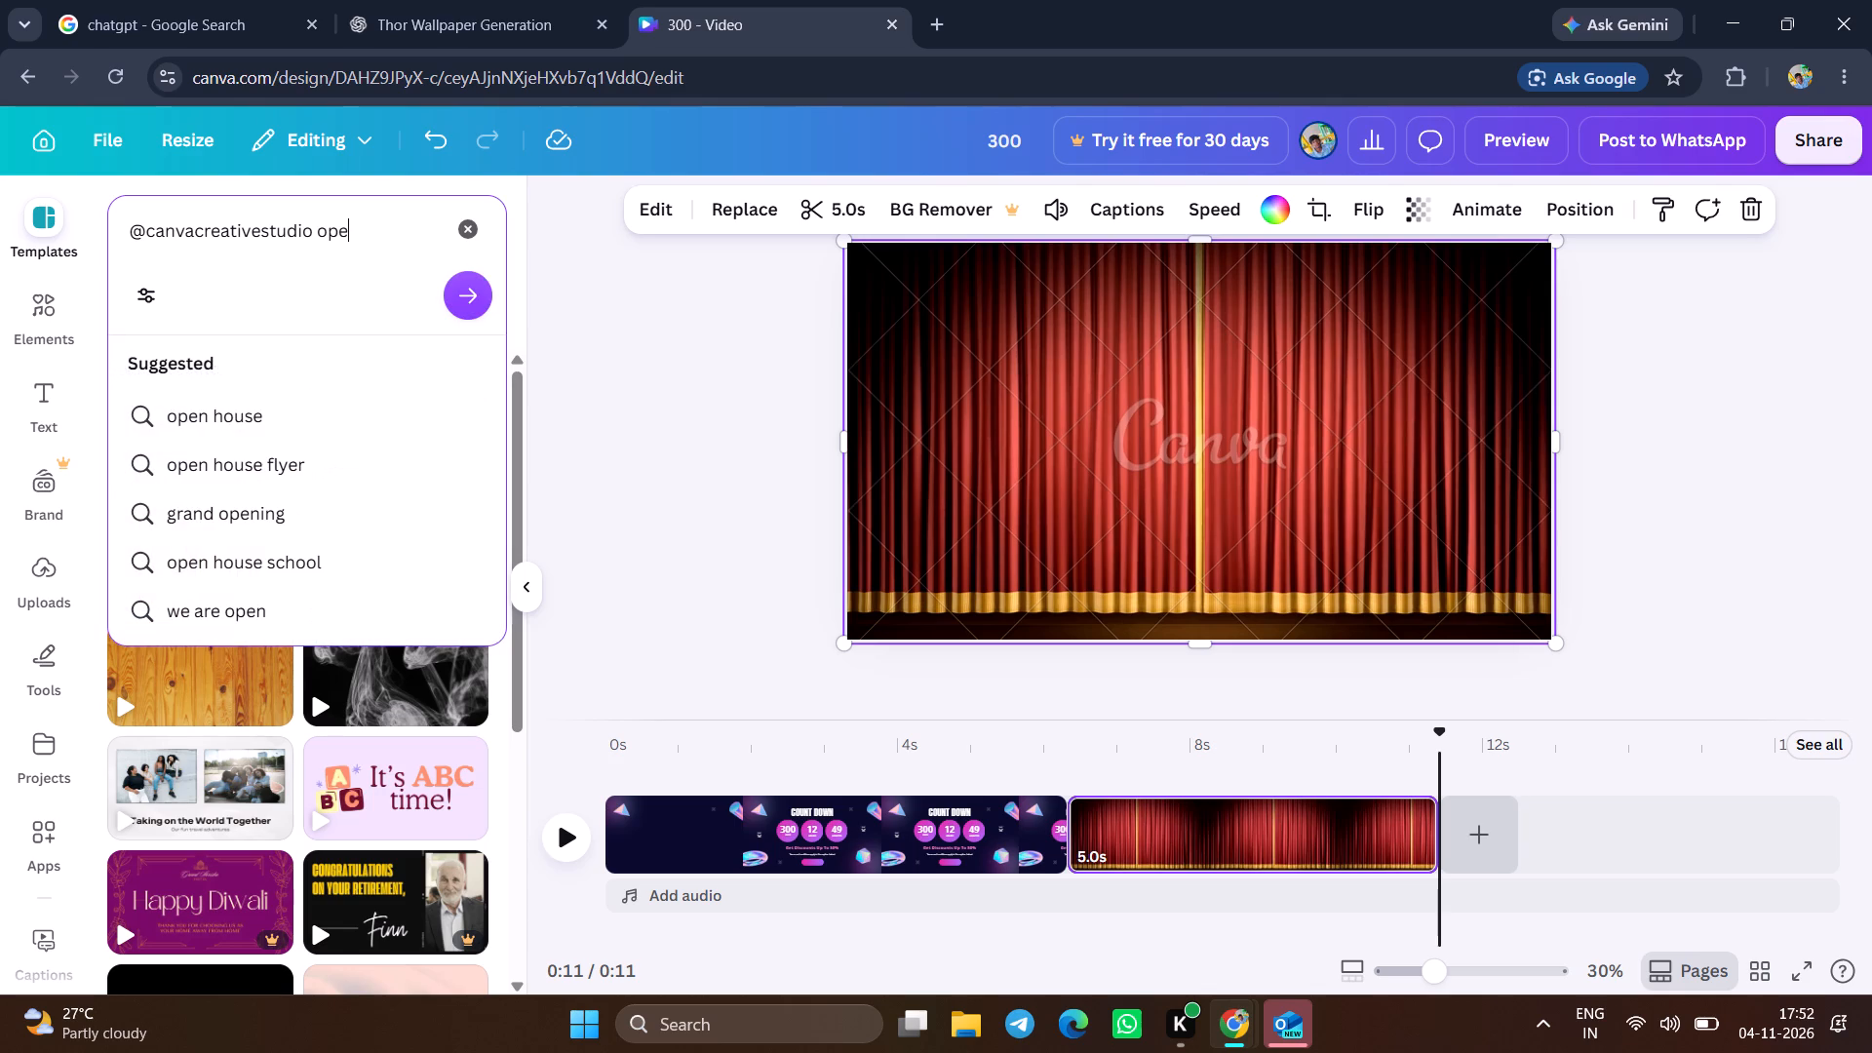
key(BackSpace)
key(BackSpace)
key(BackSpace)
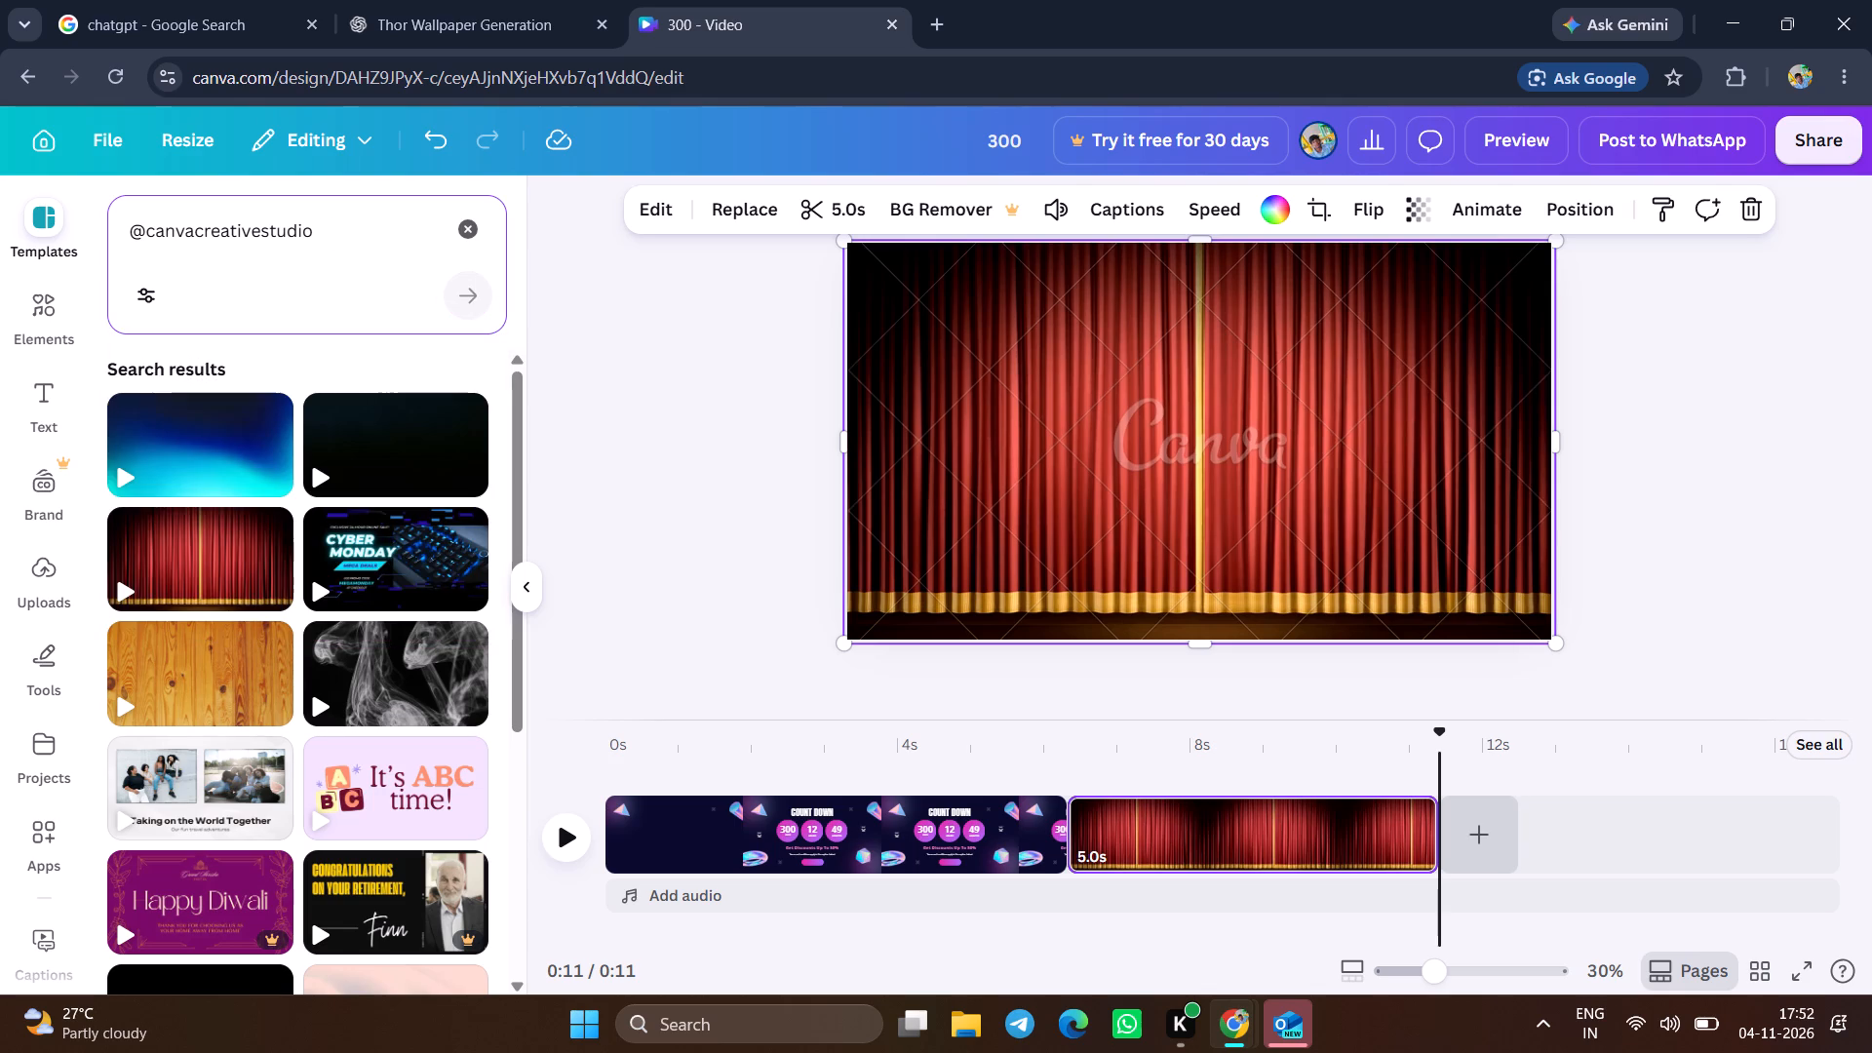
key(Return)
Search Canva Creative Studio's templates for "logo revel".
text(logo)
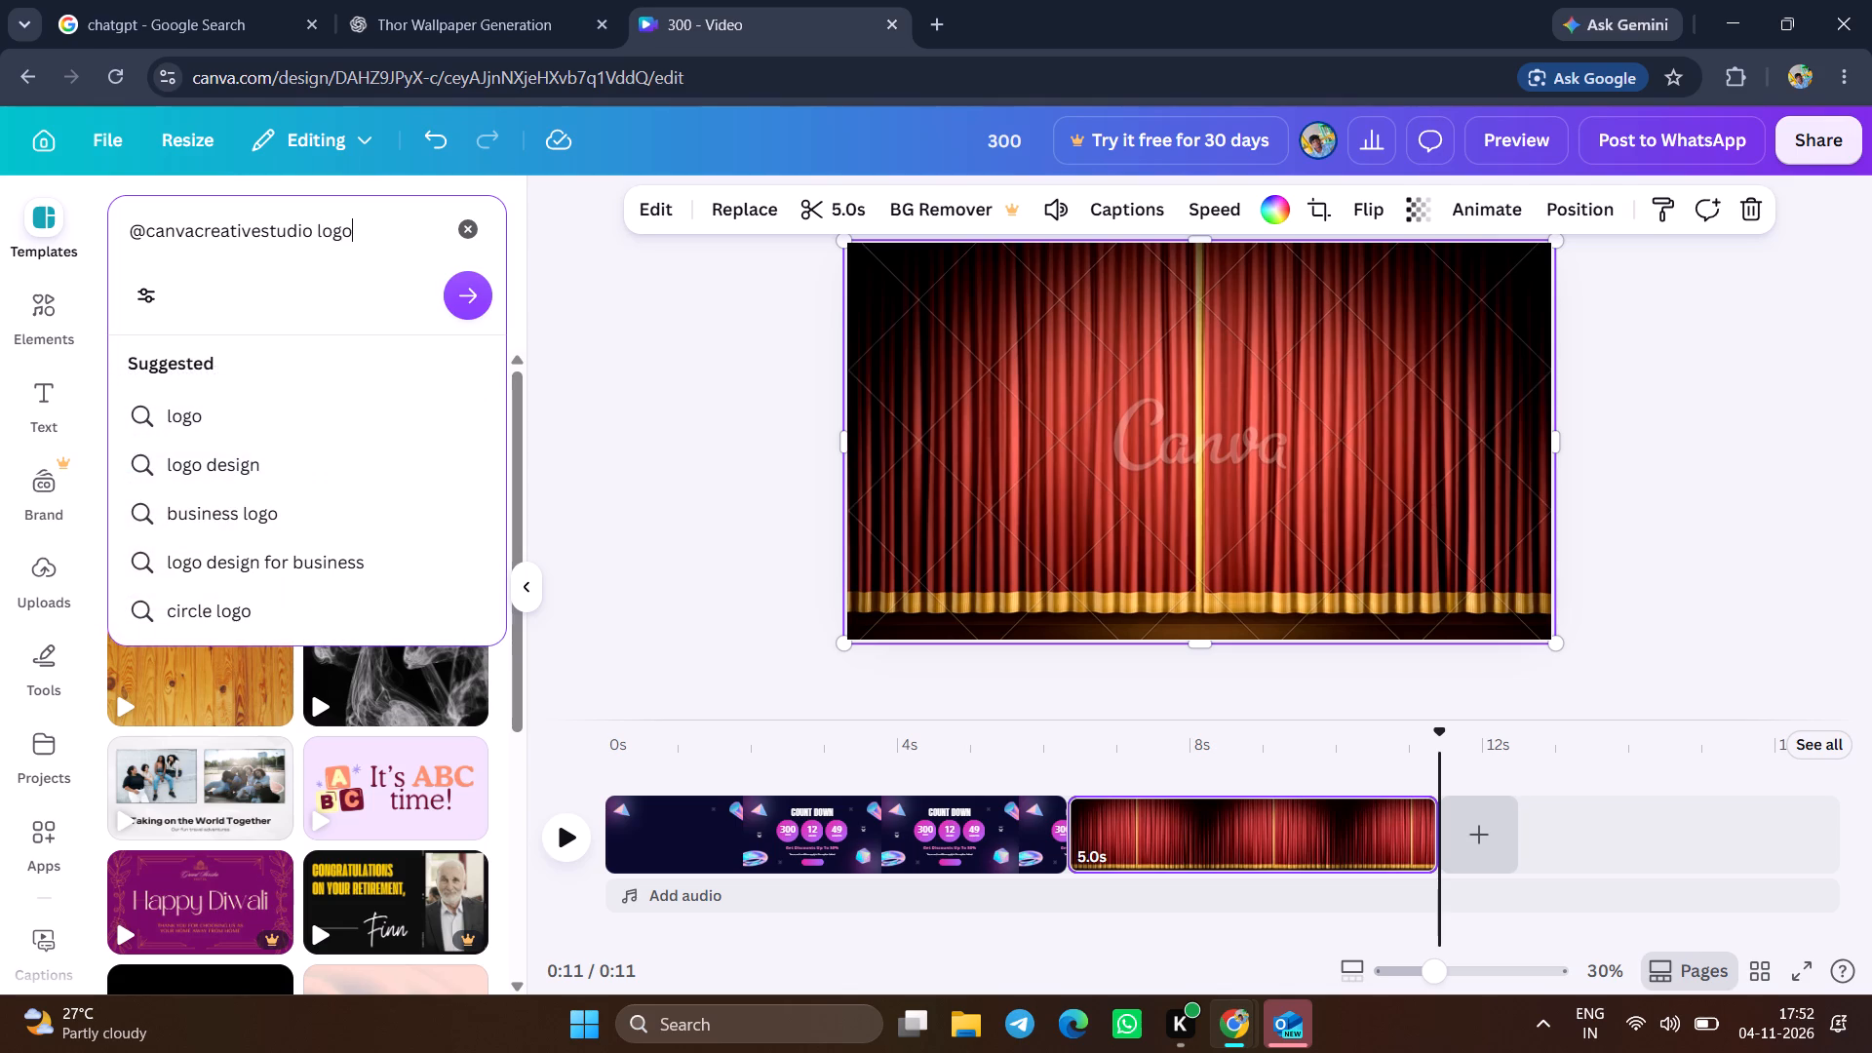
key(space)
text(re)
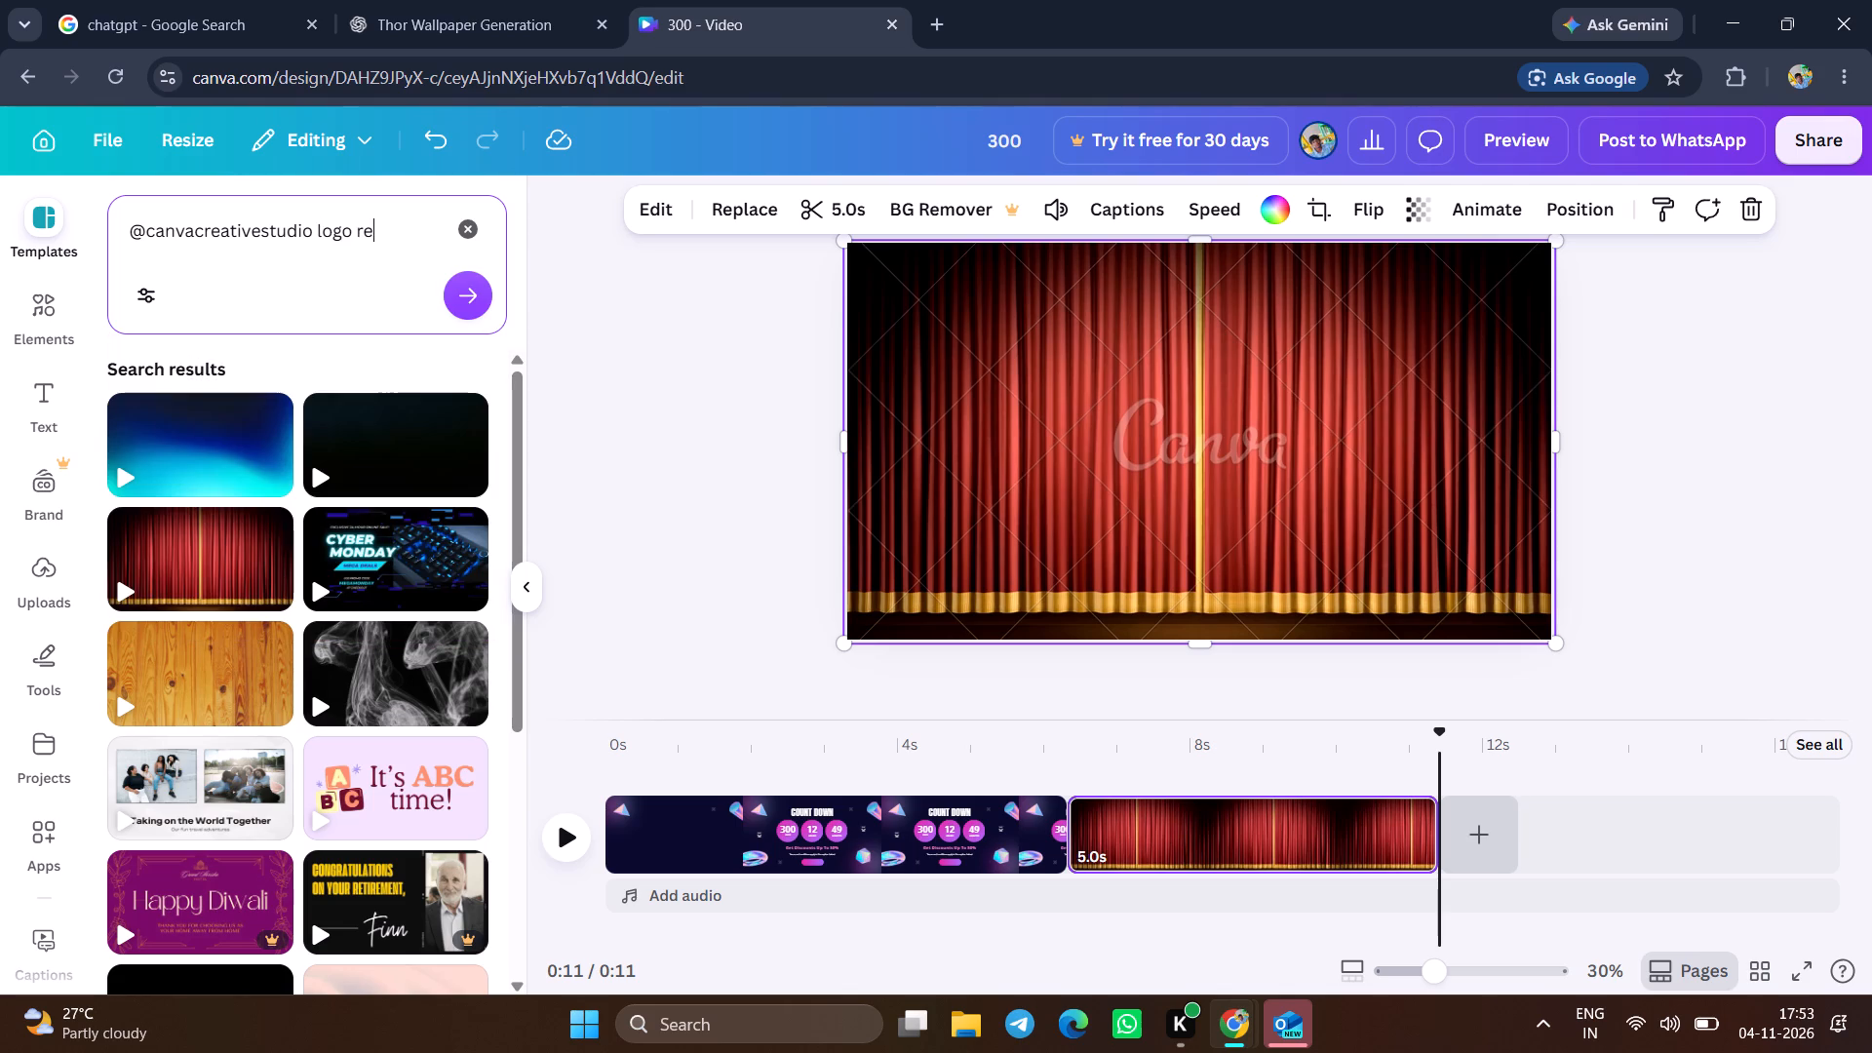
key(v)
key(BackSpace)
text(vel)
key(space)
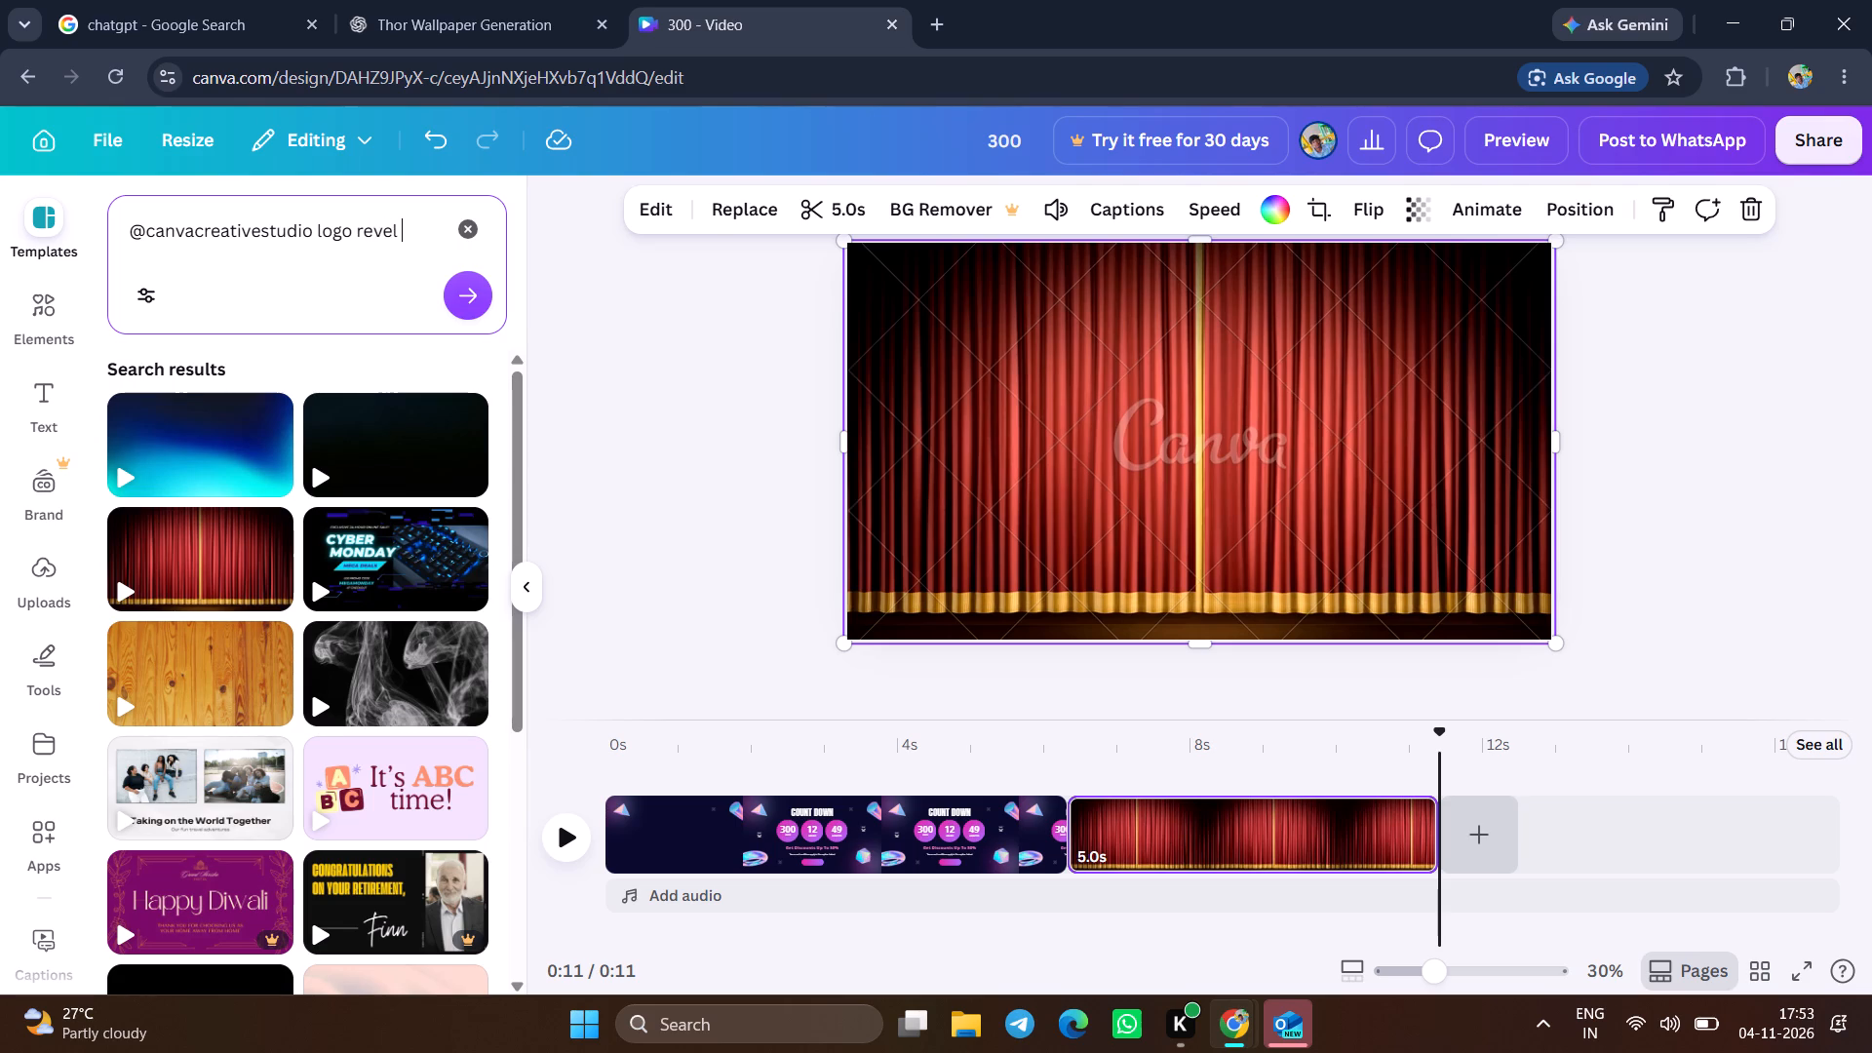
key(Return)
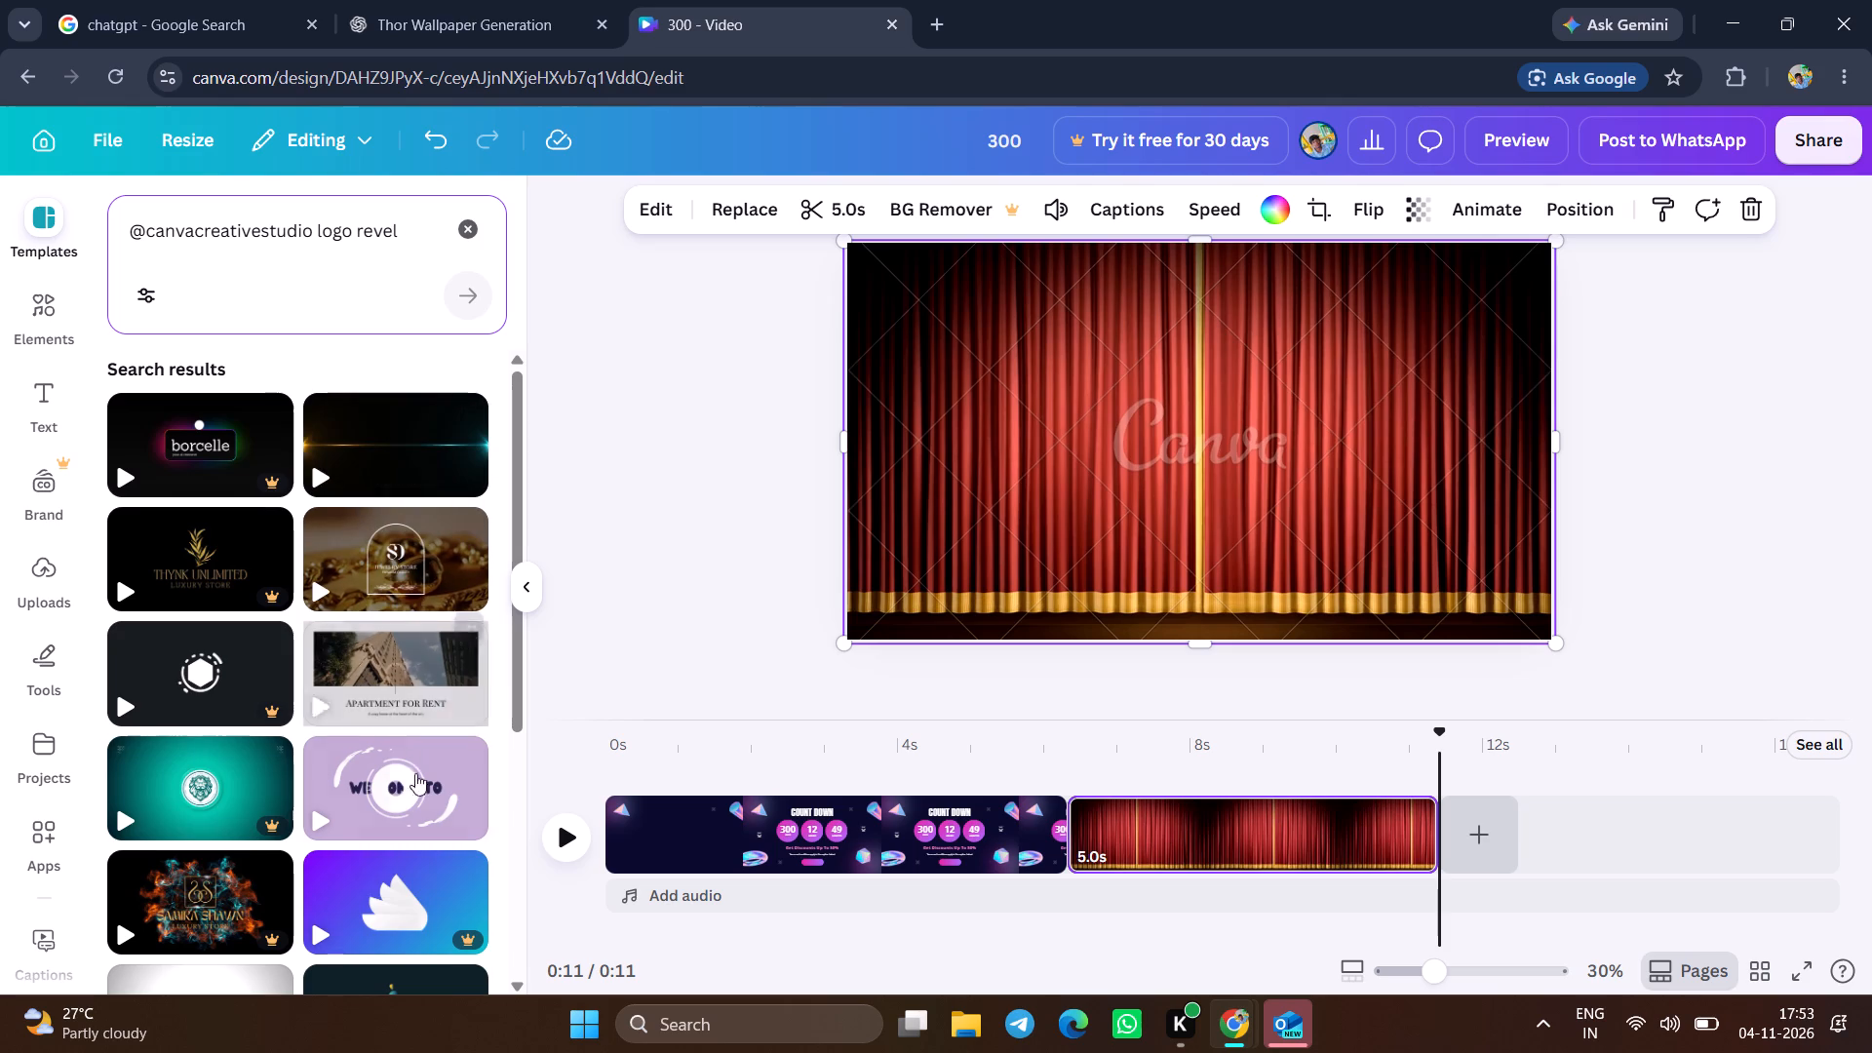
Add the "Black and Red Dynamic Gaming Intro Video" template from the search results after the curtain clip.
scroll(413, 818, down, 2)
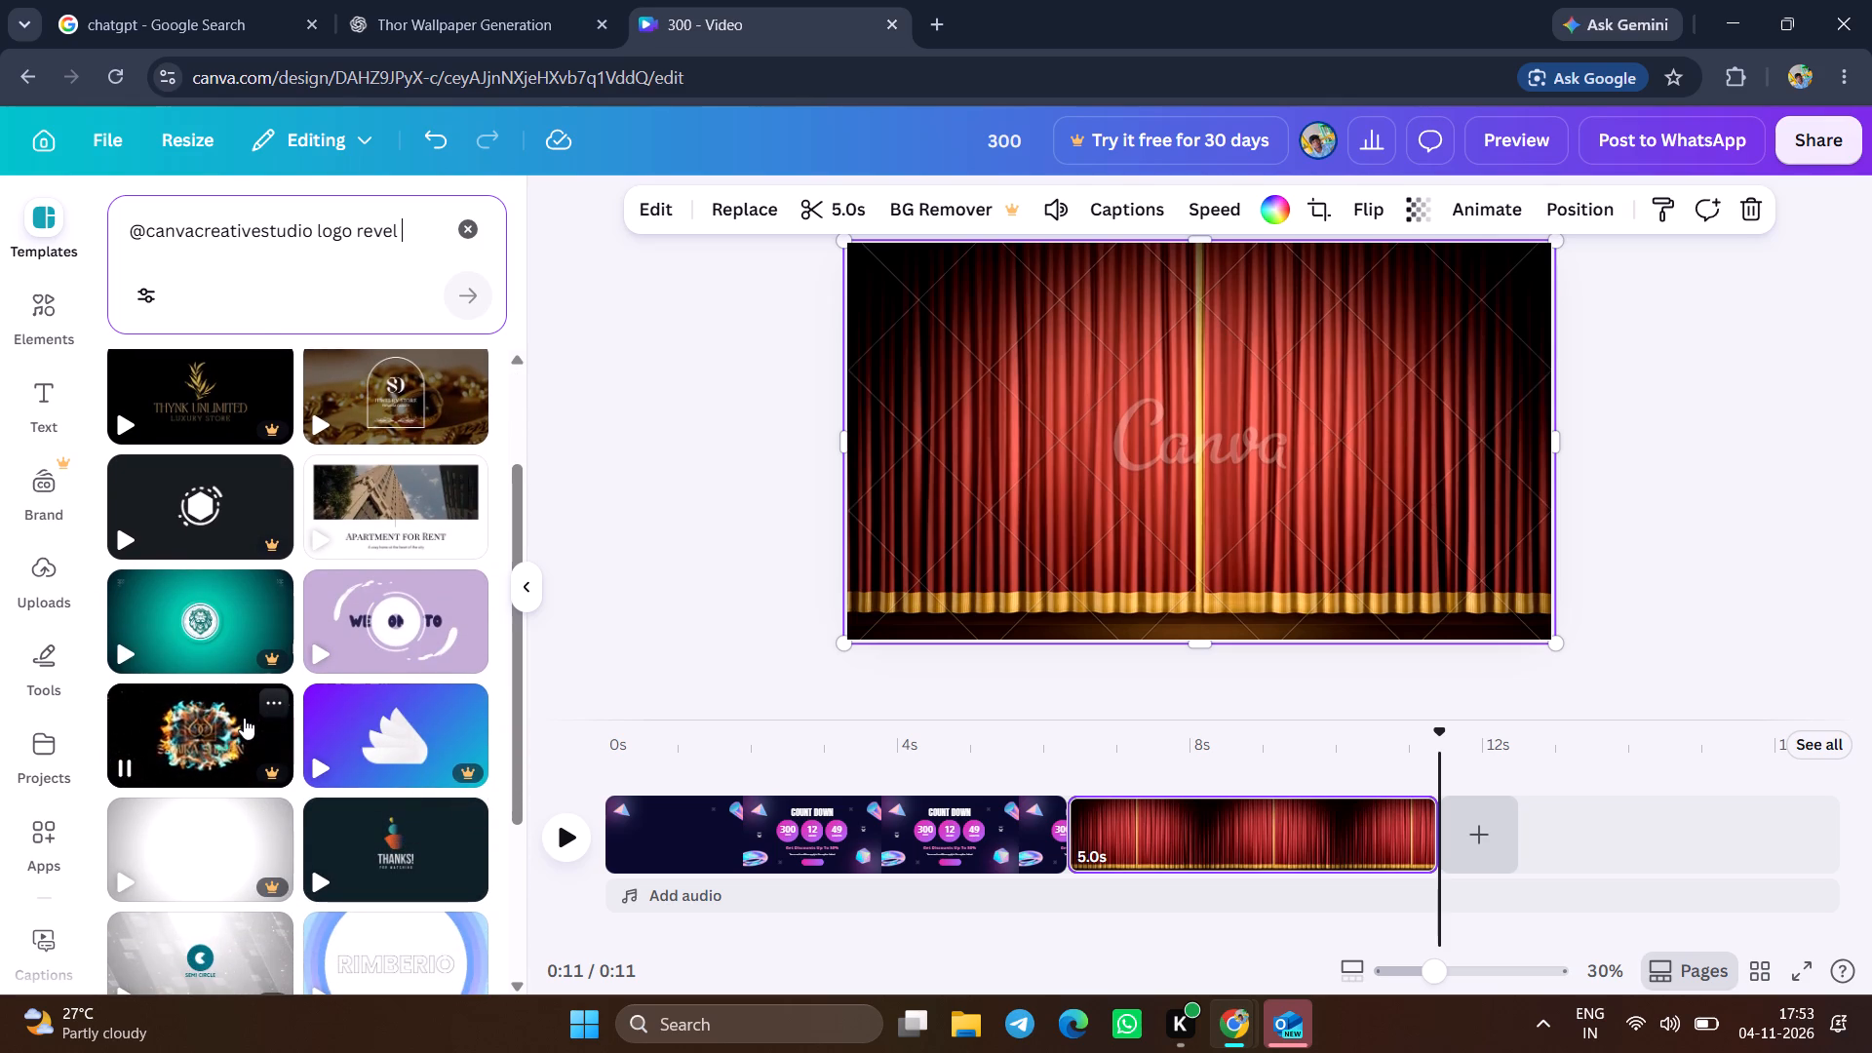
scroll(410, 602, up, 5)
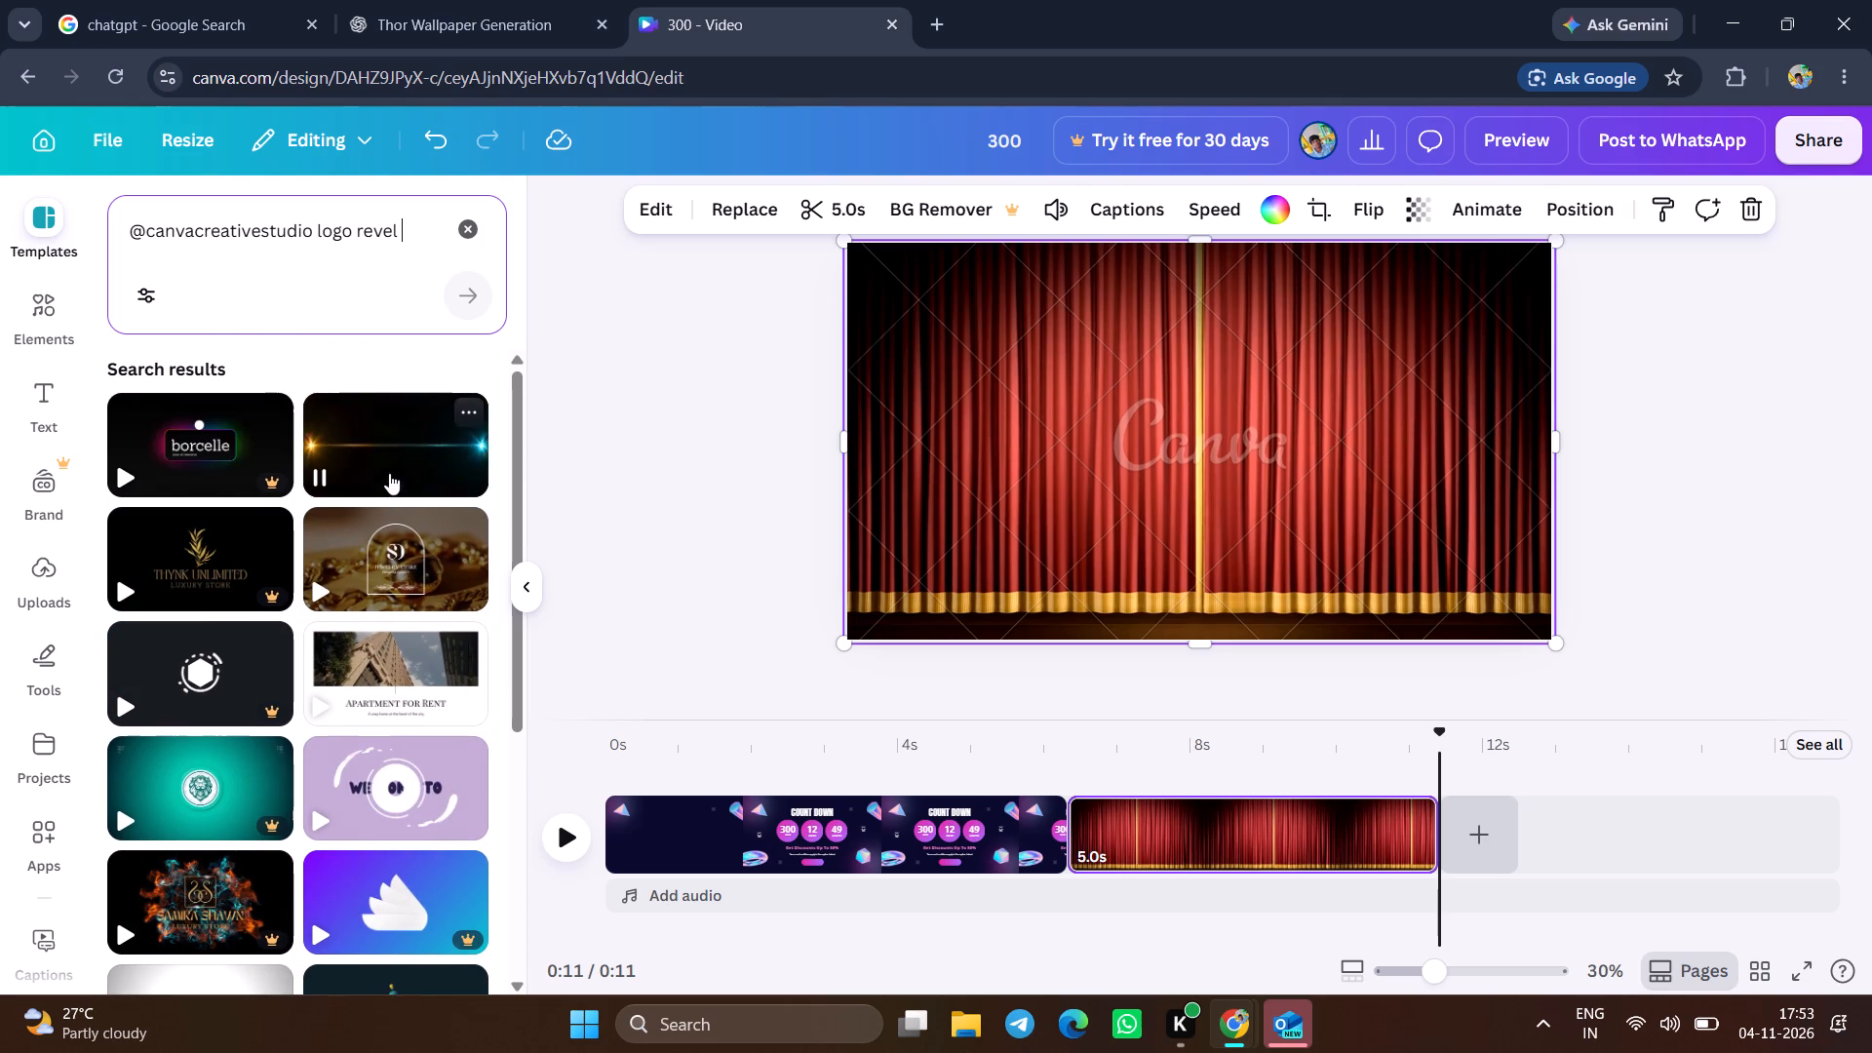
click(392, 428)
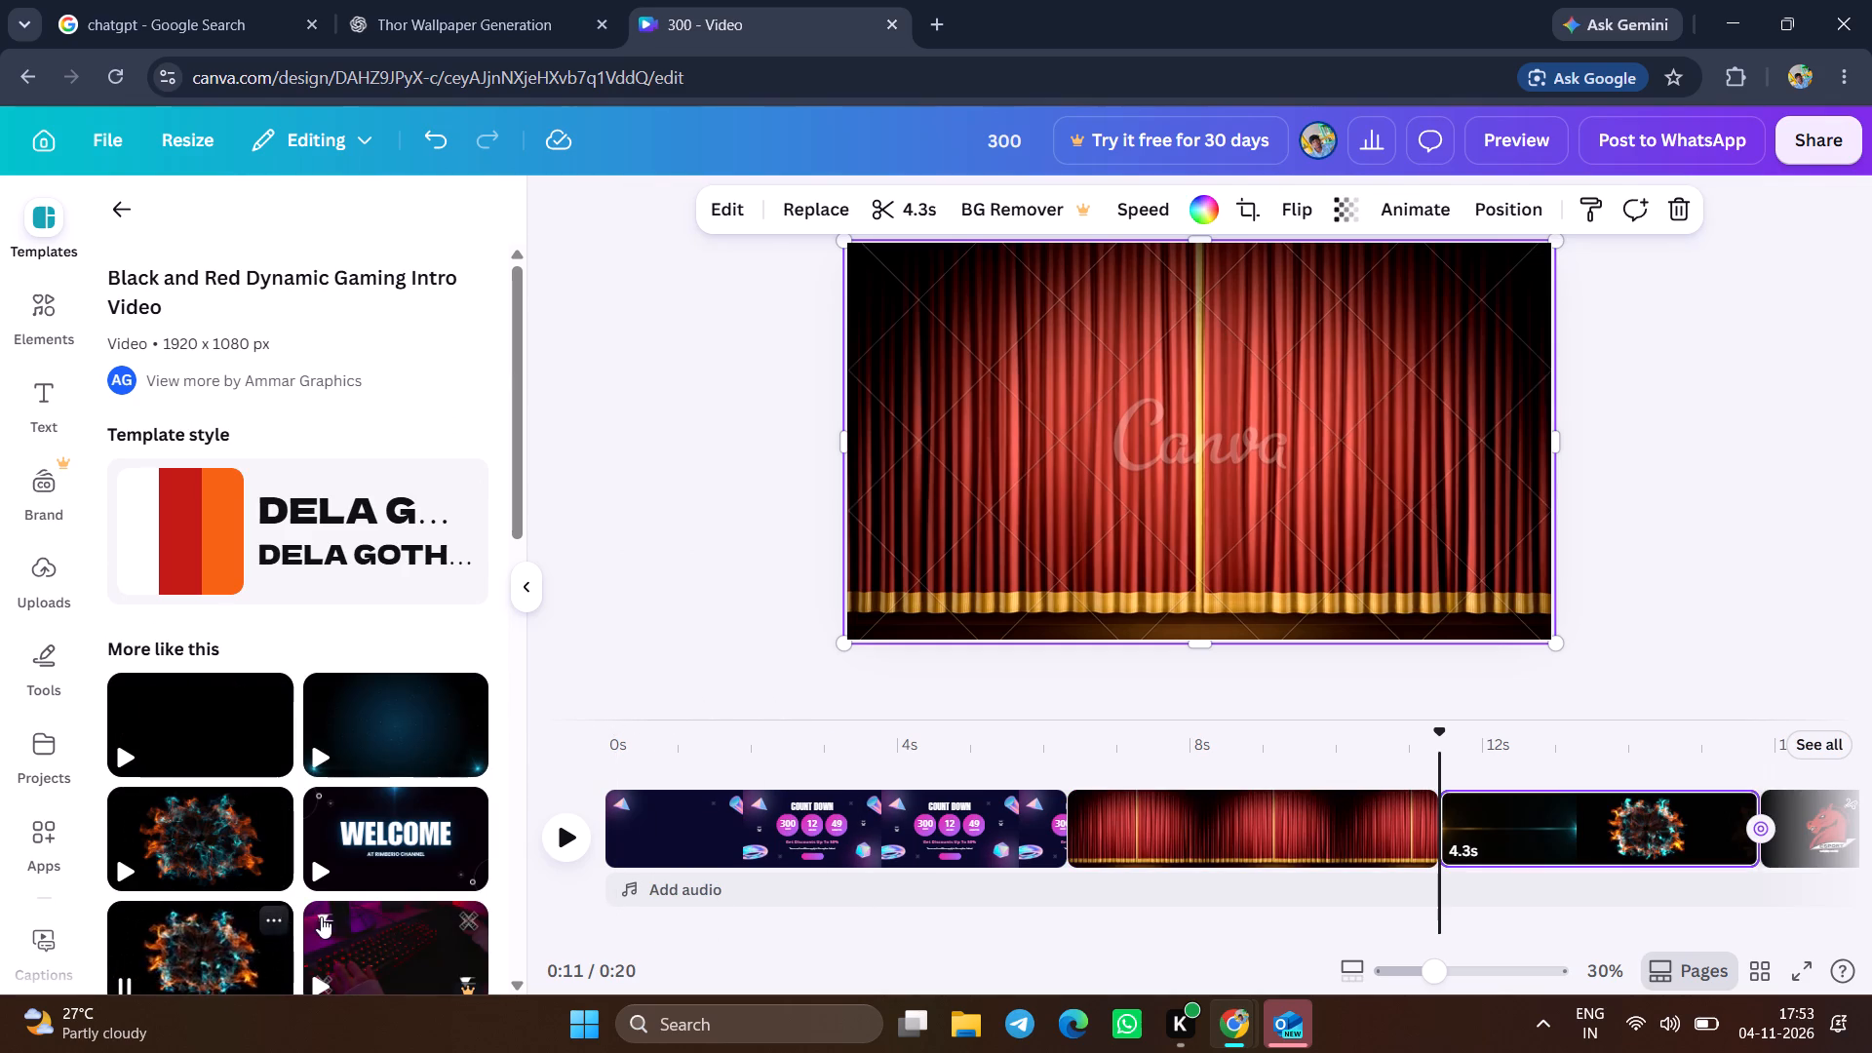
Add the "Yellow and Black Simple intro Video" template from the similar templates after the gaming intro pages.
scroll(321, 916, down, 1)
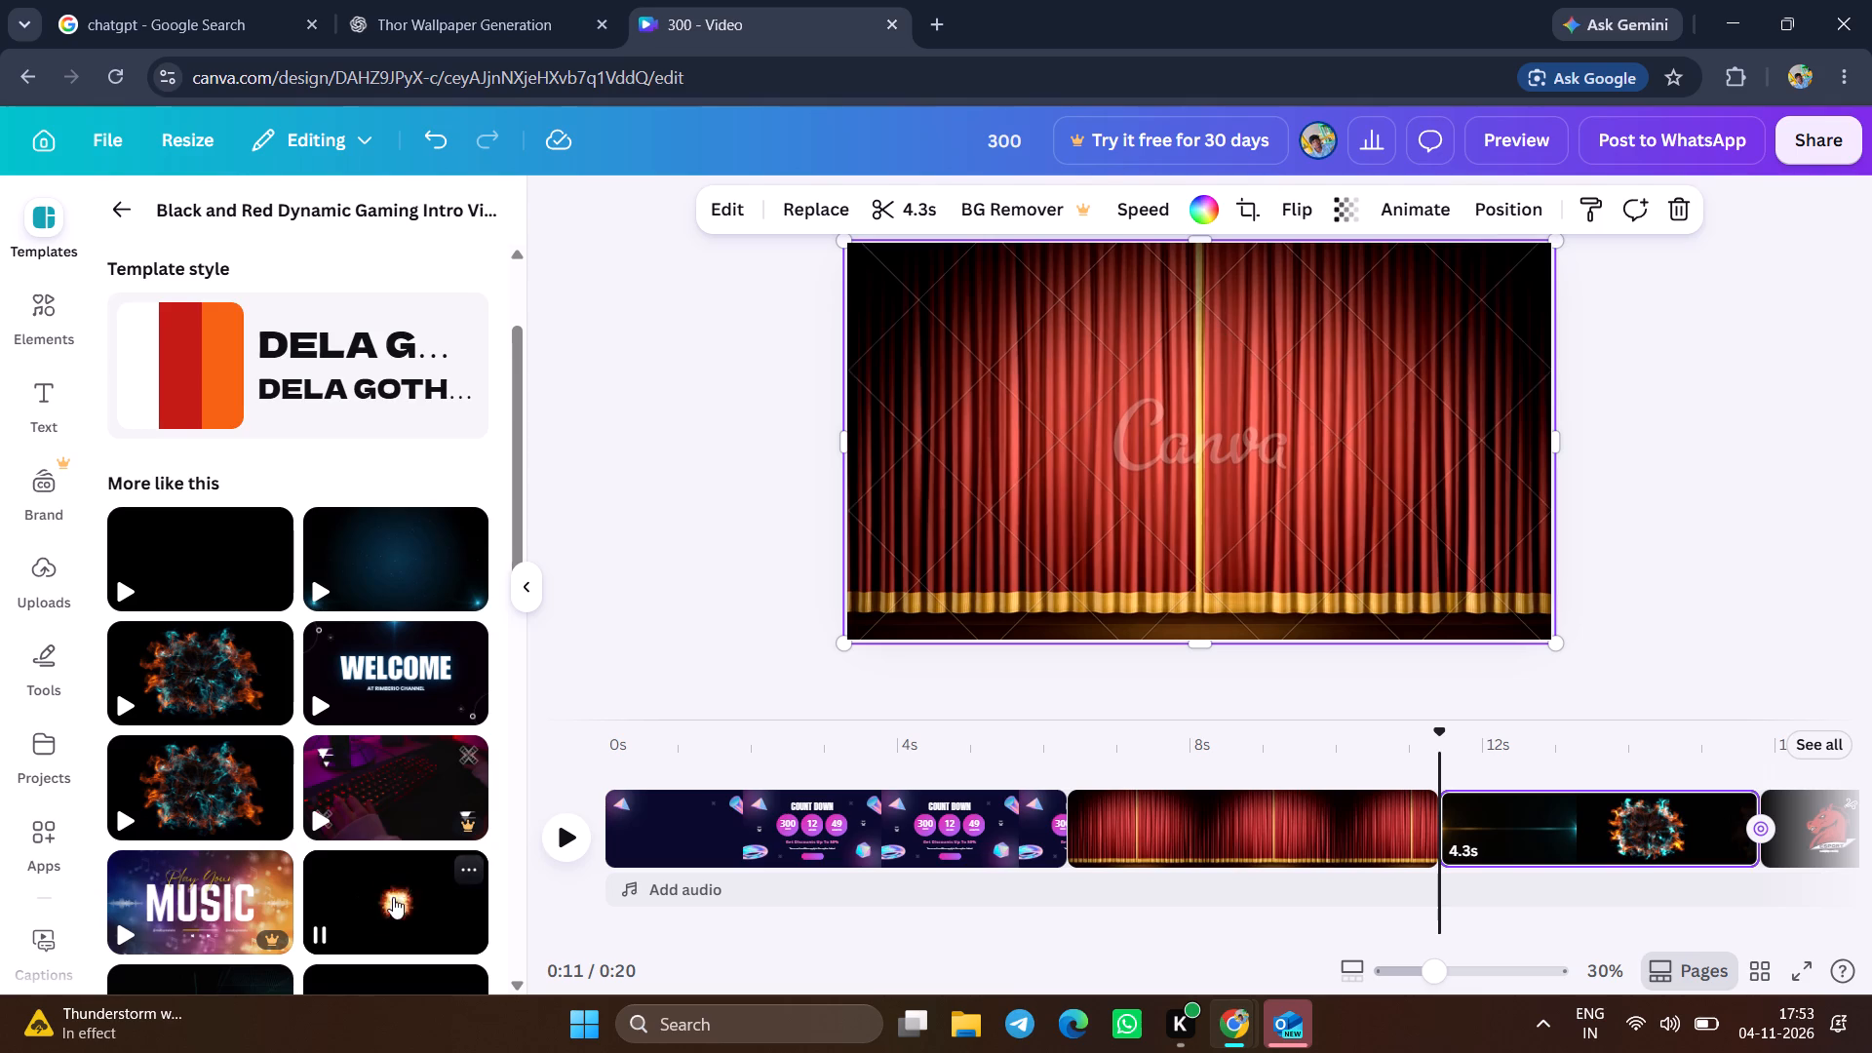
scroll(393, 897, down, 4)
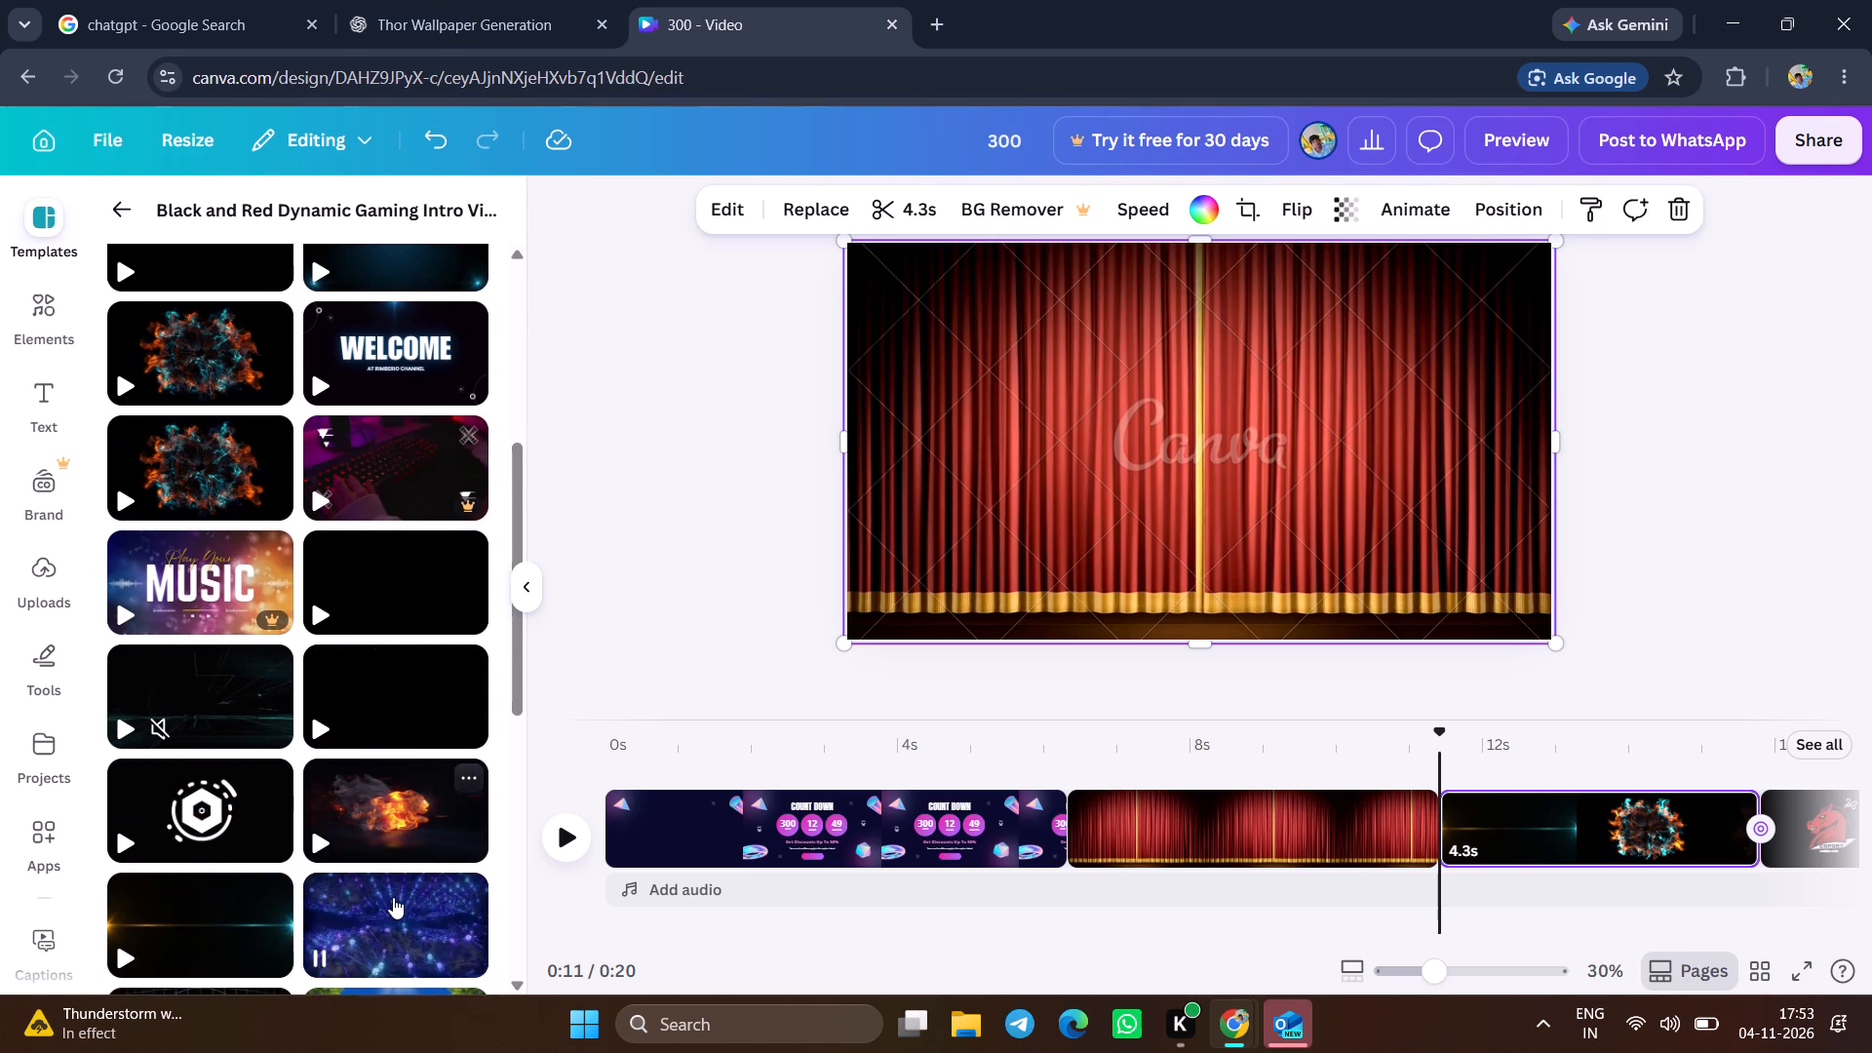
scroll(393, 897, down, 1)
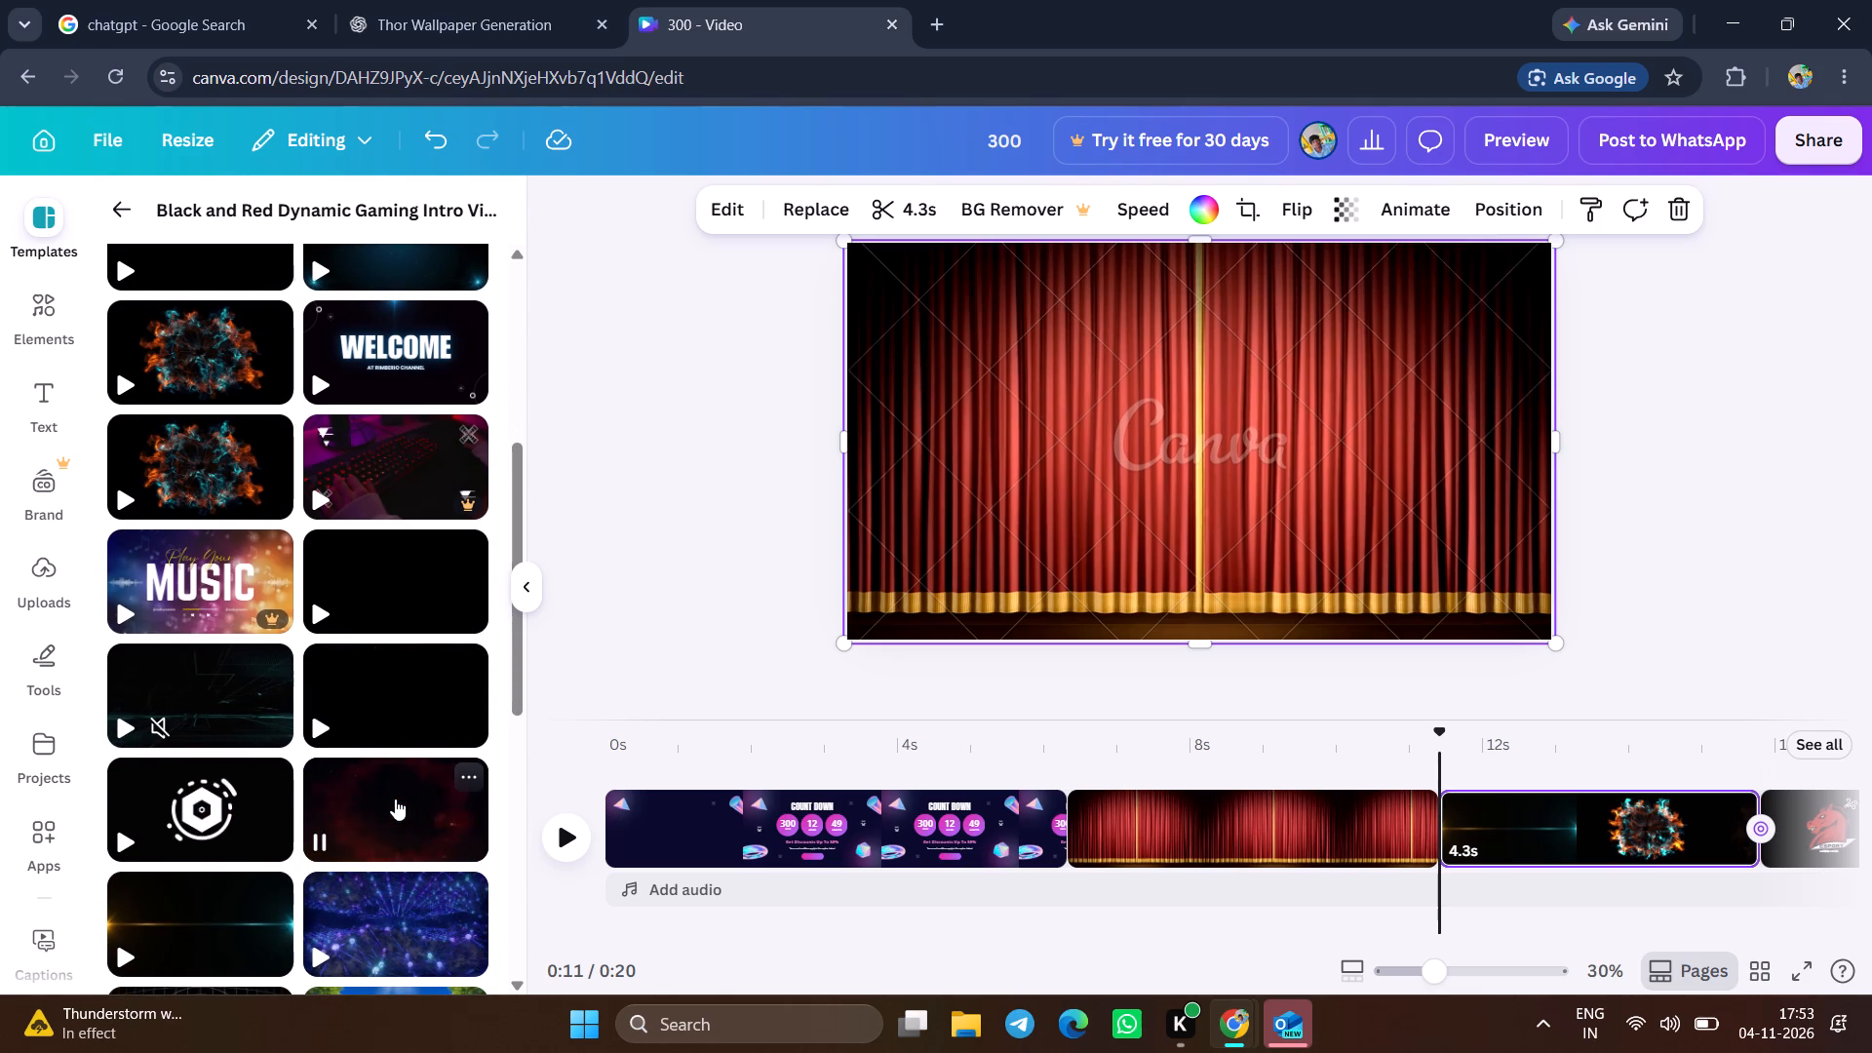
click(395, 799)
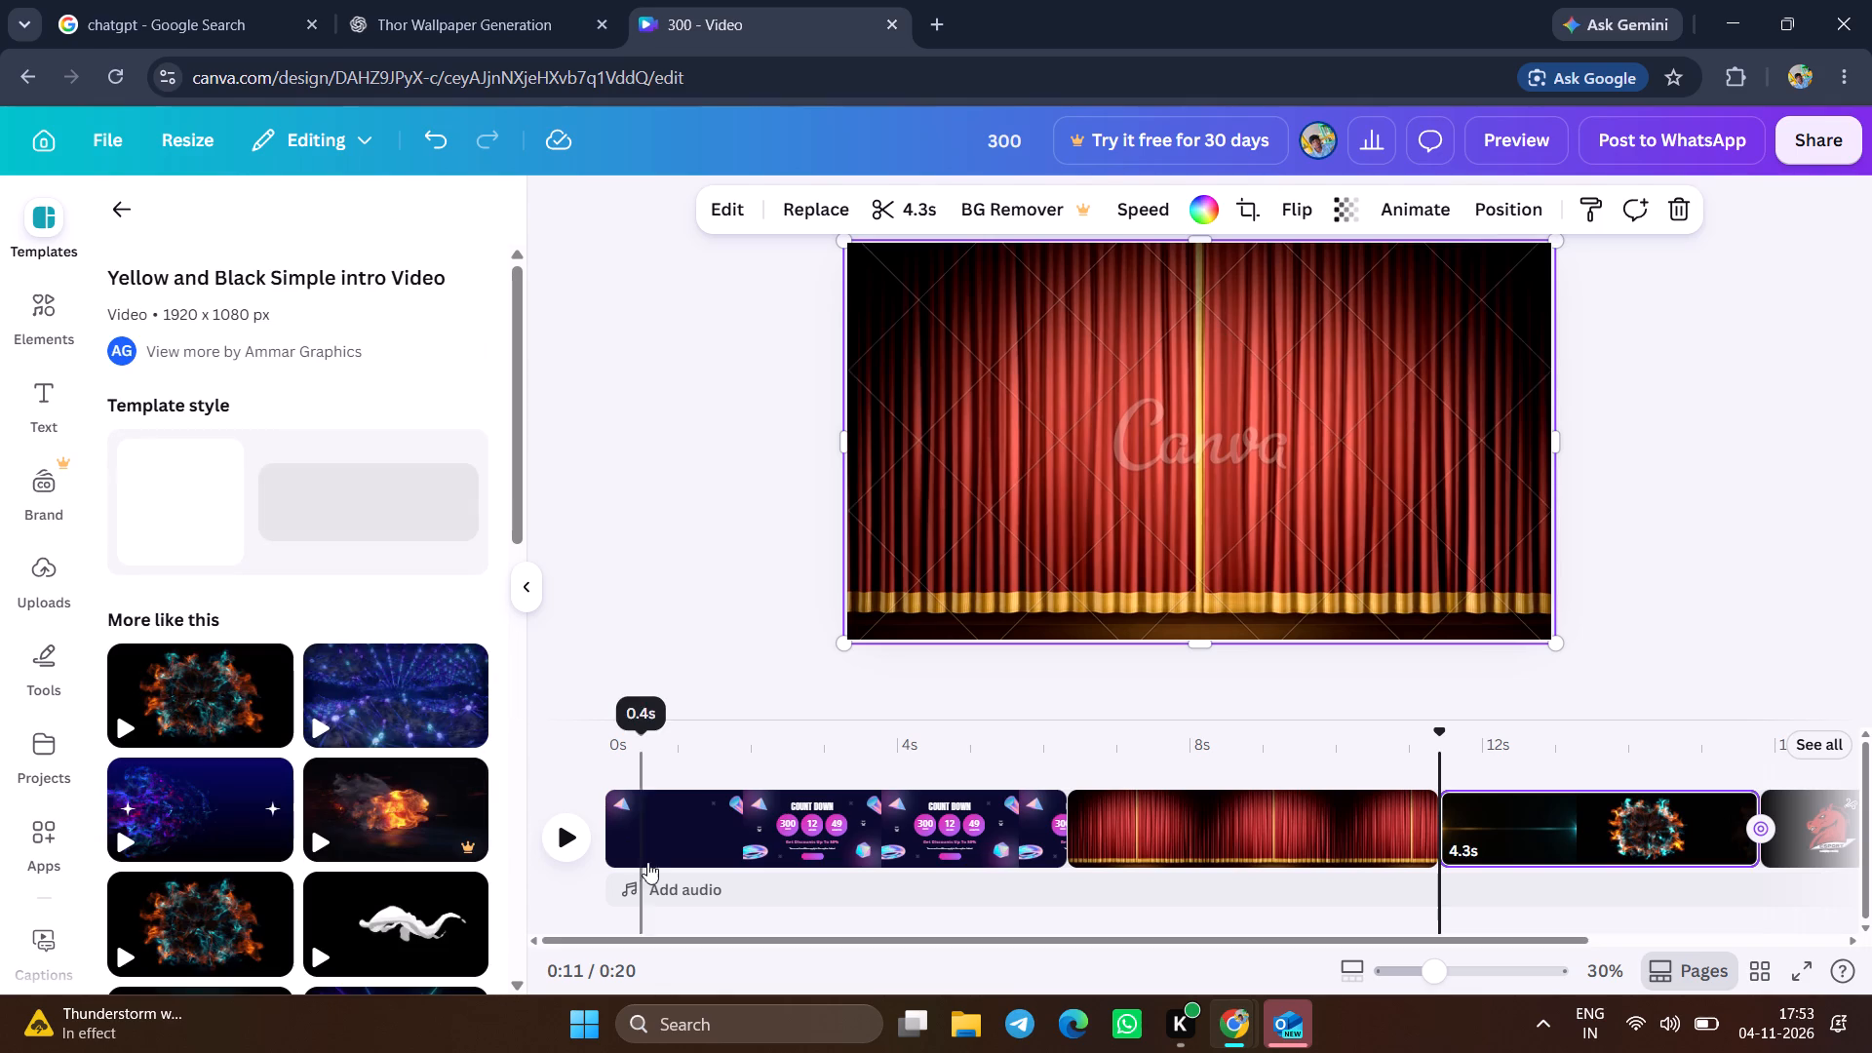
Delete the red horse Esport gaming team page from the timeline.
scroll(402, 818, down, 1)
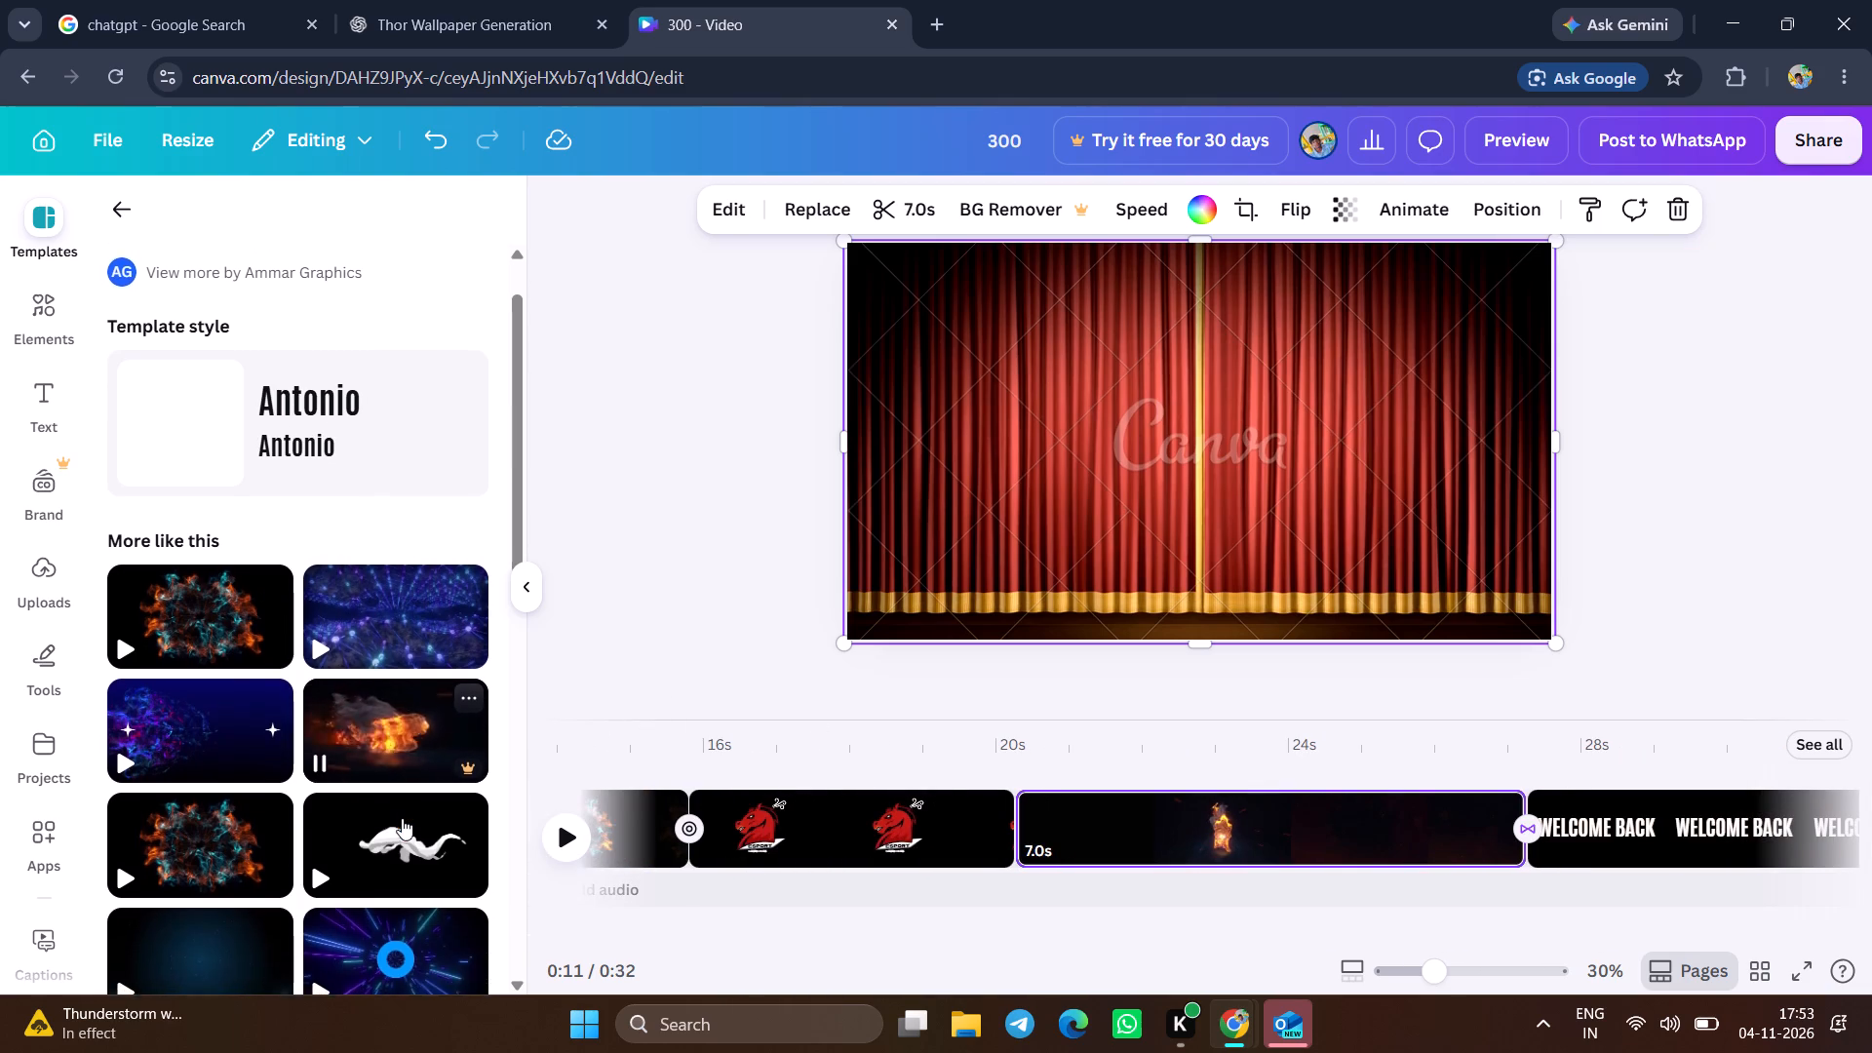
scroll(402, 818, down, 1)
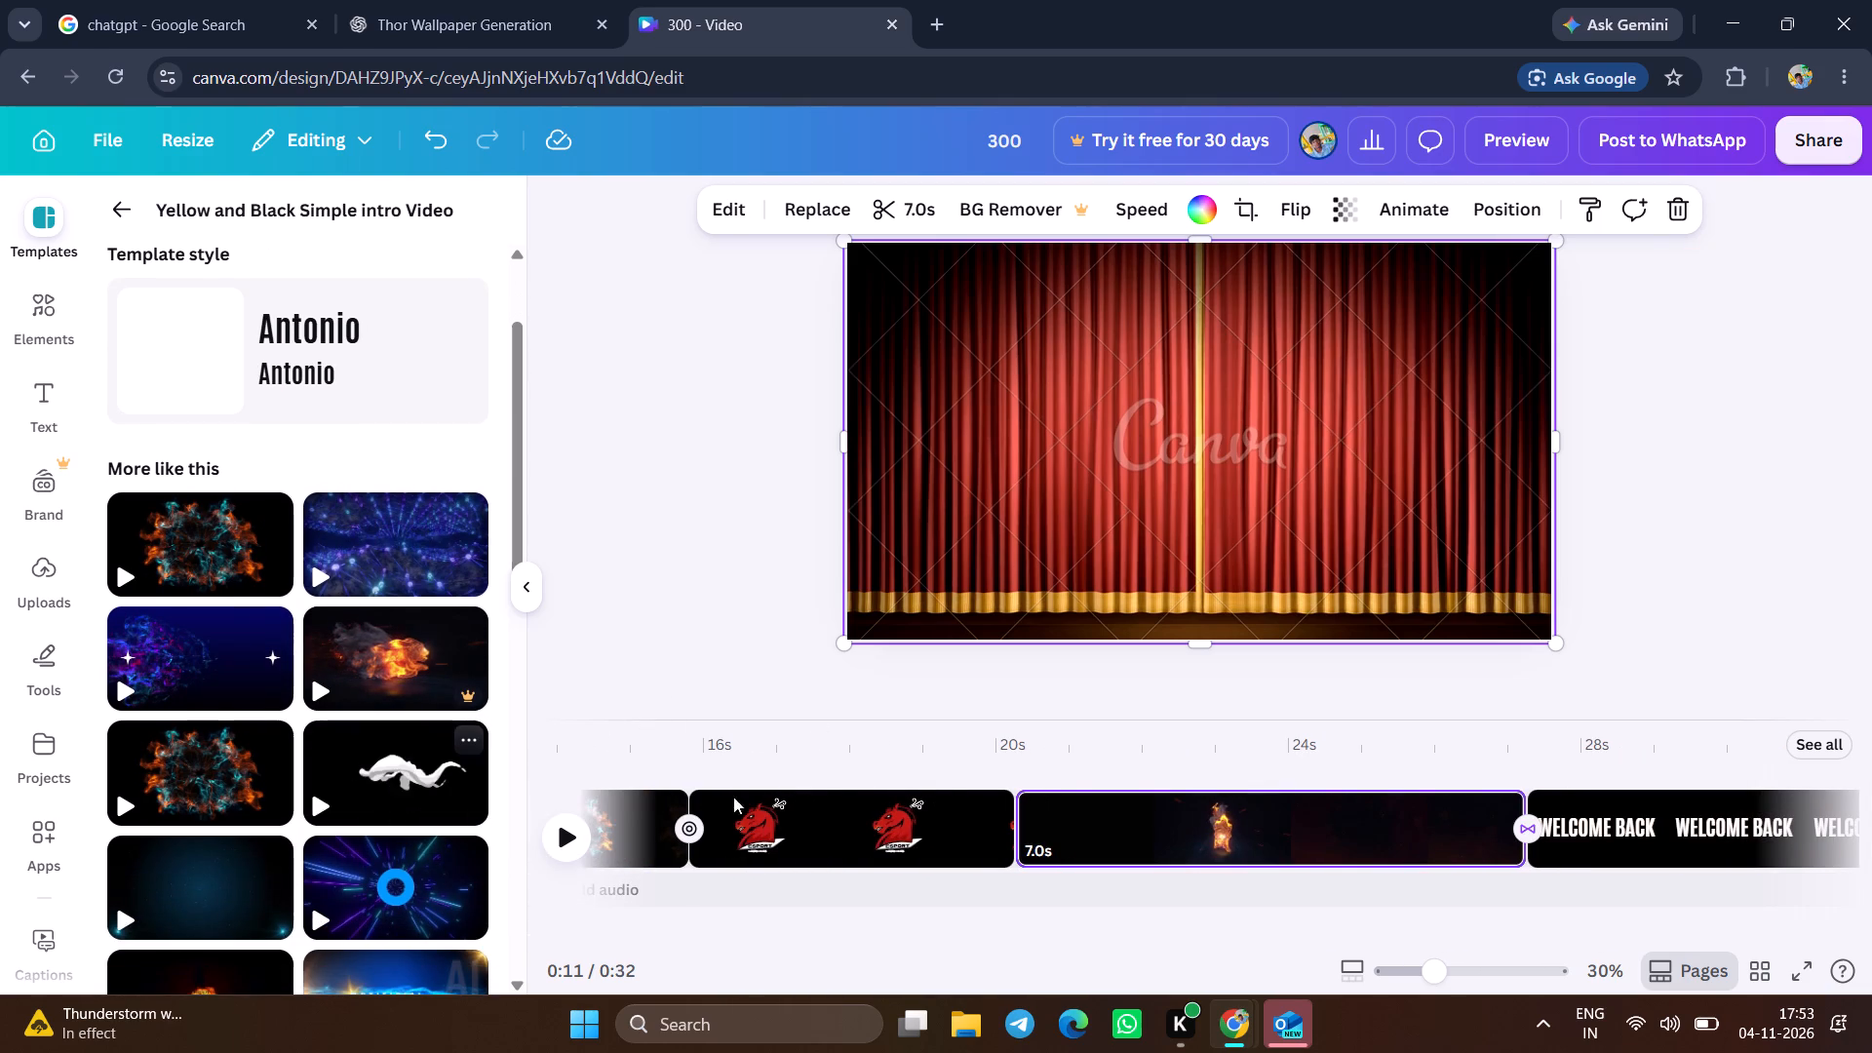
click(1131, 826)
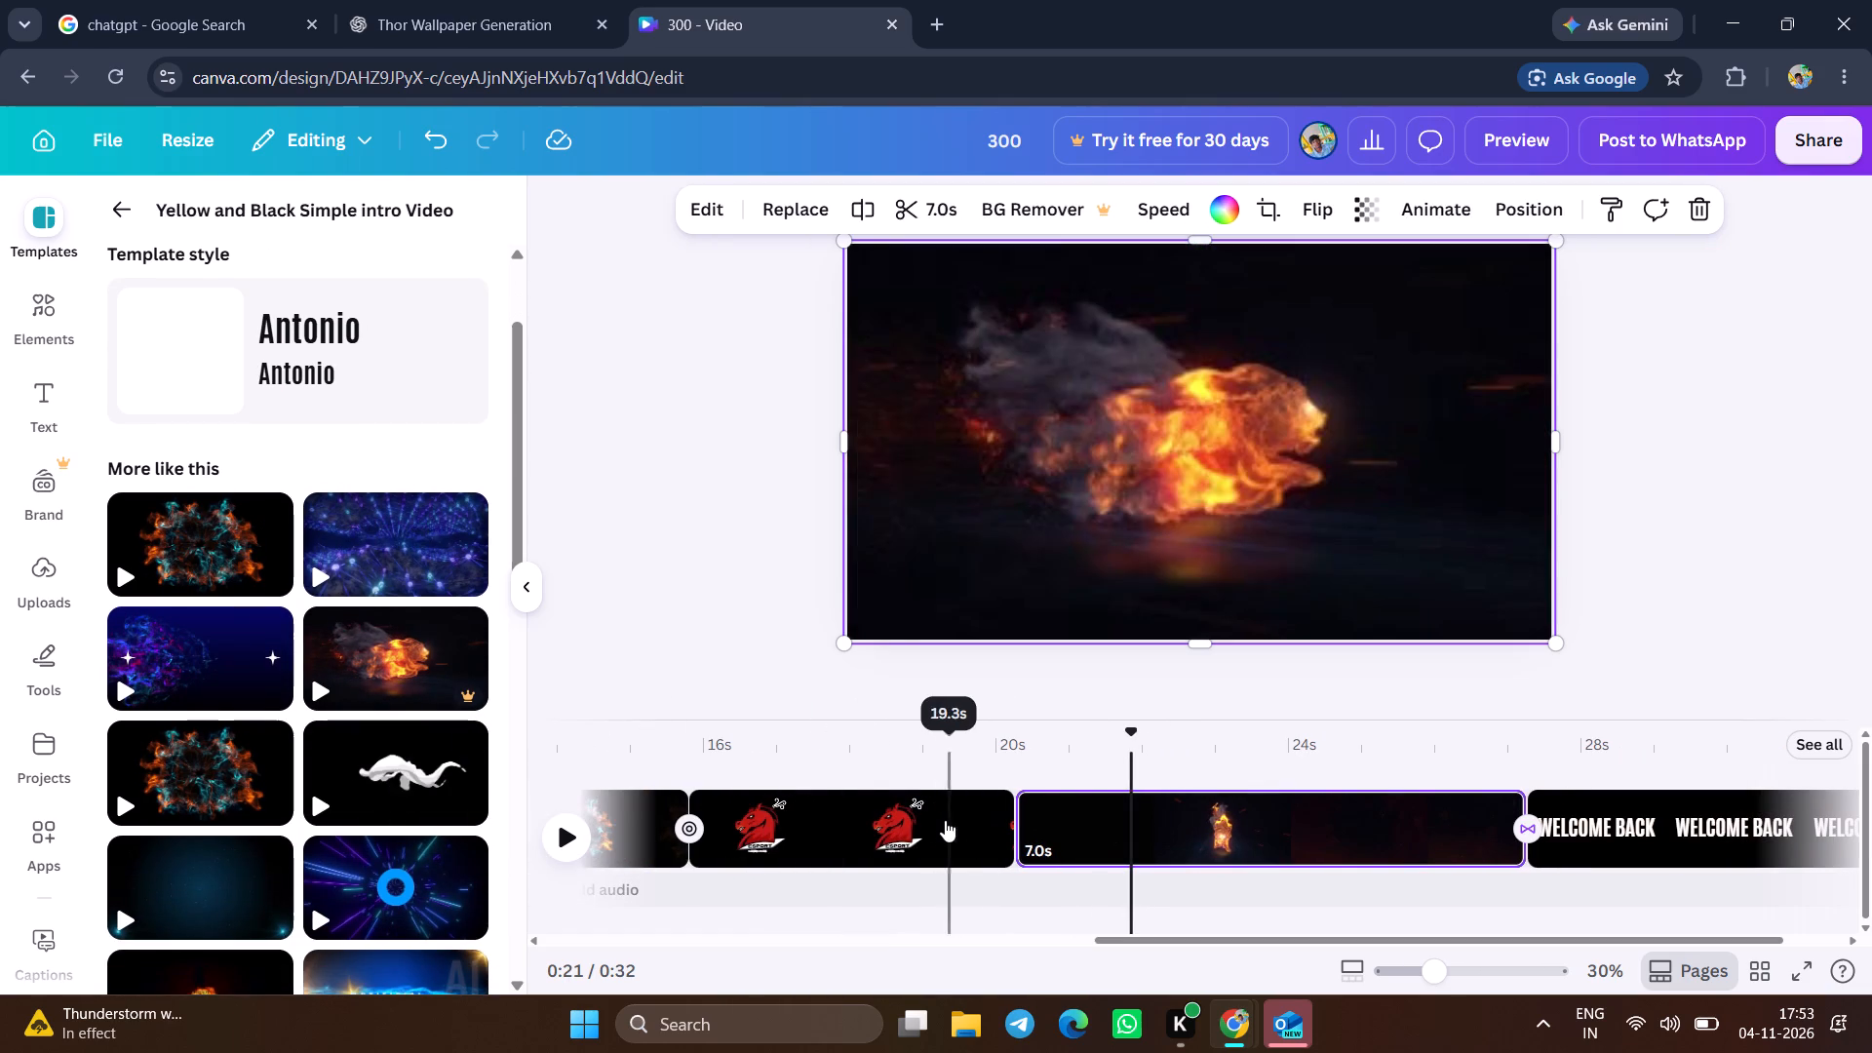
click(928, 820)
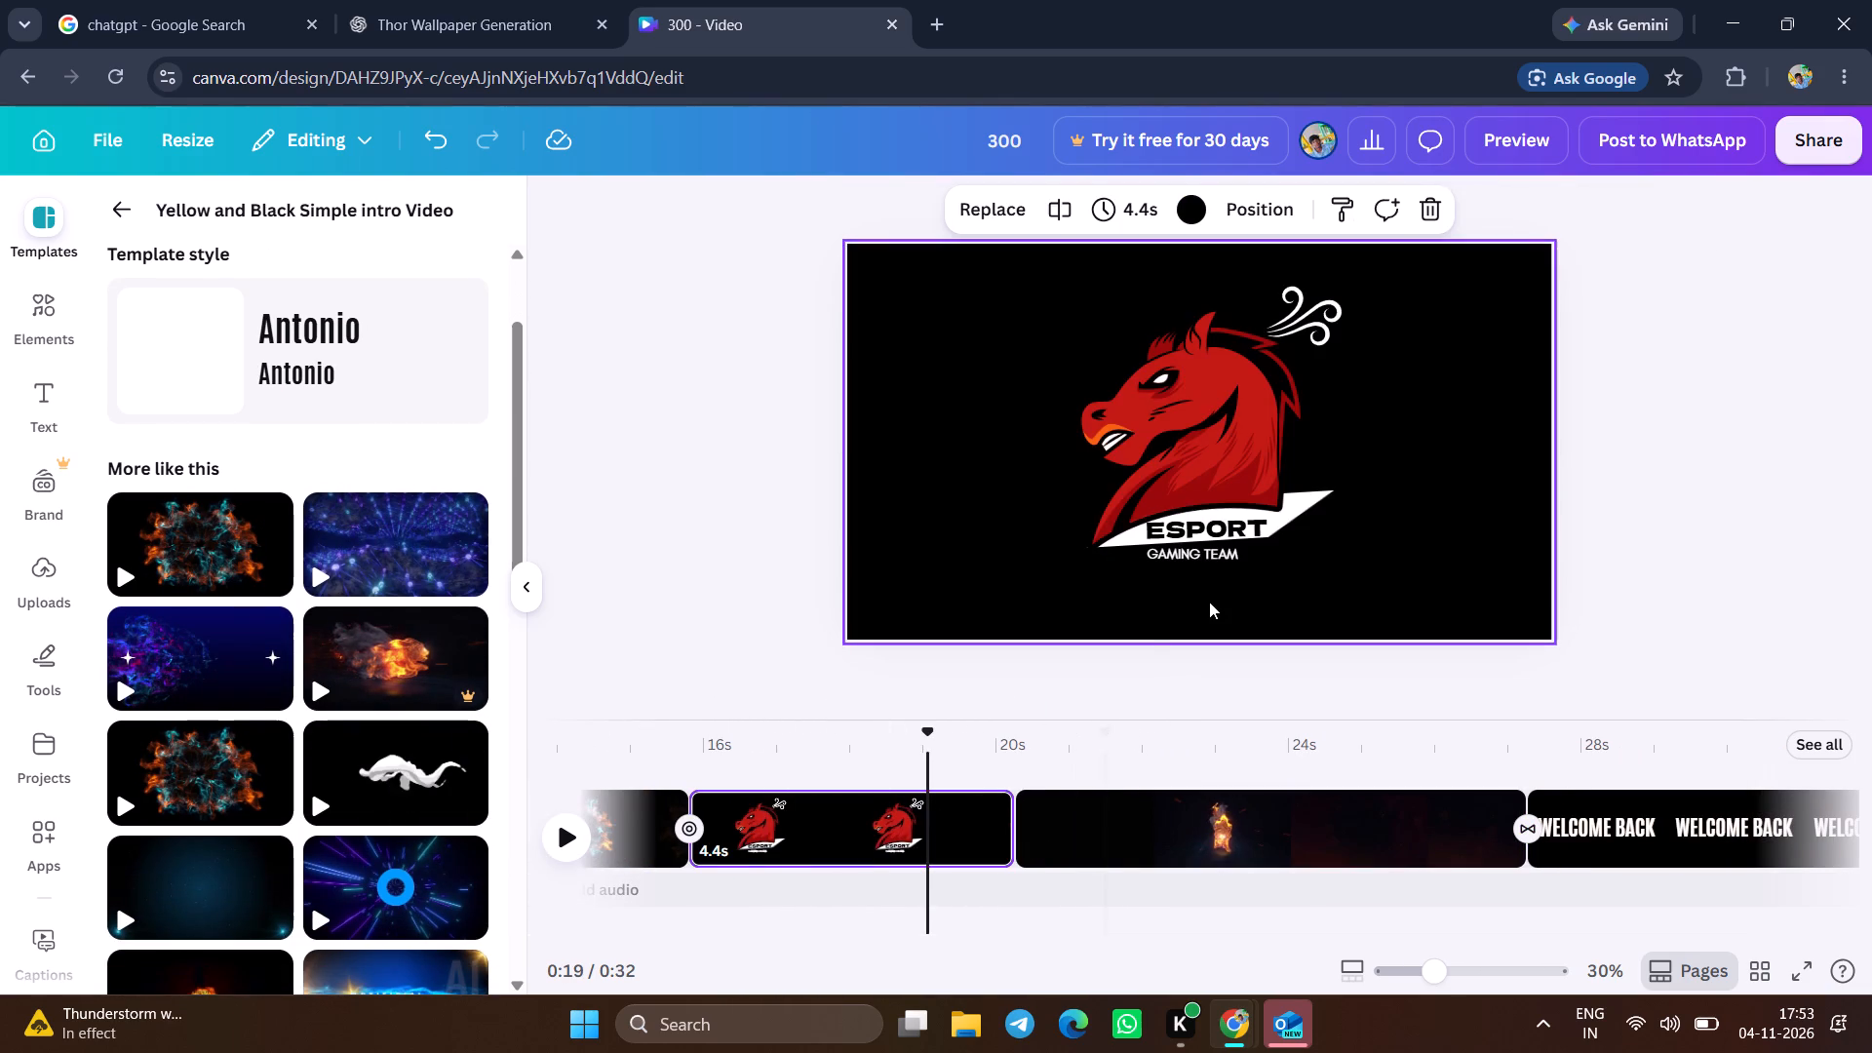
right_click(818, 850)
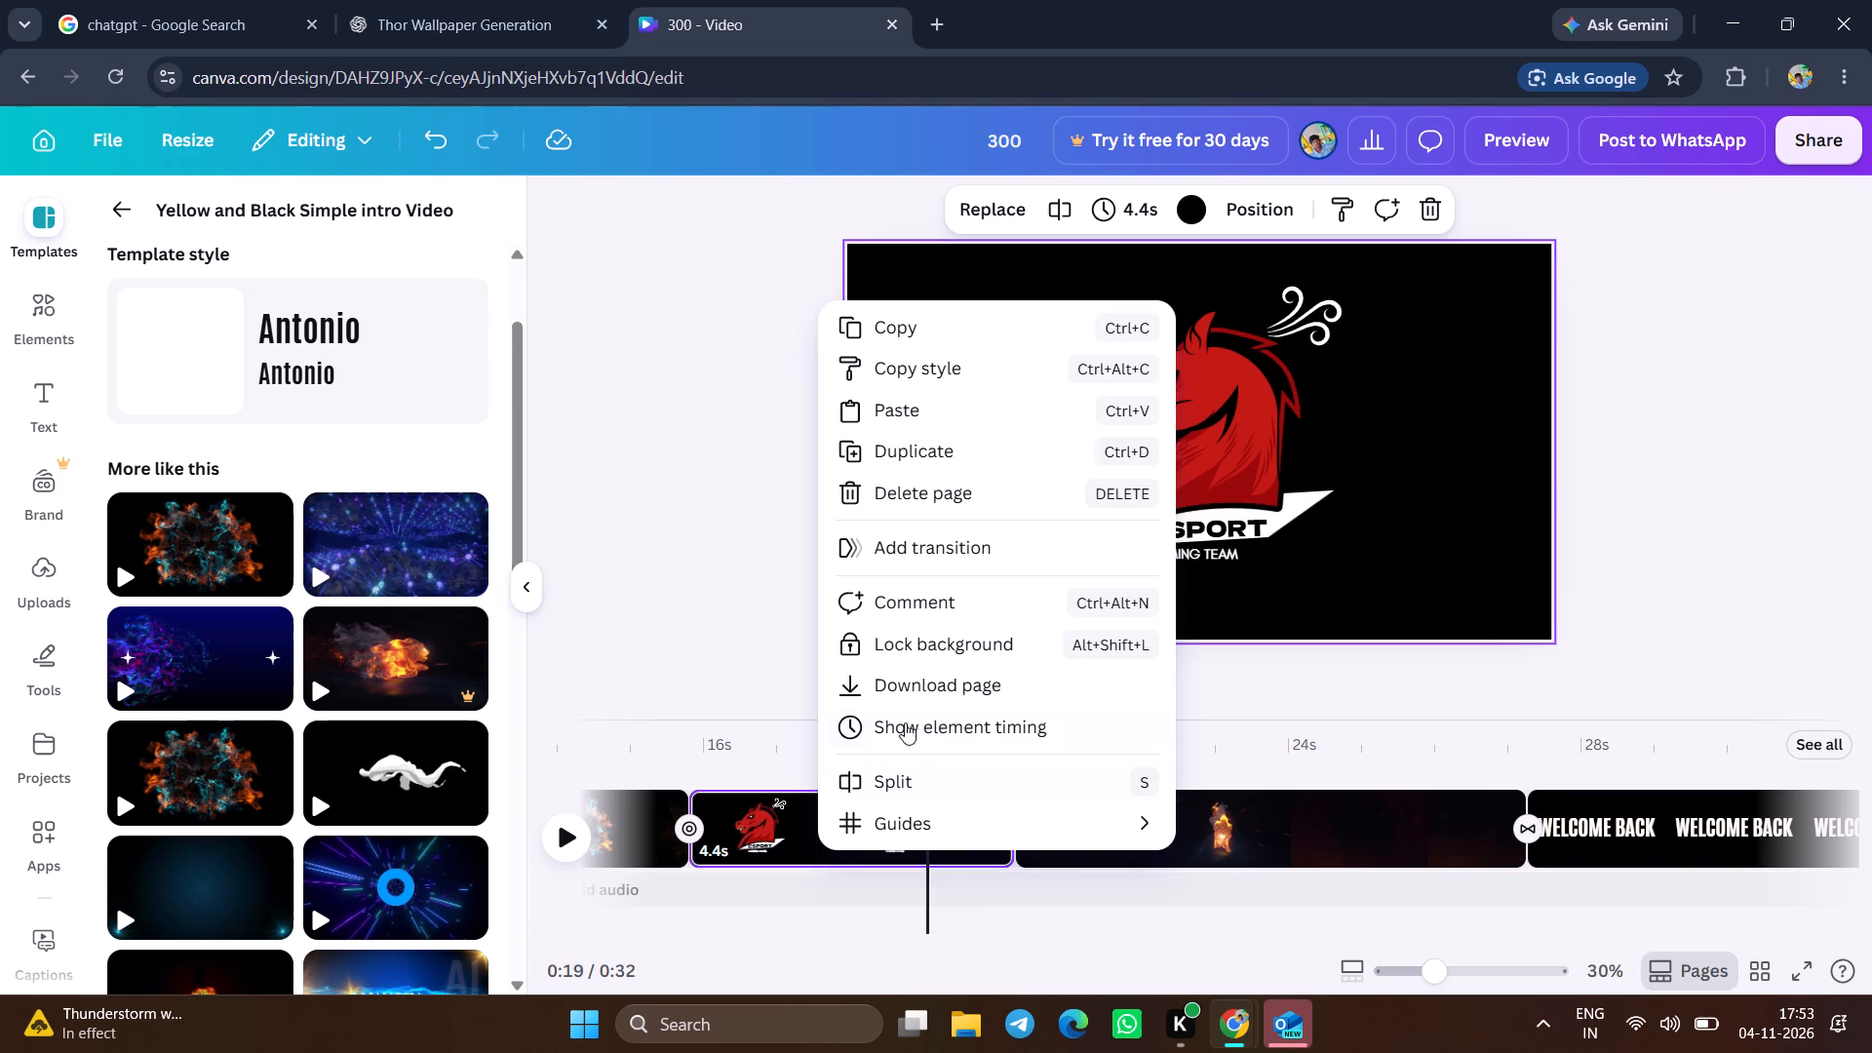
click(953, 490)
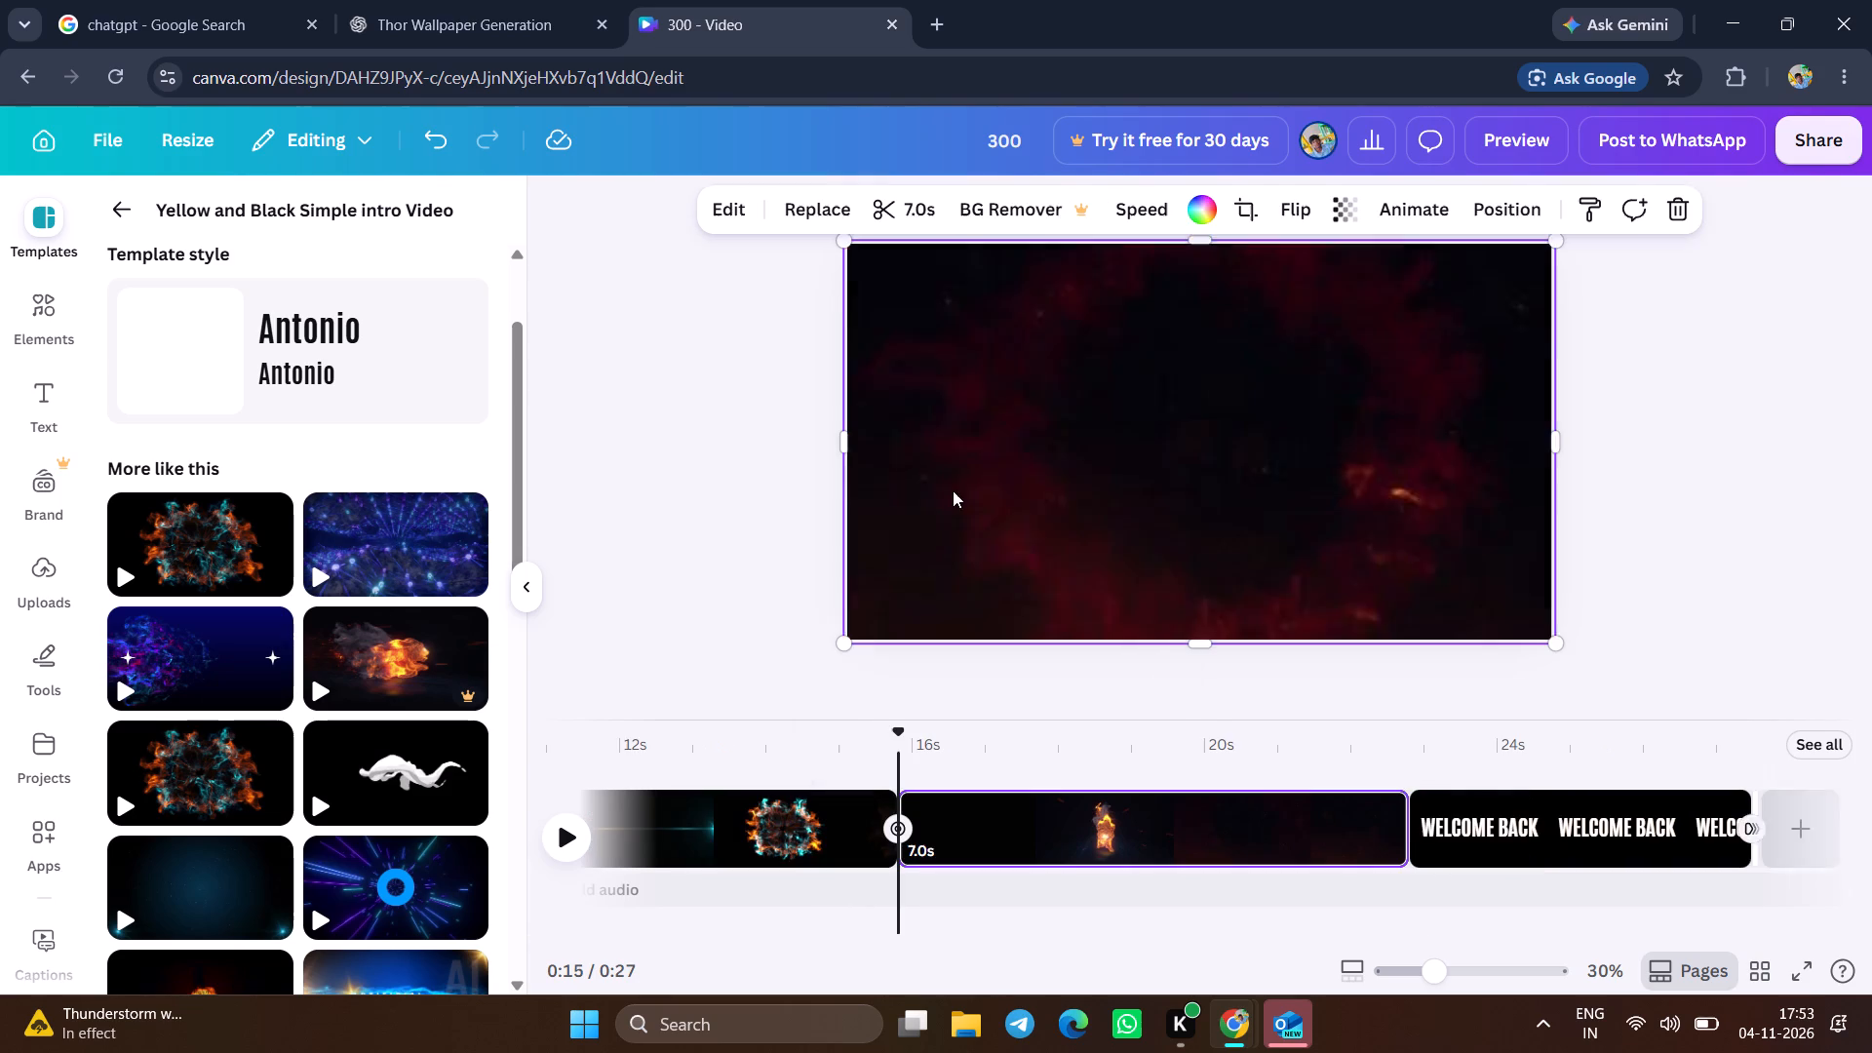
Delete the red curtain page and the countdown page so the smoke-burst clip comes first.
scroll(733, 829, right, 5)
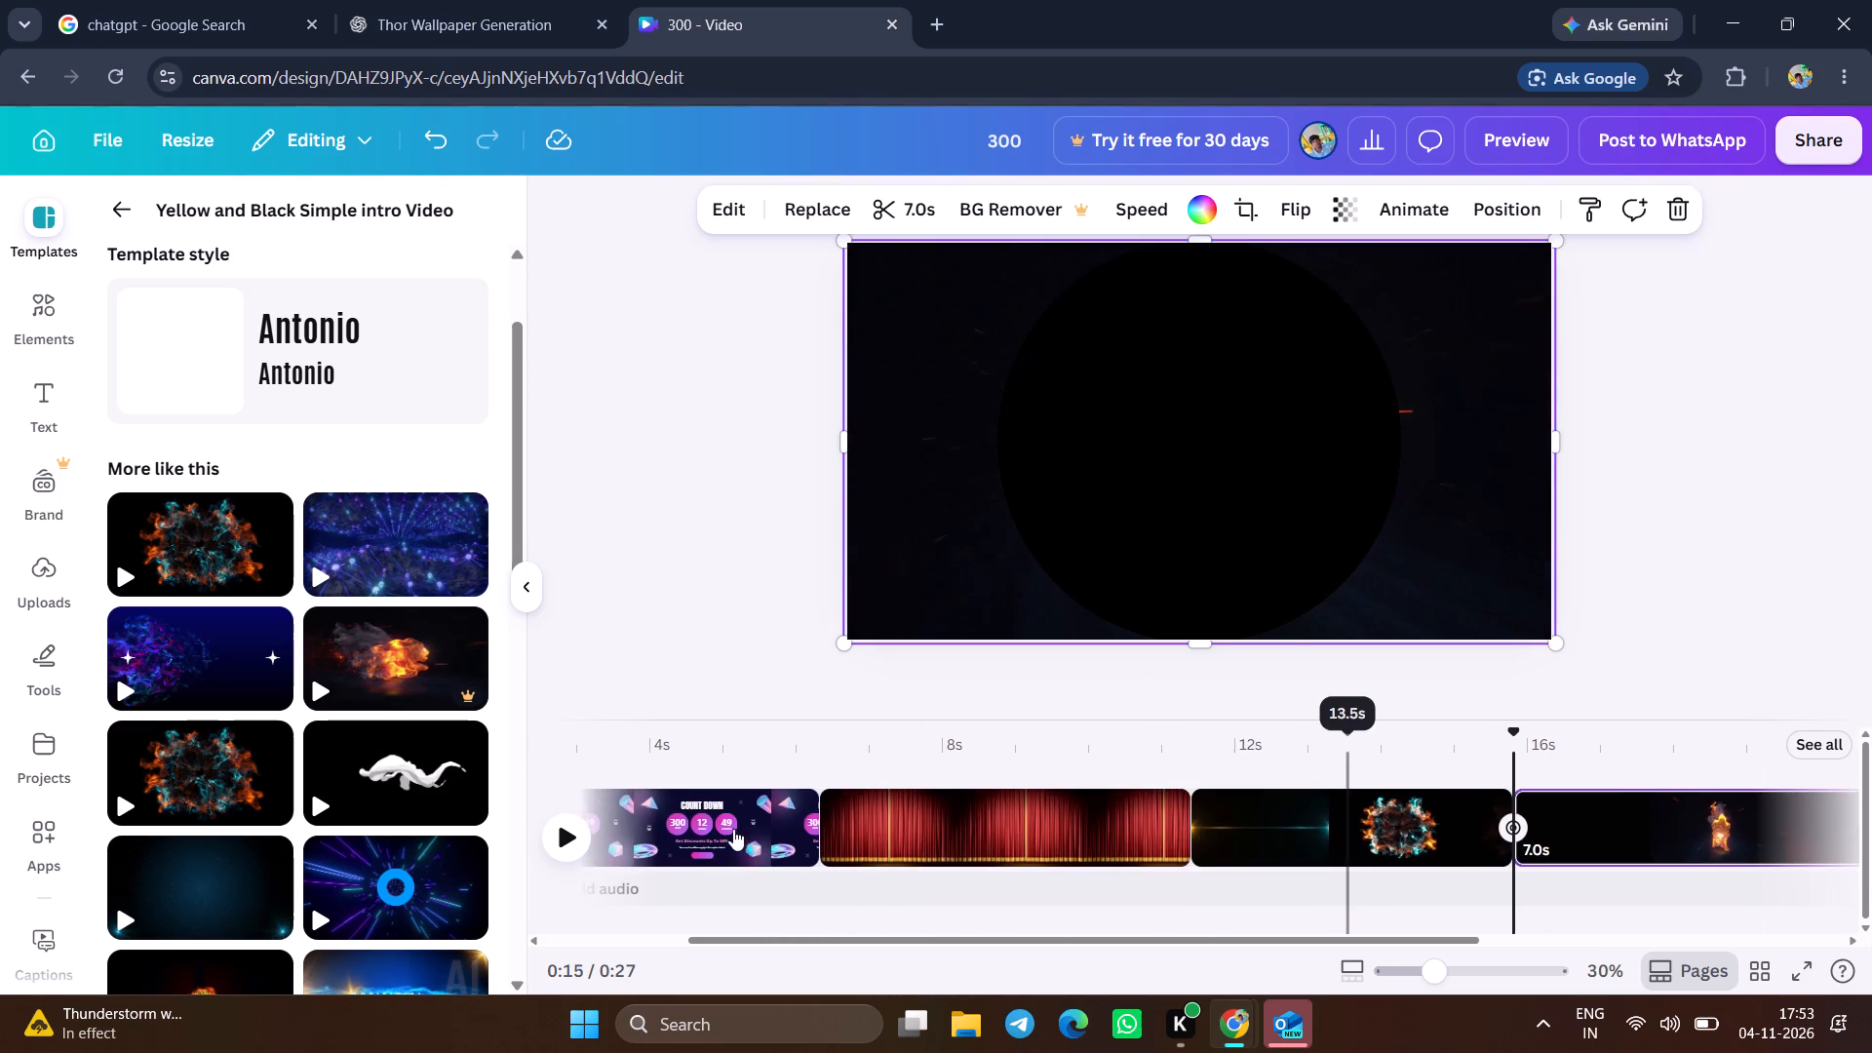
scroll(733, 829, right, 1)
click(854, 828)
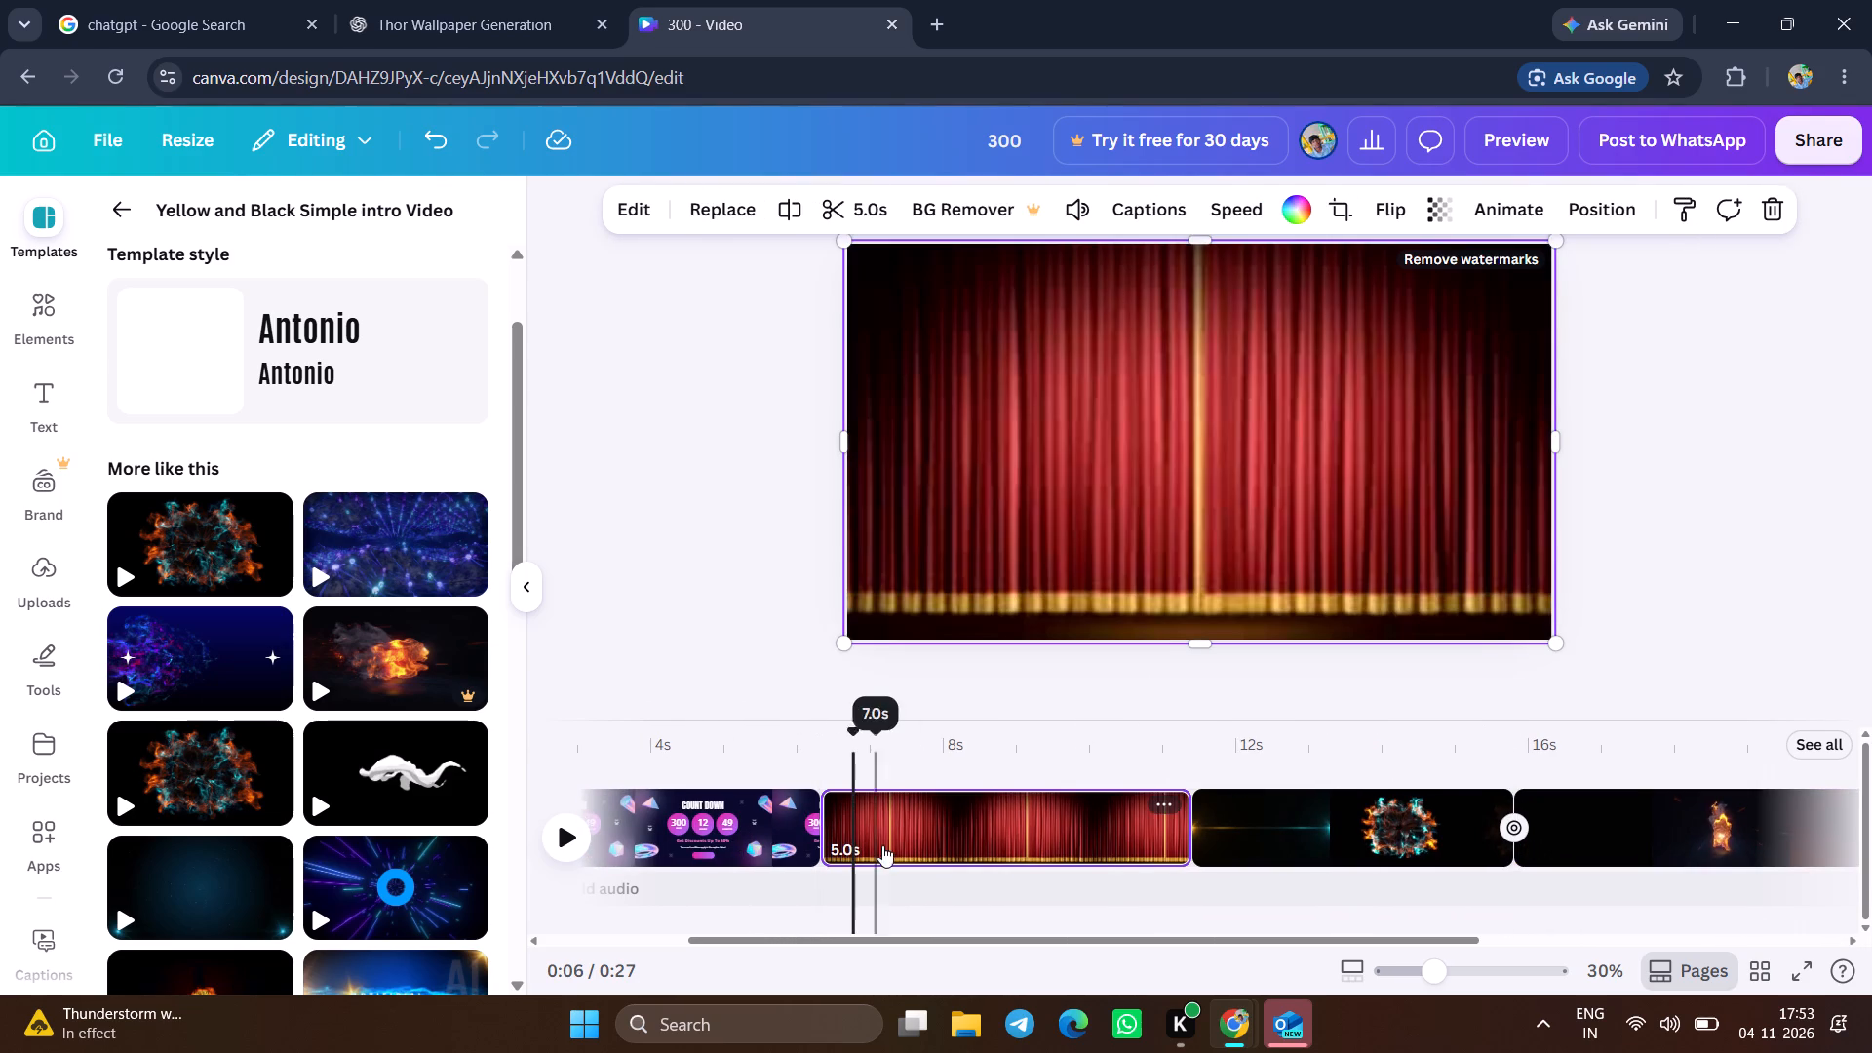
right_click(885, 844)
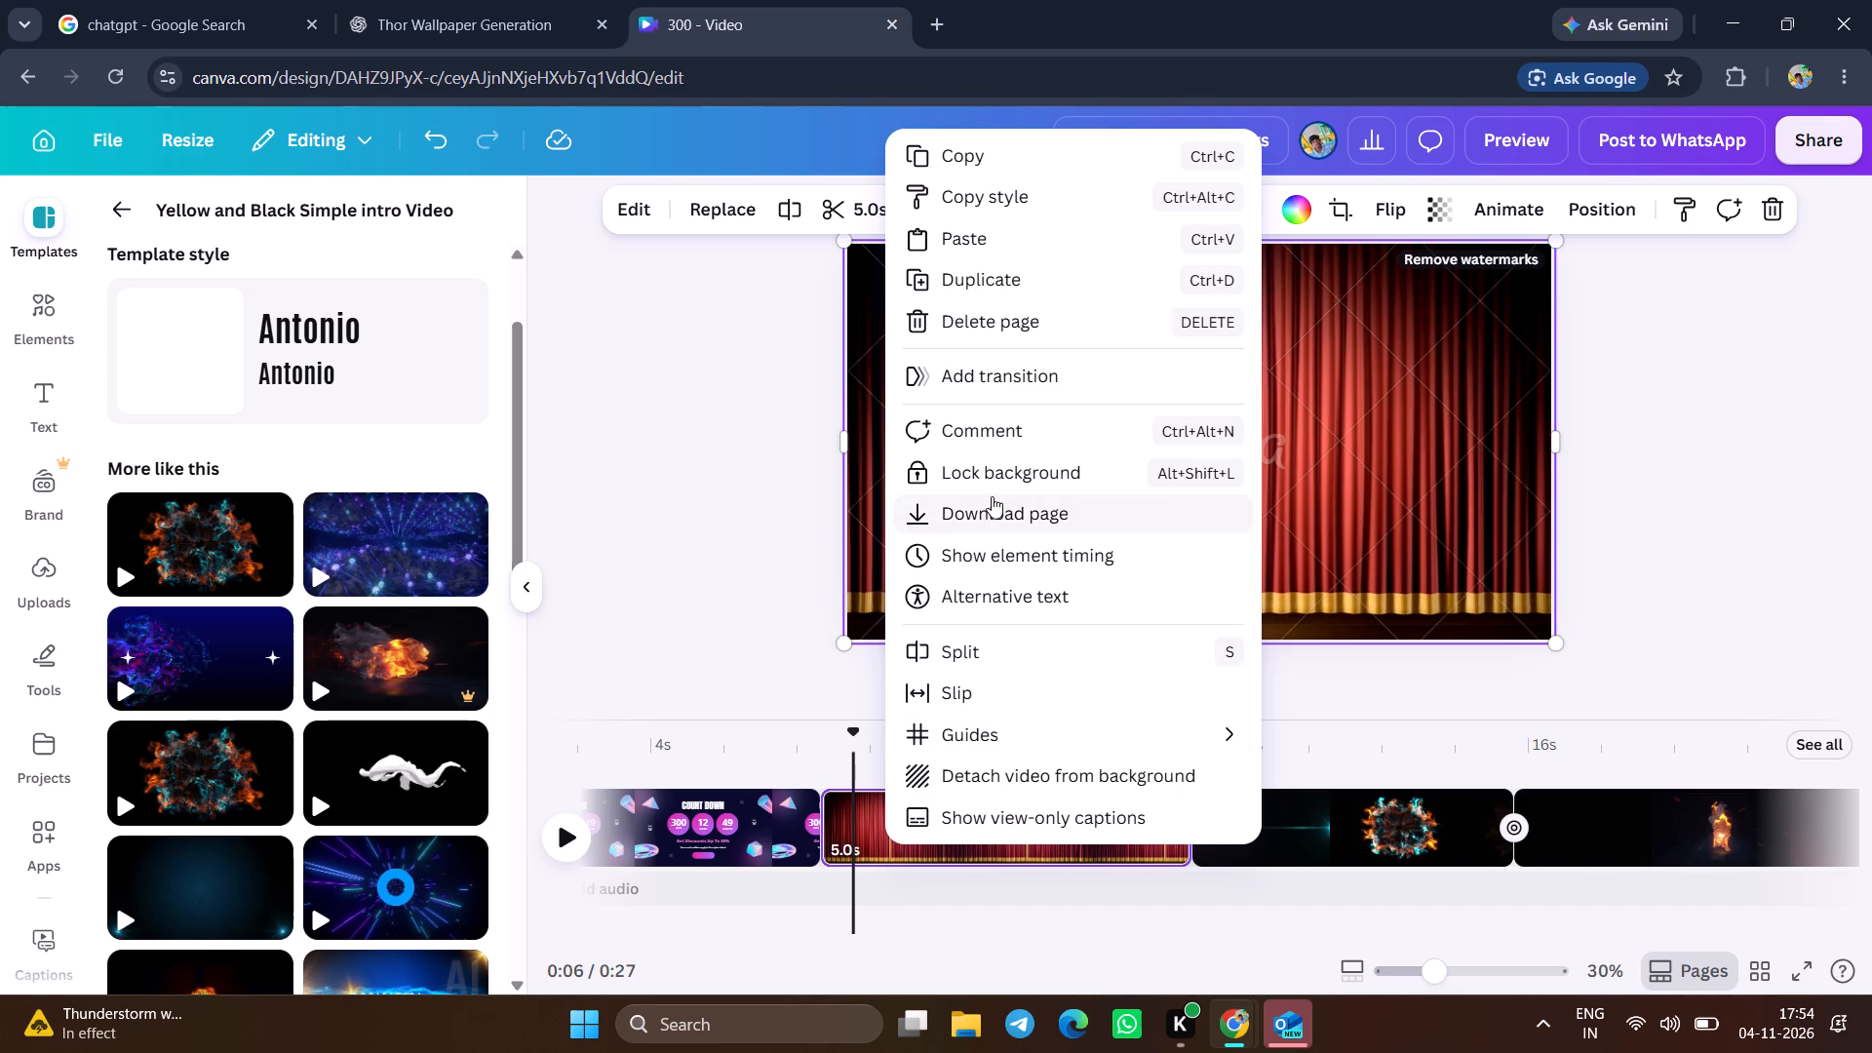
click(986, 320)
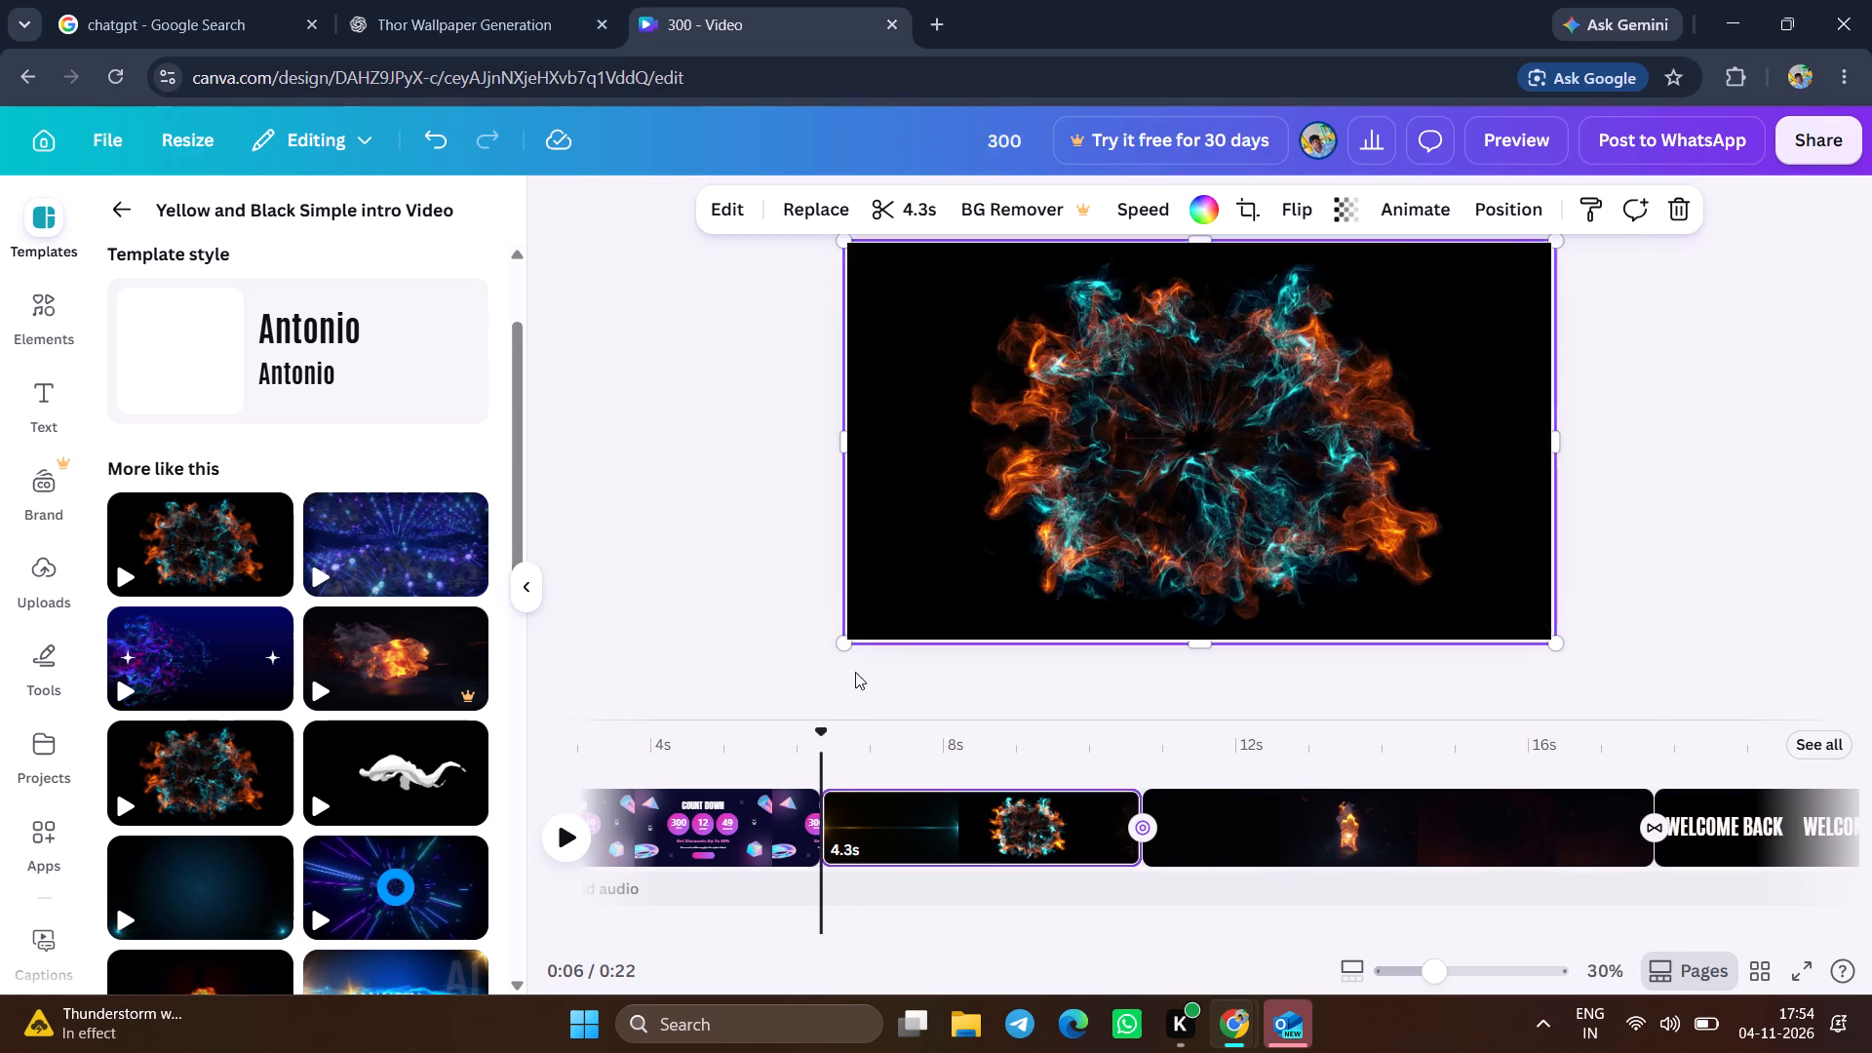
right_click(730, 840)
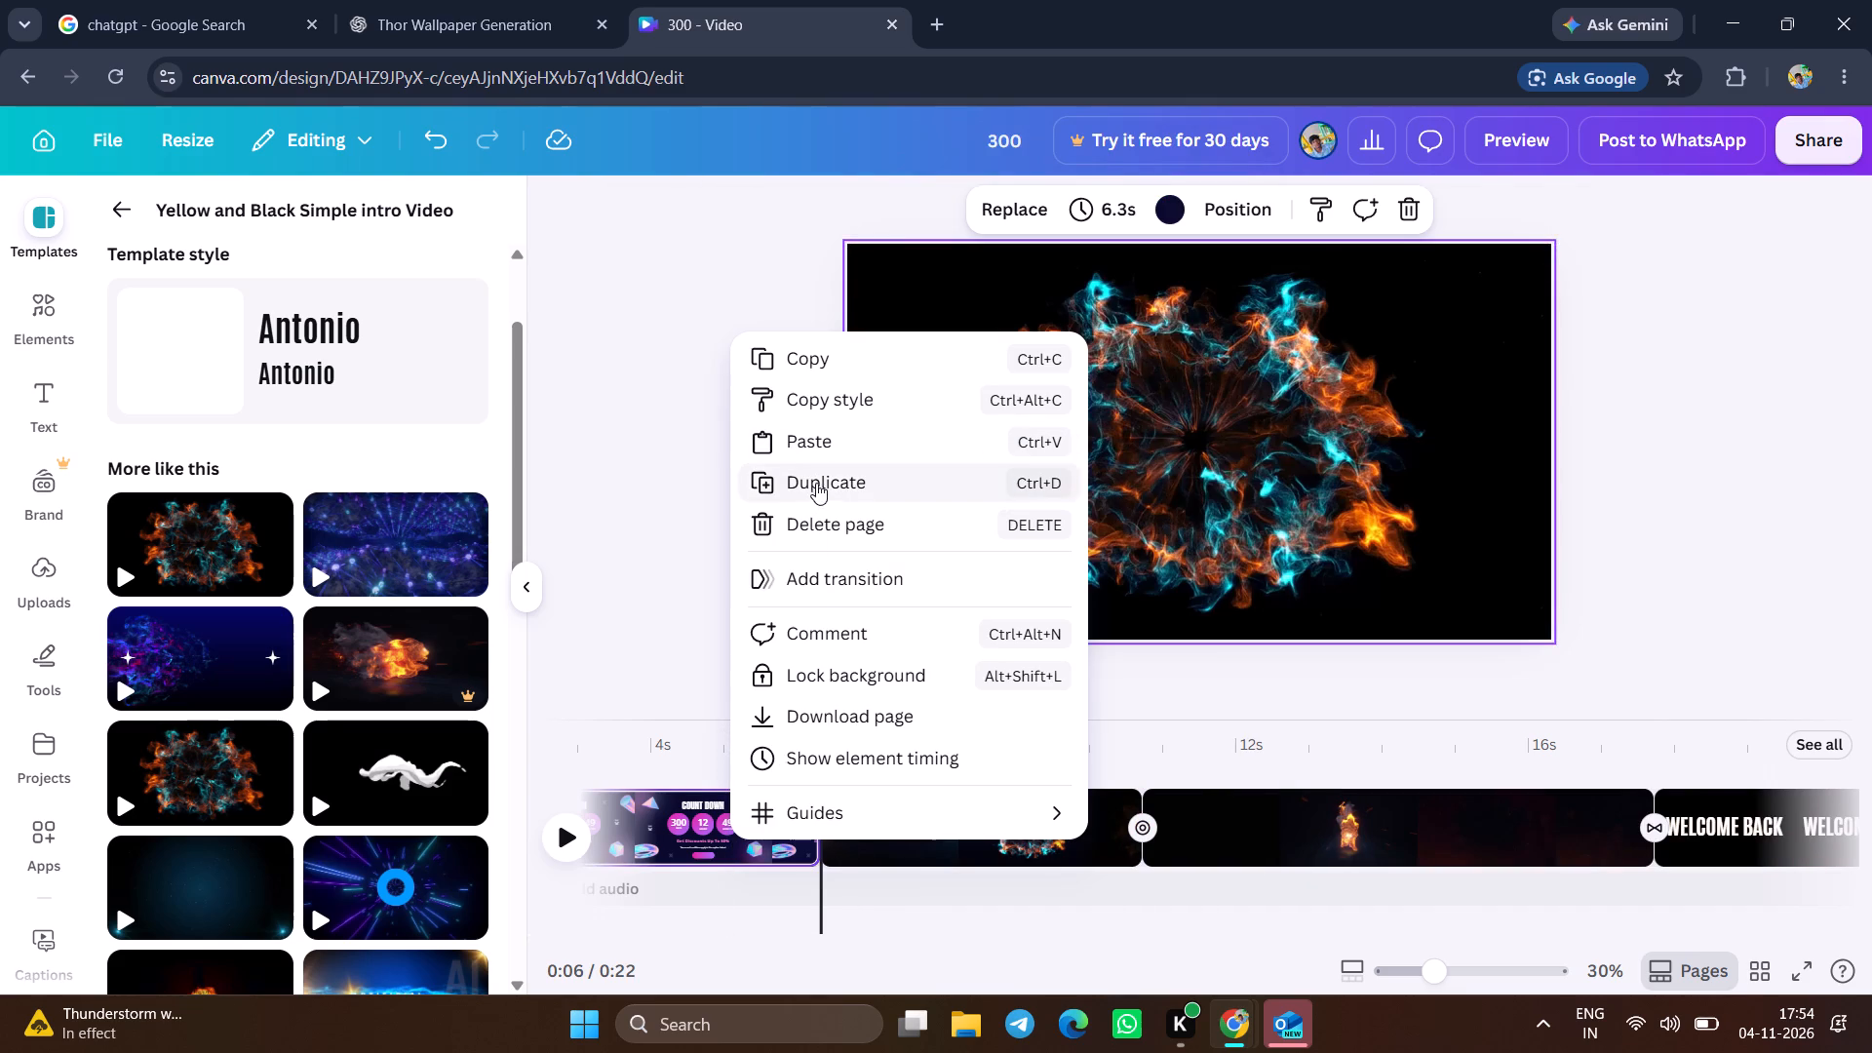
click(837, 530)
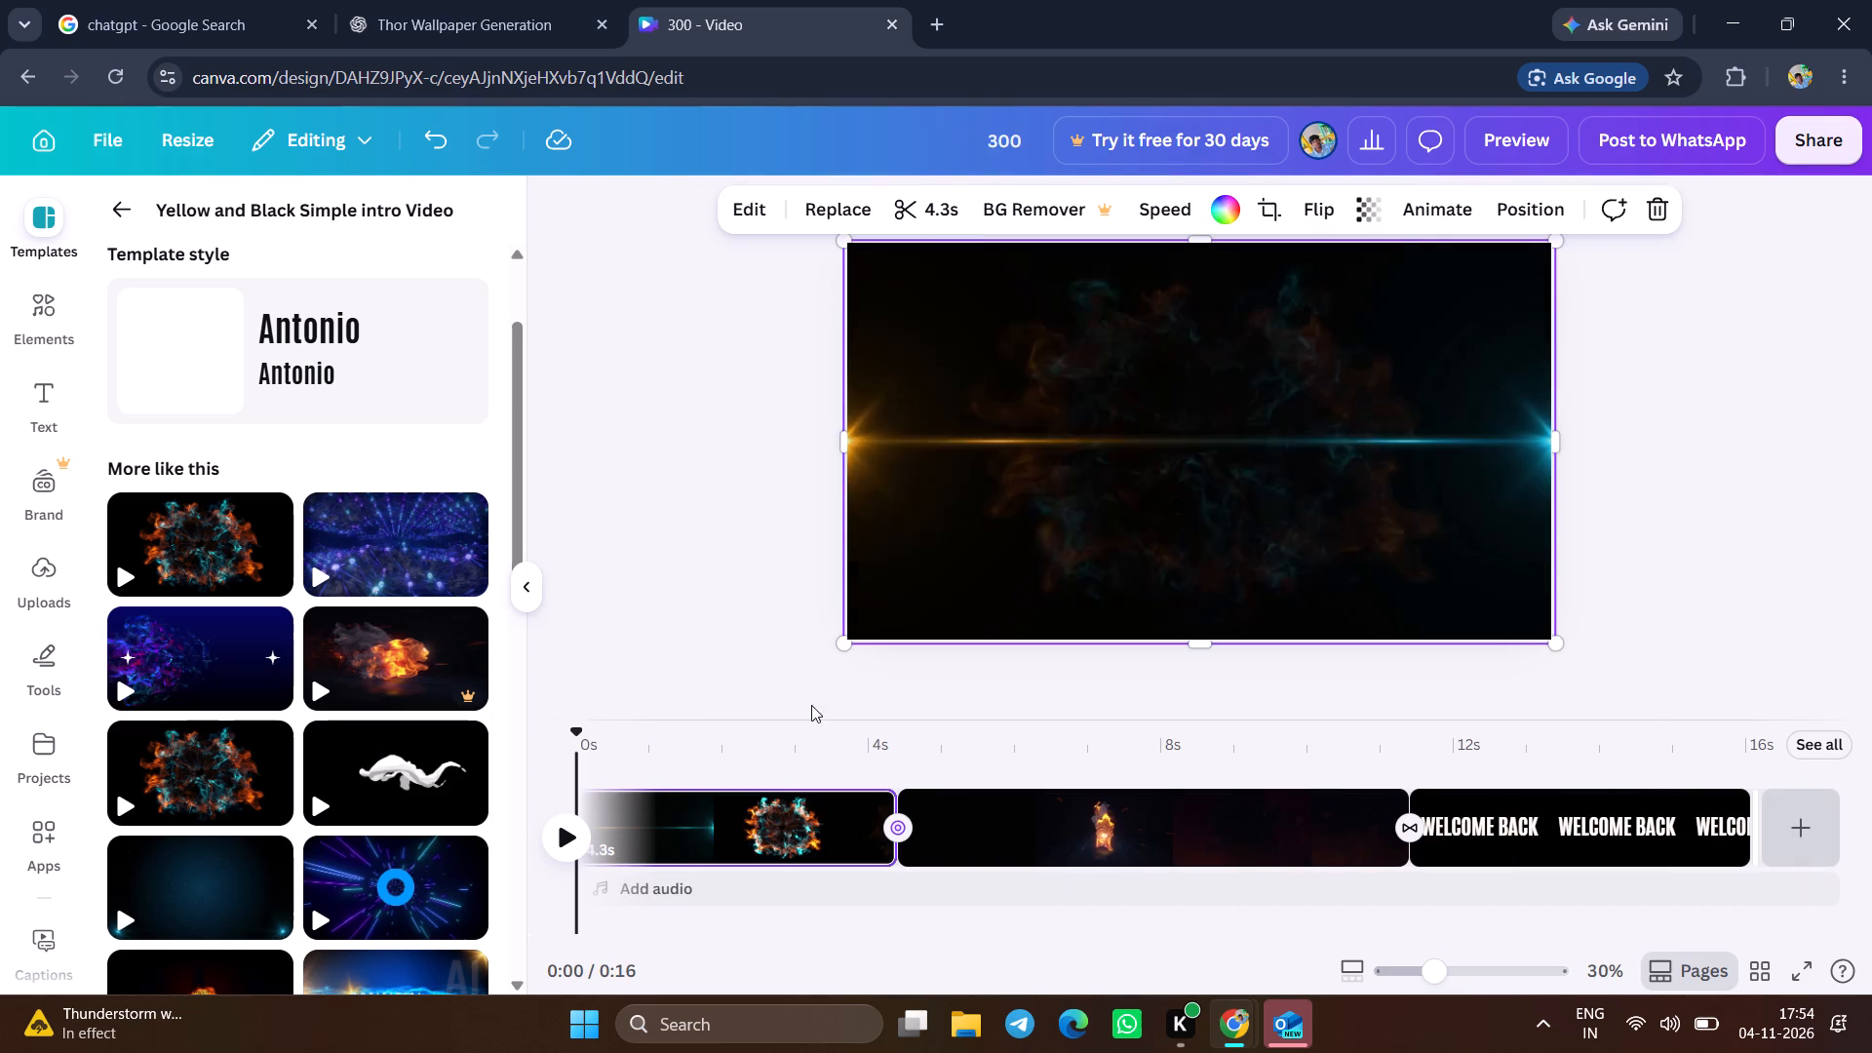
Play back the smoke-burst, fire and WELCOME BACK pages to review the shortened video.
scroll(812, 796, right, 7)
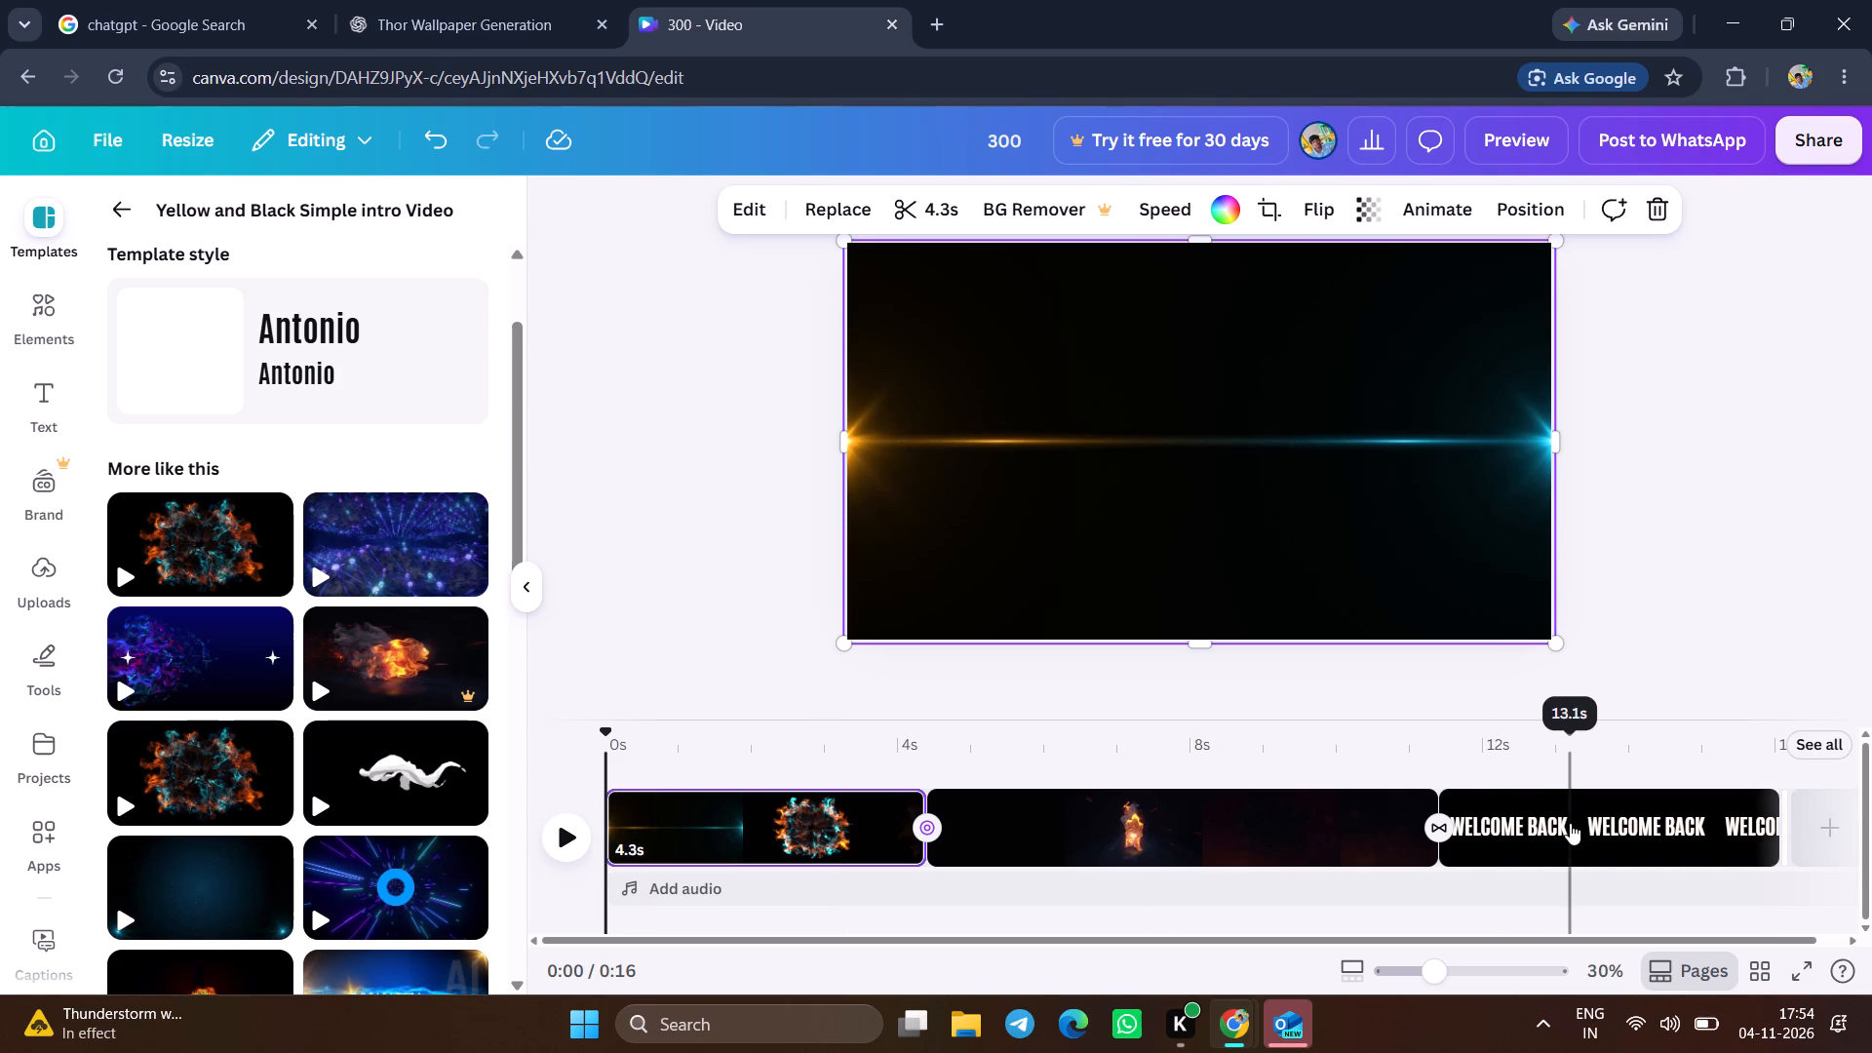
click(1570, 823)
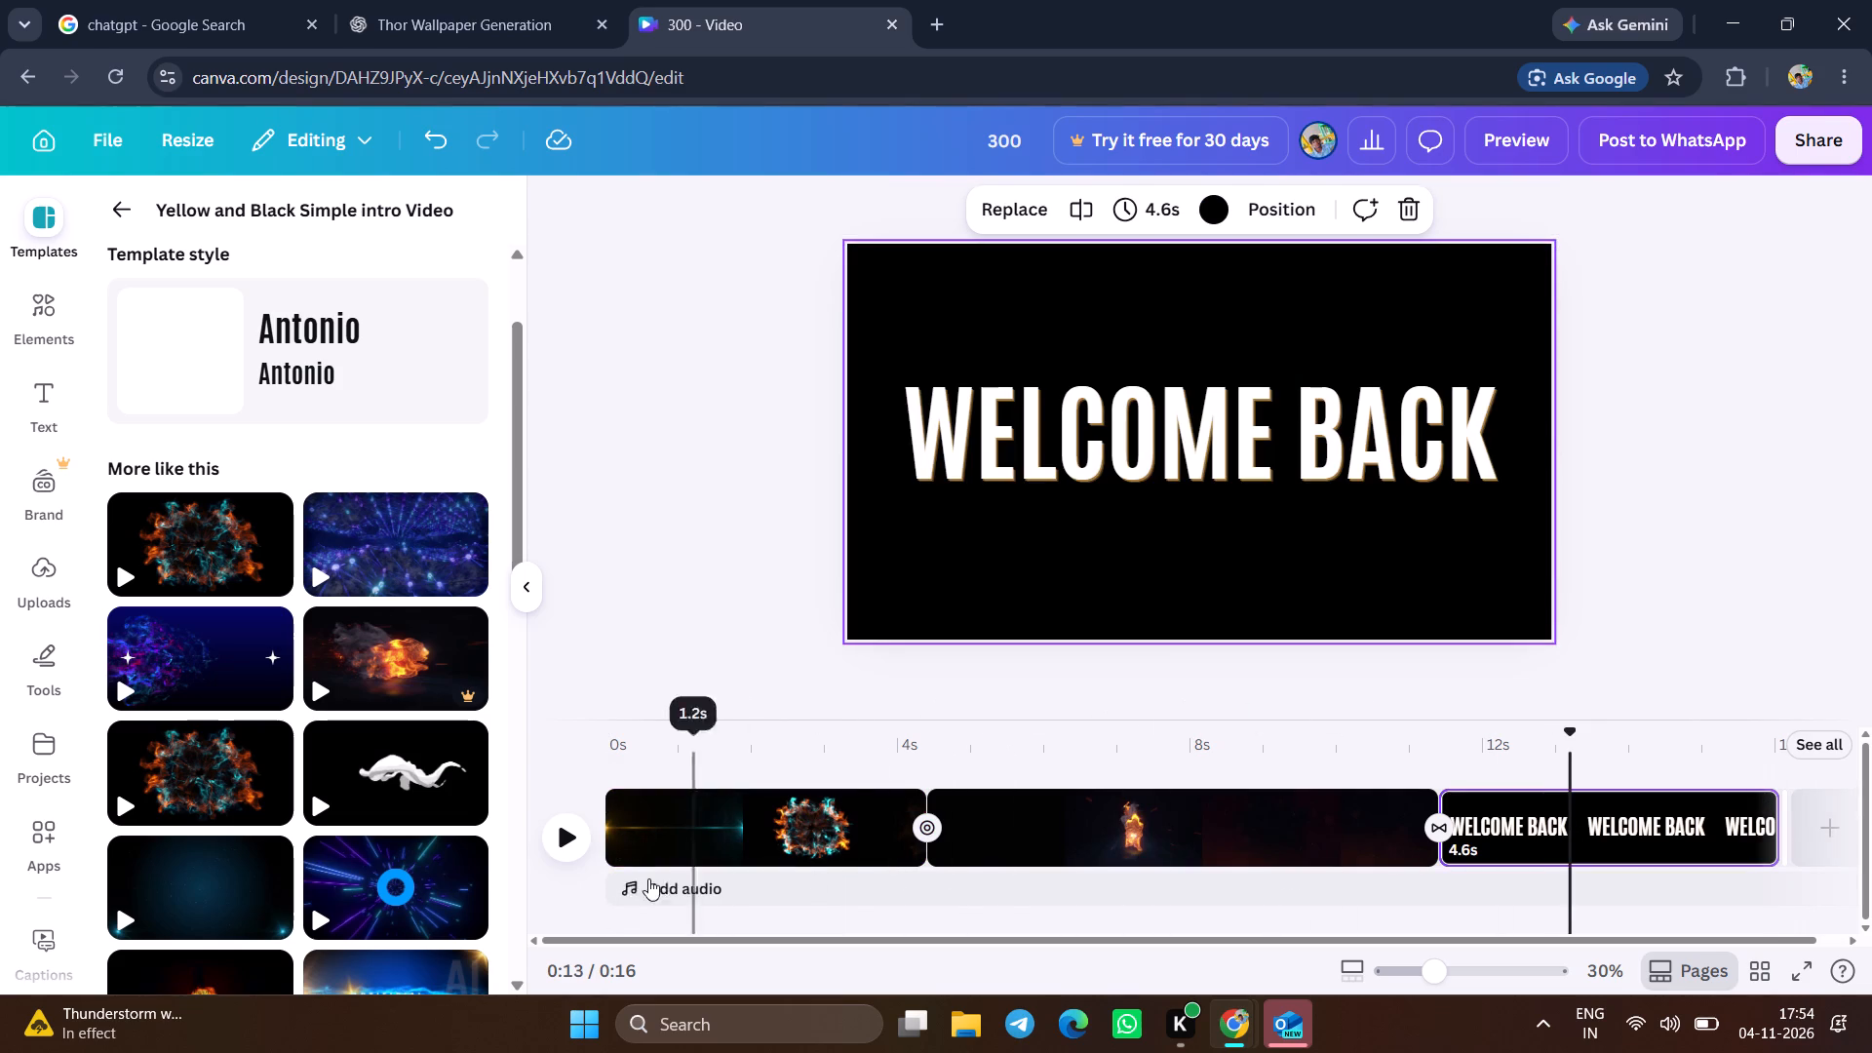
click(580, 847)
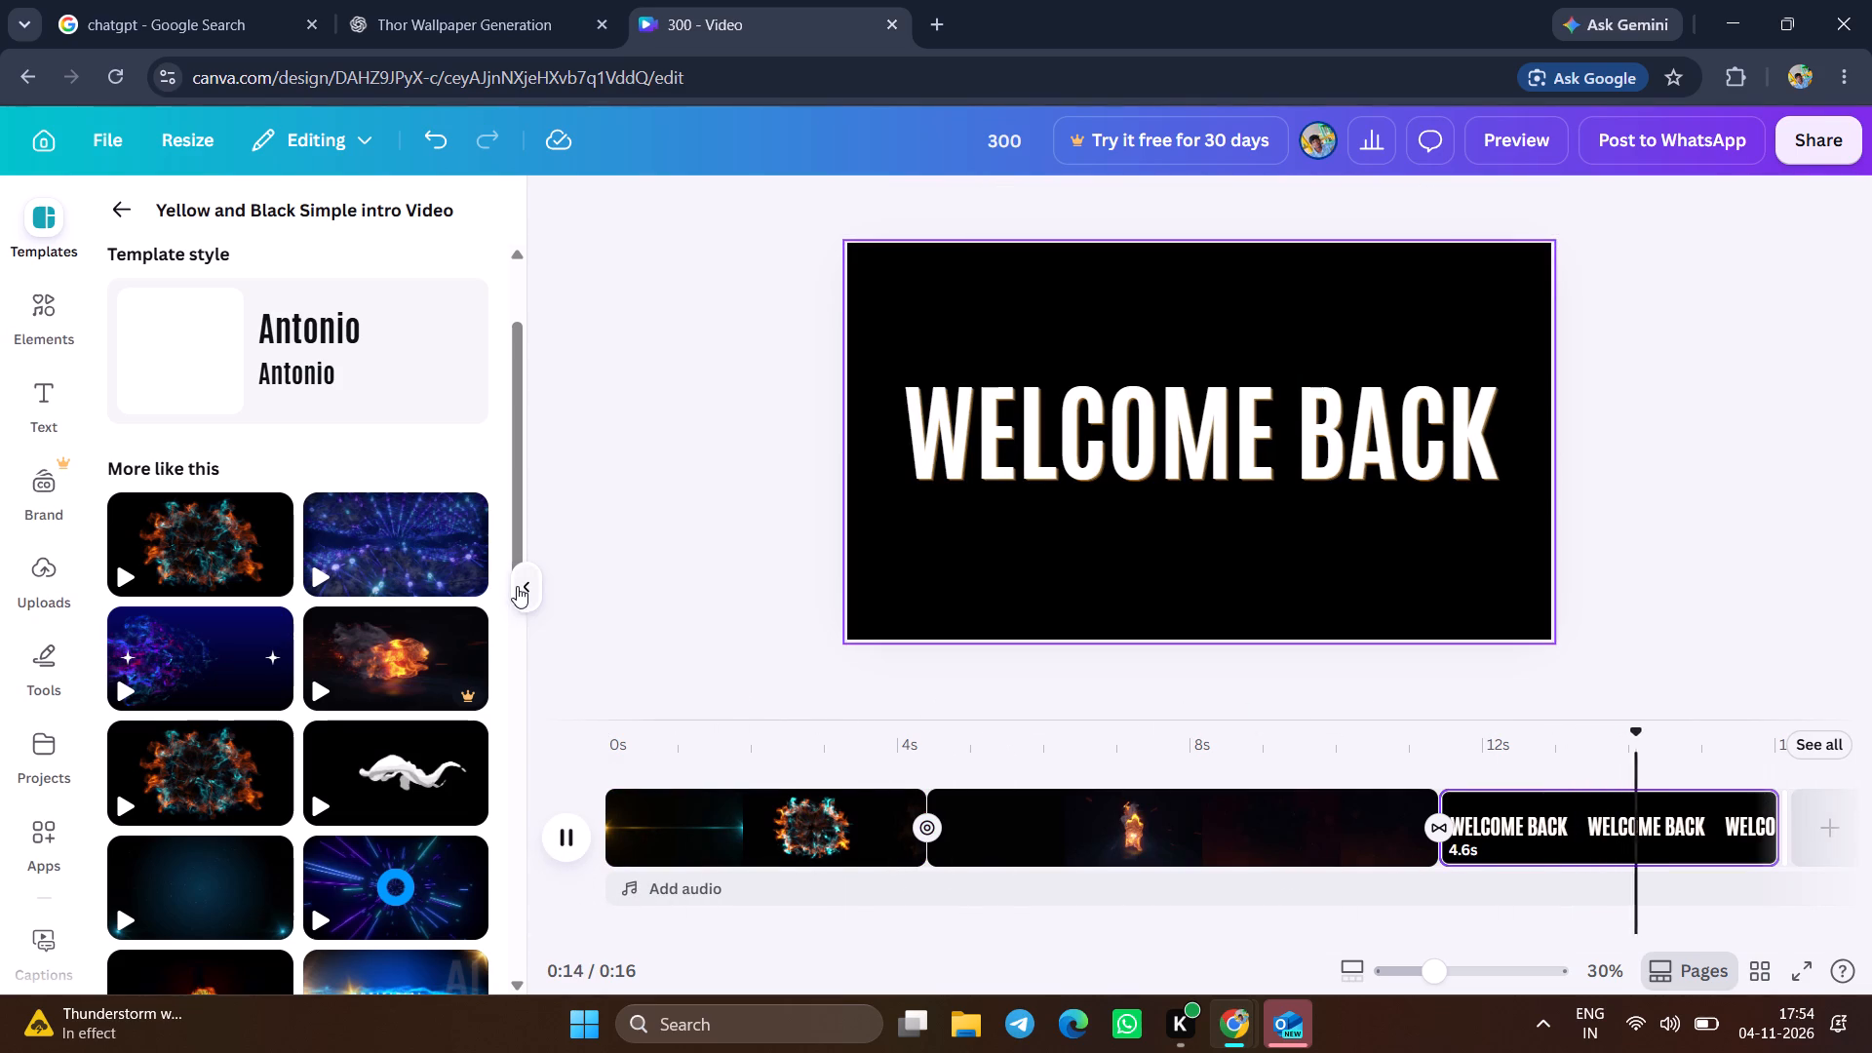
click(518, 586)
click(135, 835)
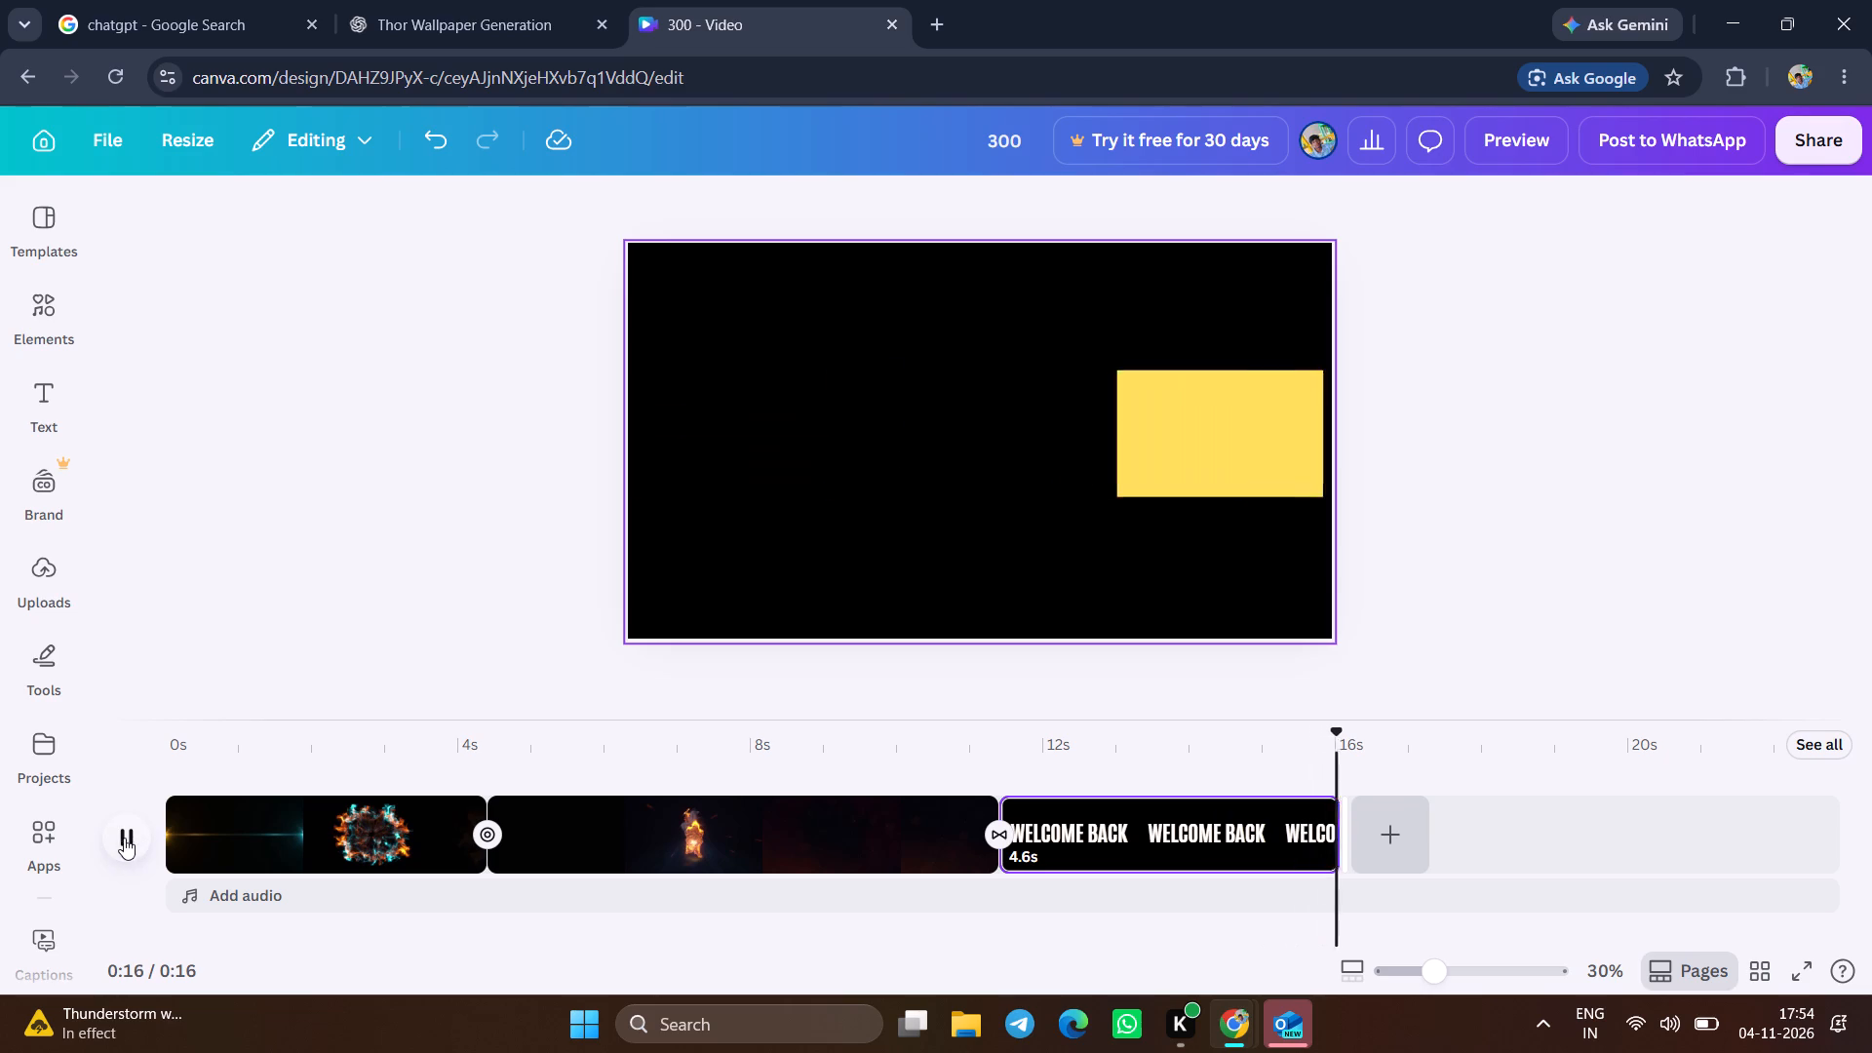
click(125, 837)
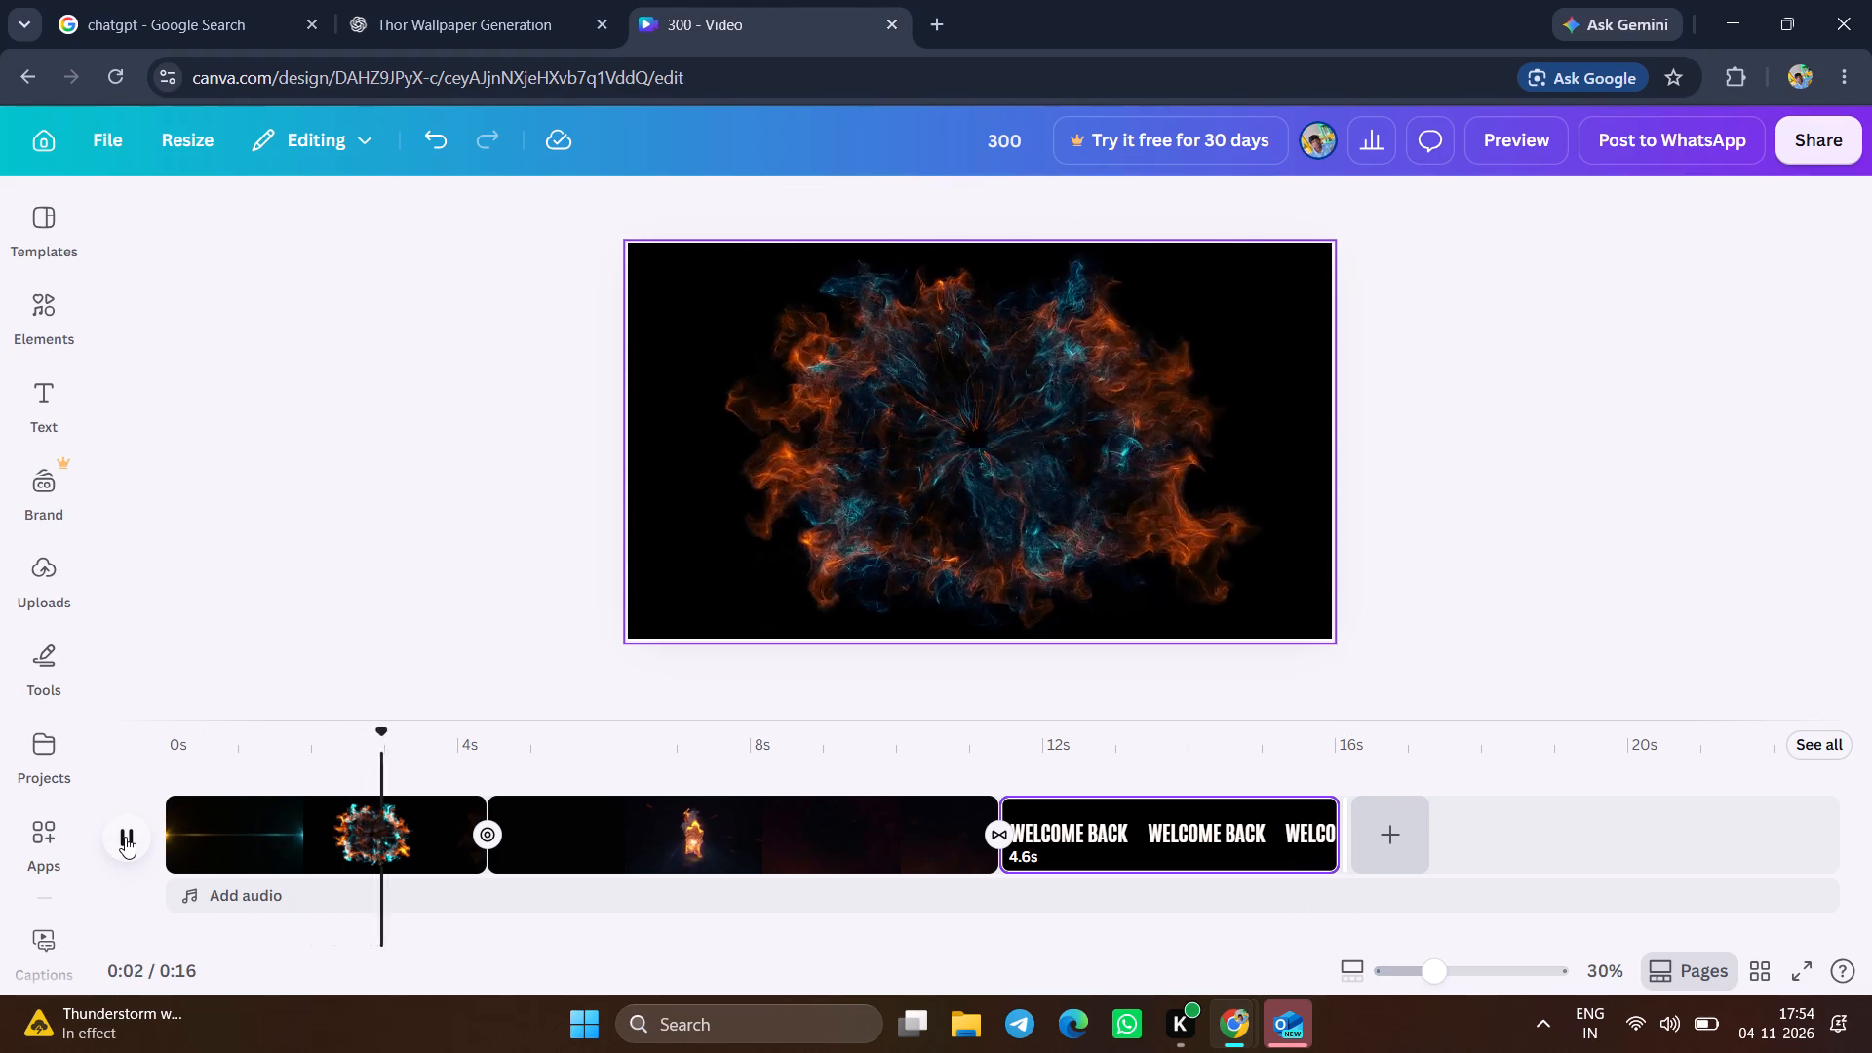
click(634, 824)
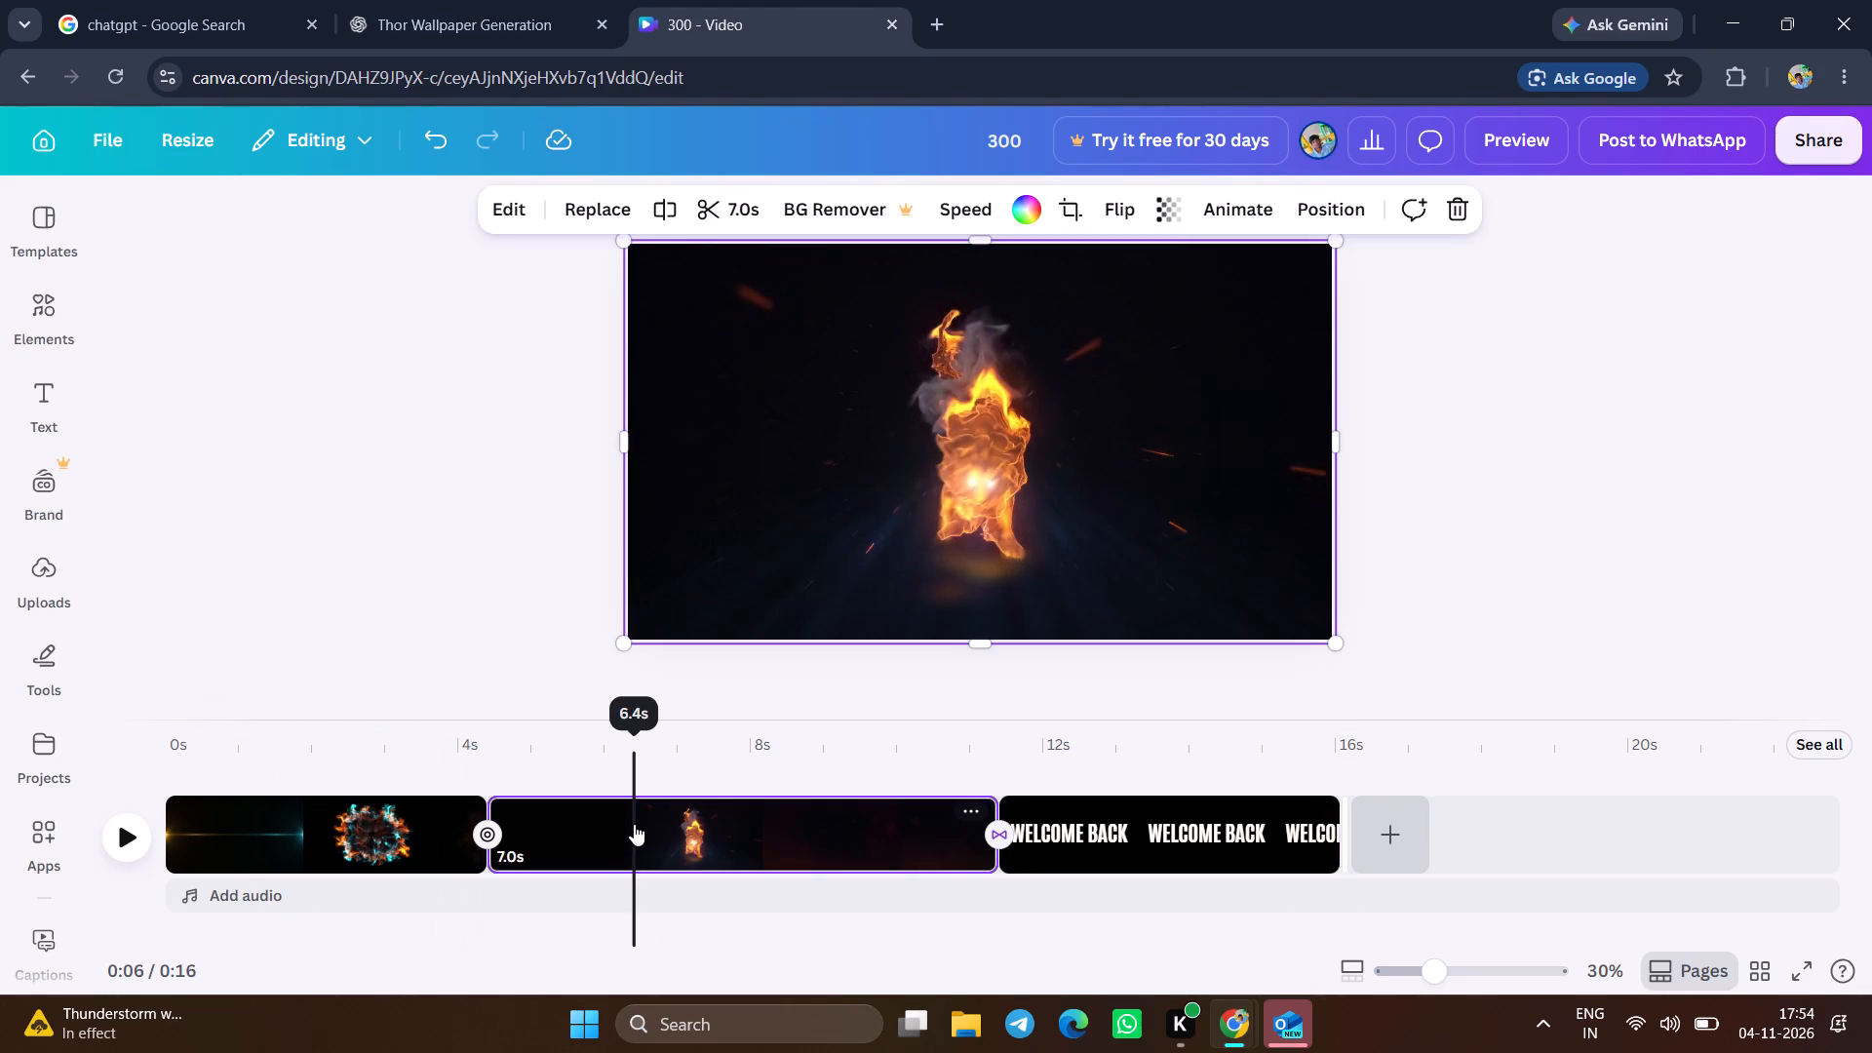
click(501, 833)
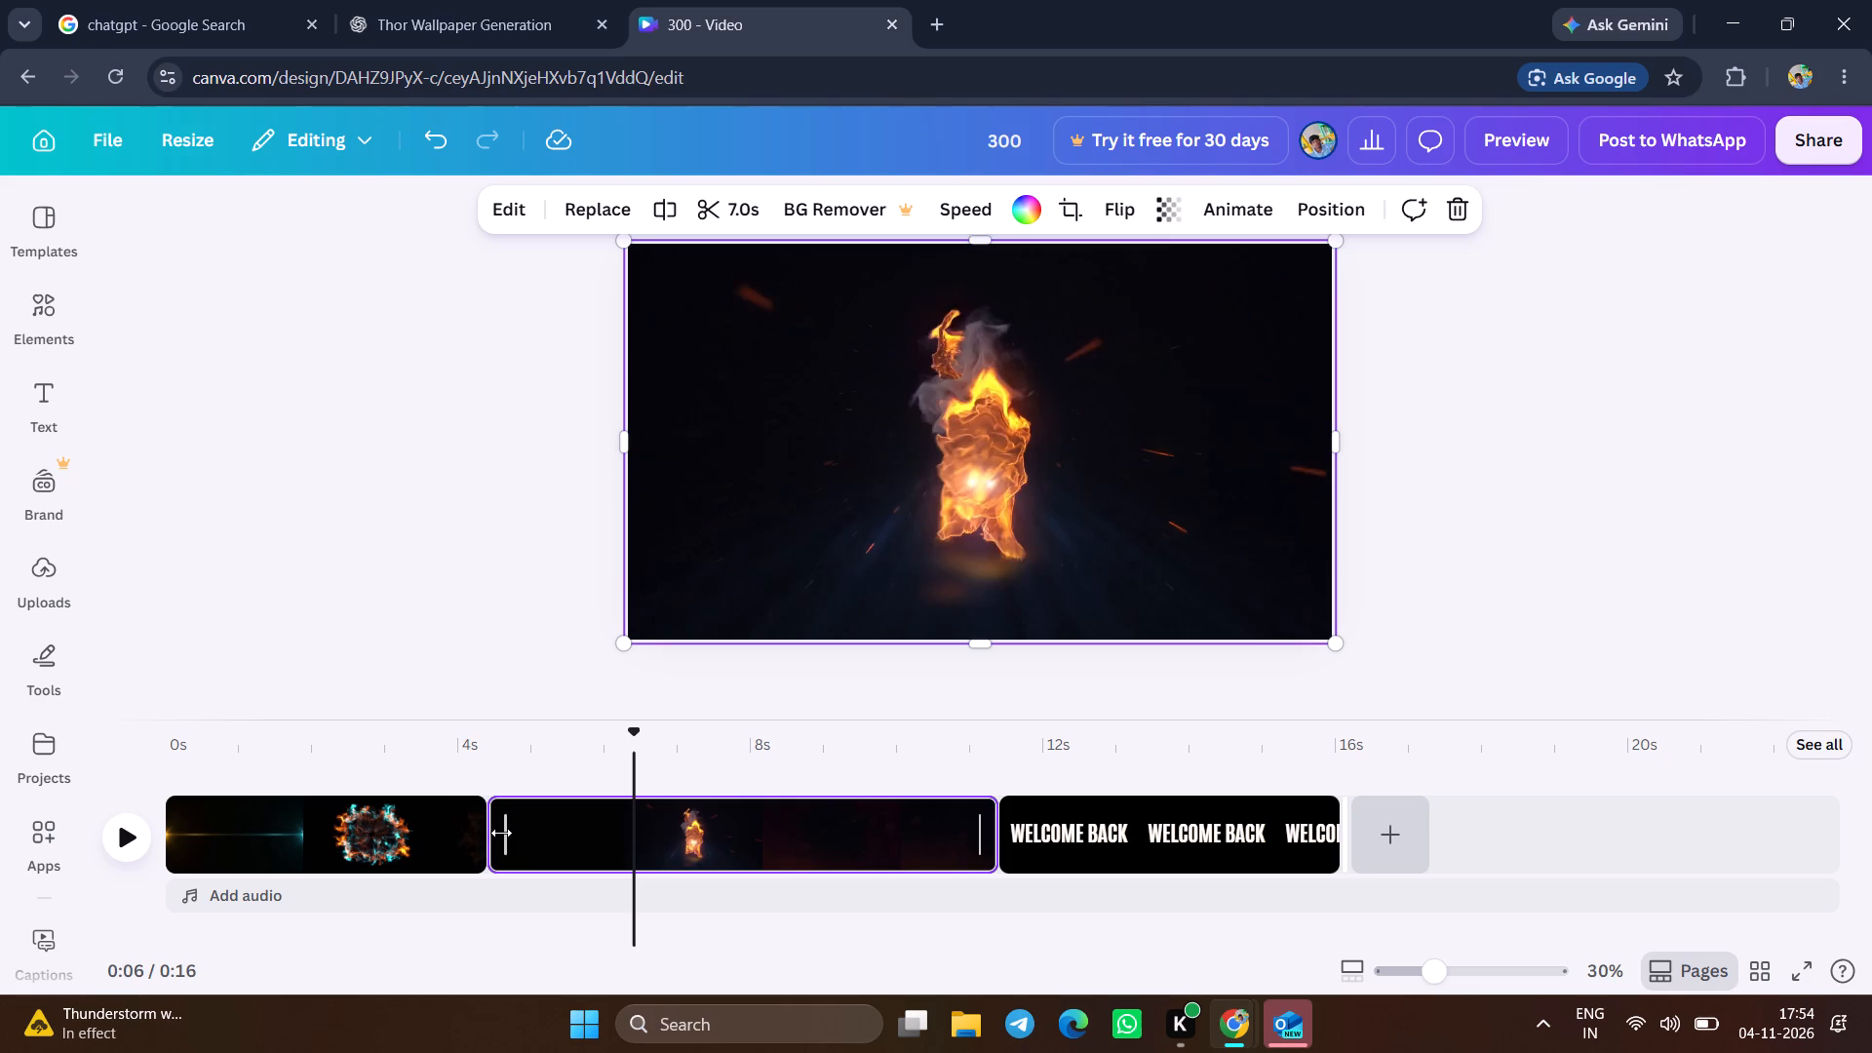
click(129, 840)
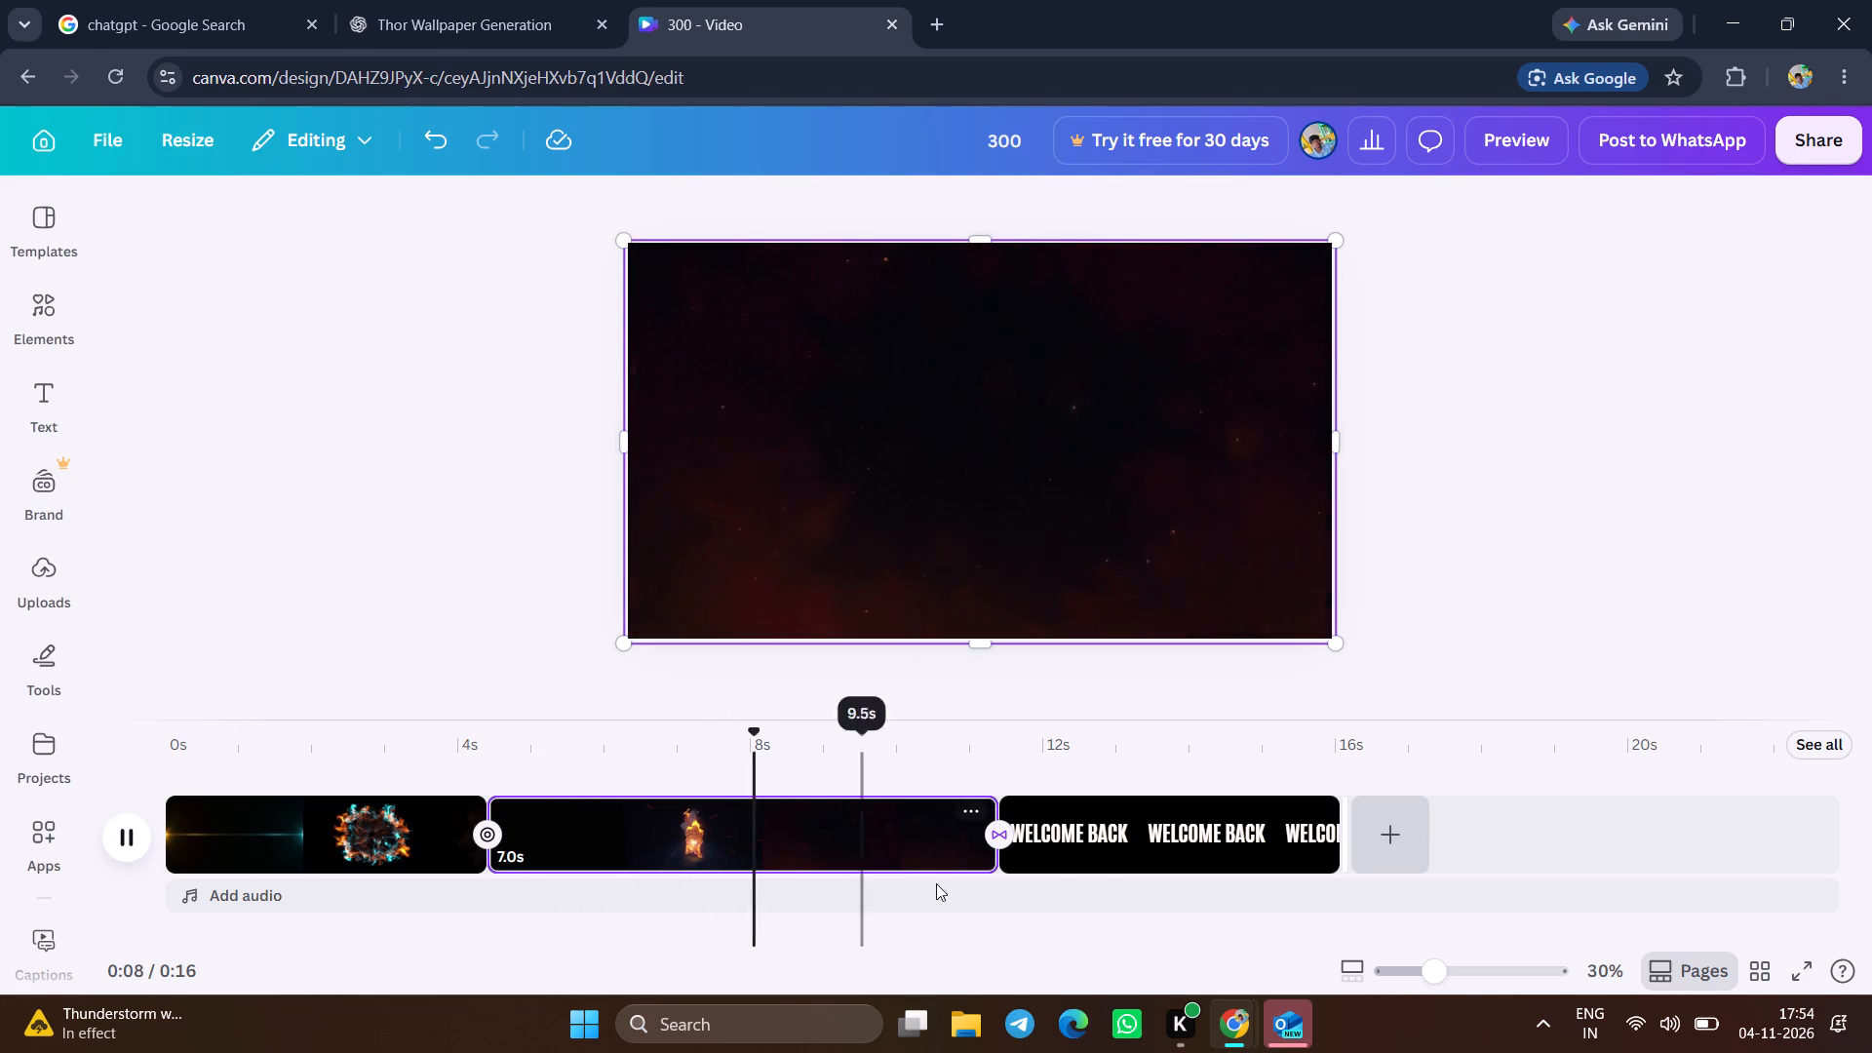
click(1109, 838)
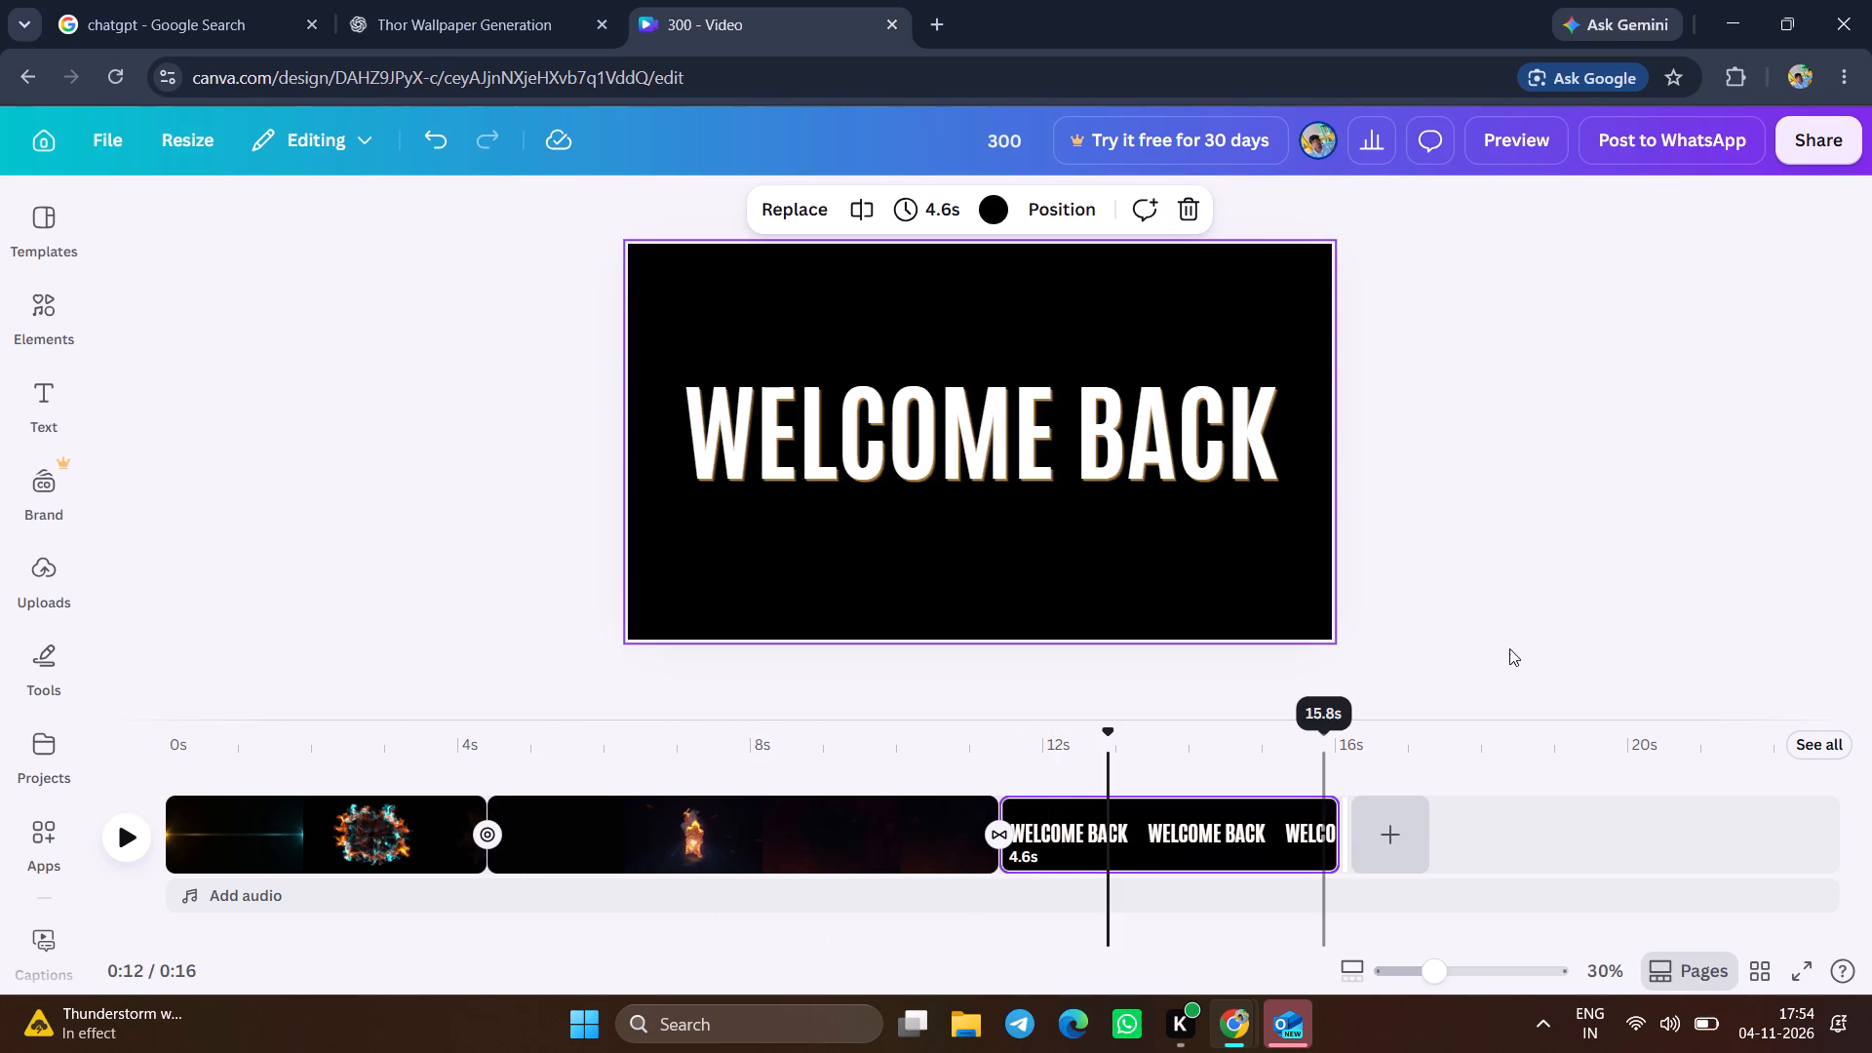
Apply the Fresco filter to the opening smoke-burst clip and play back the result.
click(219, 837)
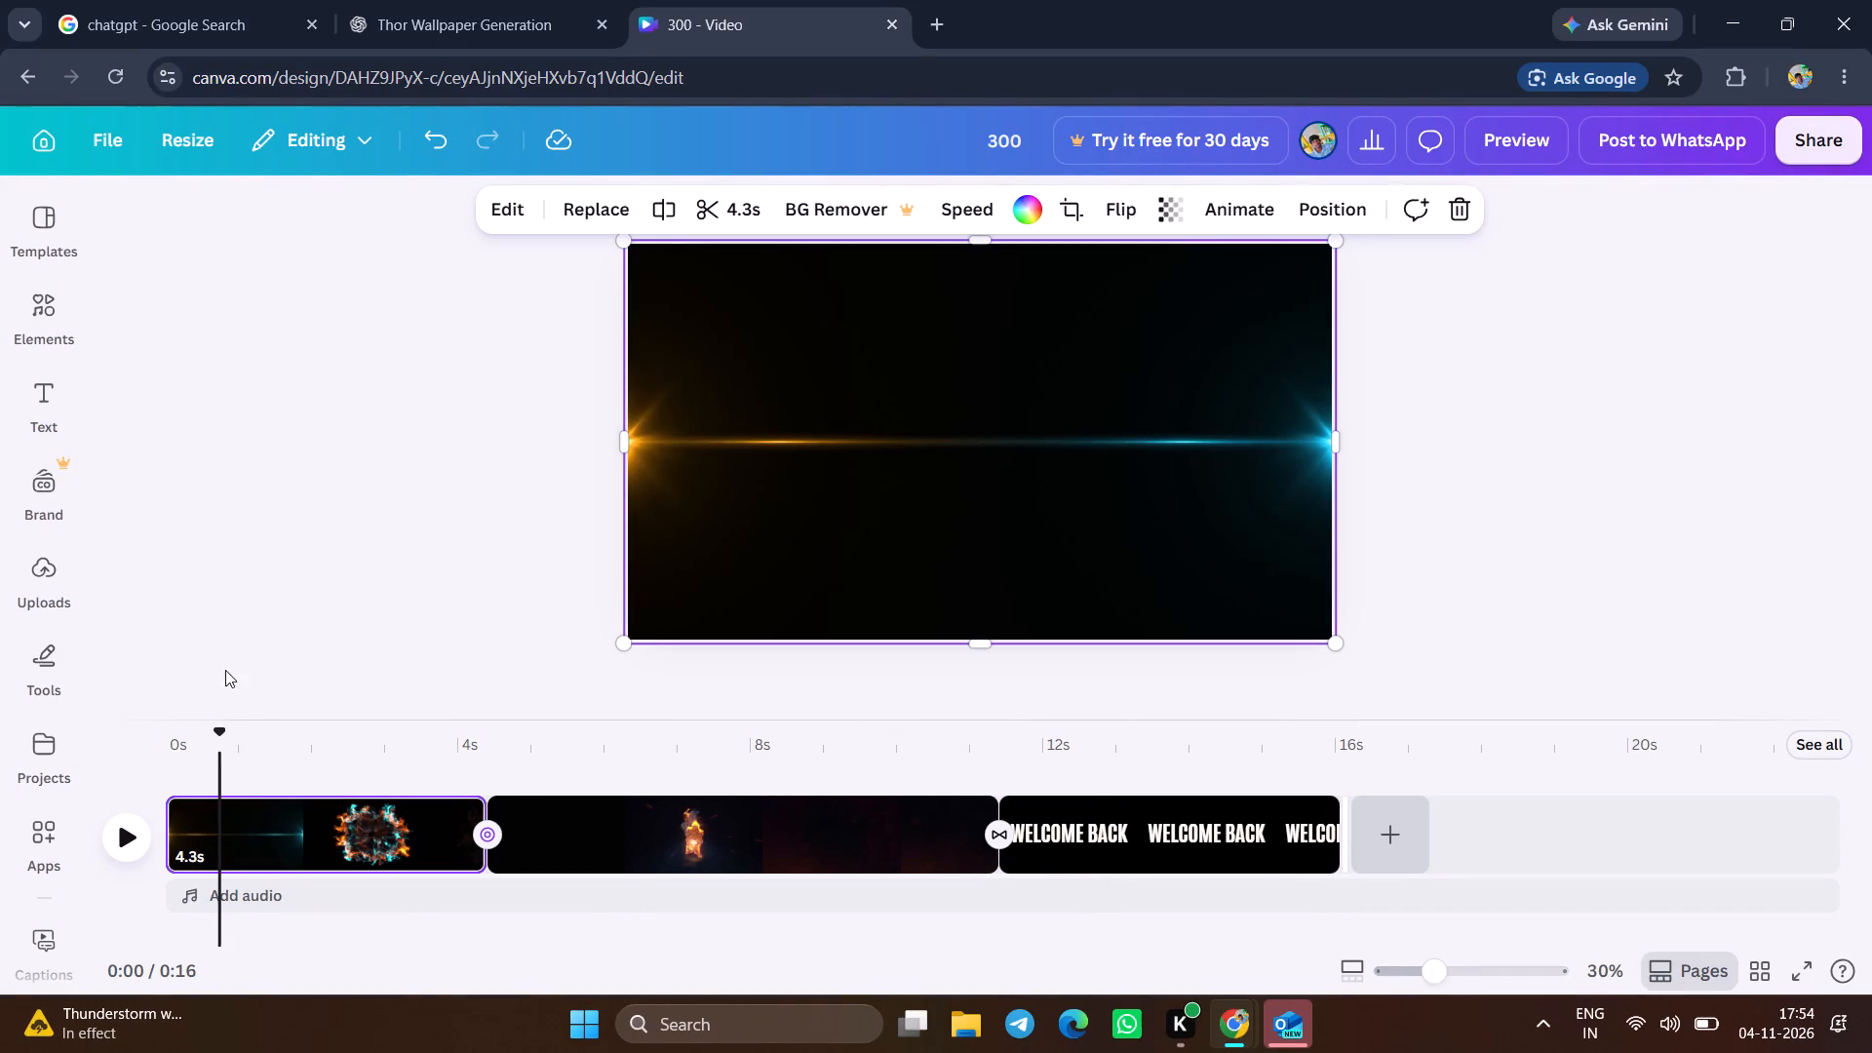
click(930, 417)
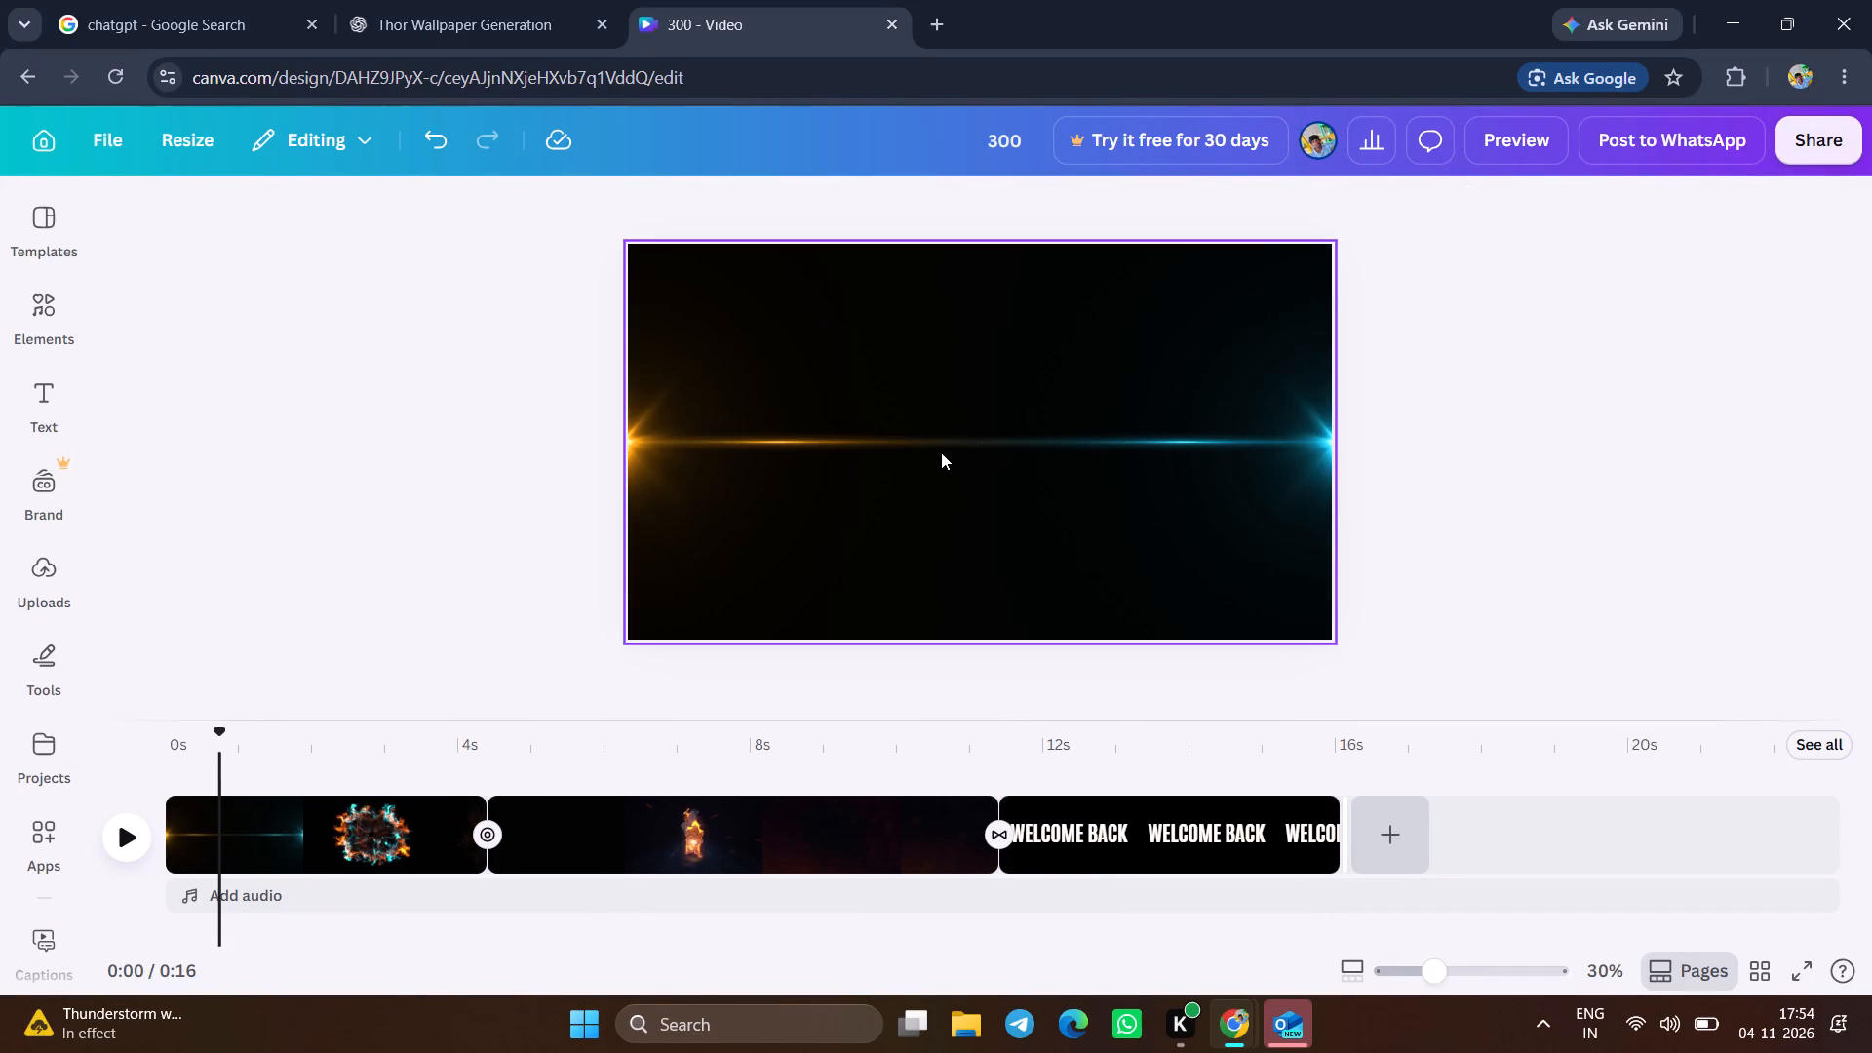
click(945, 421)
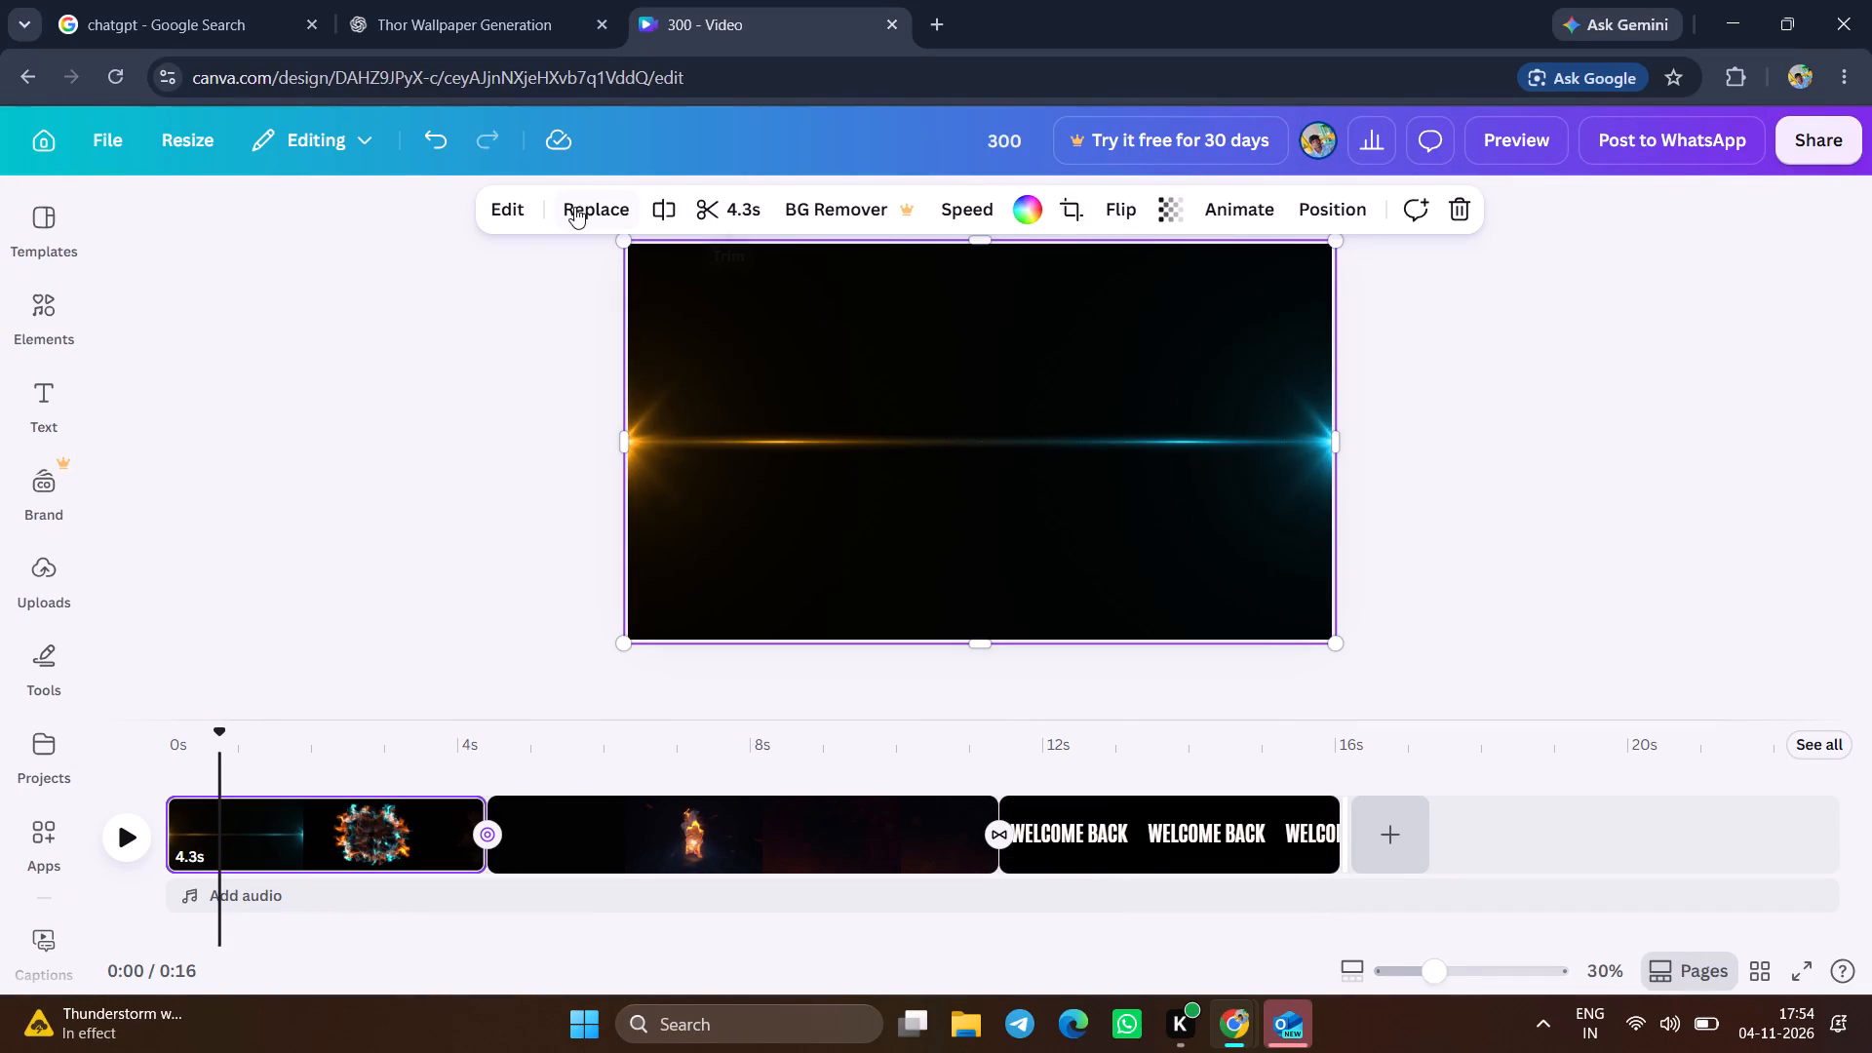
click(505, 206)
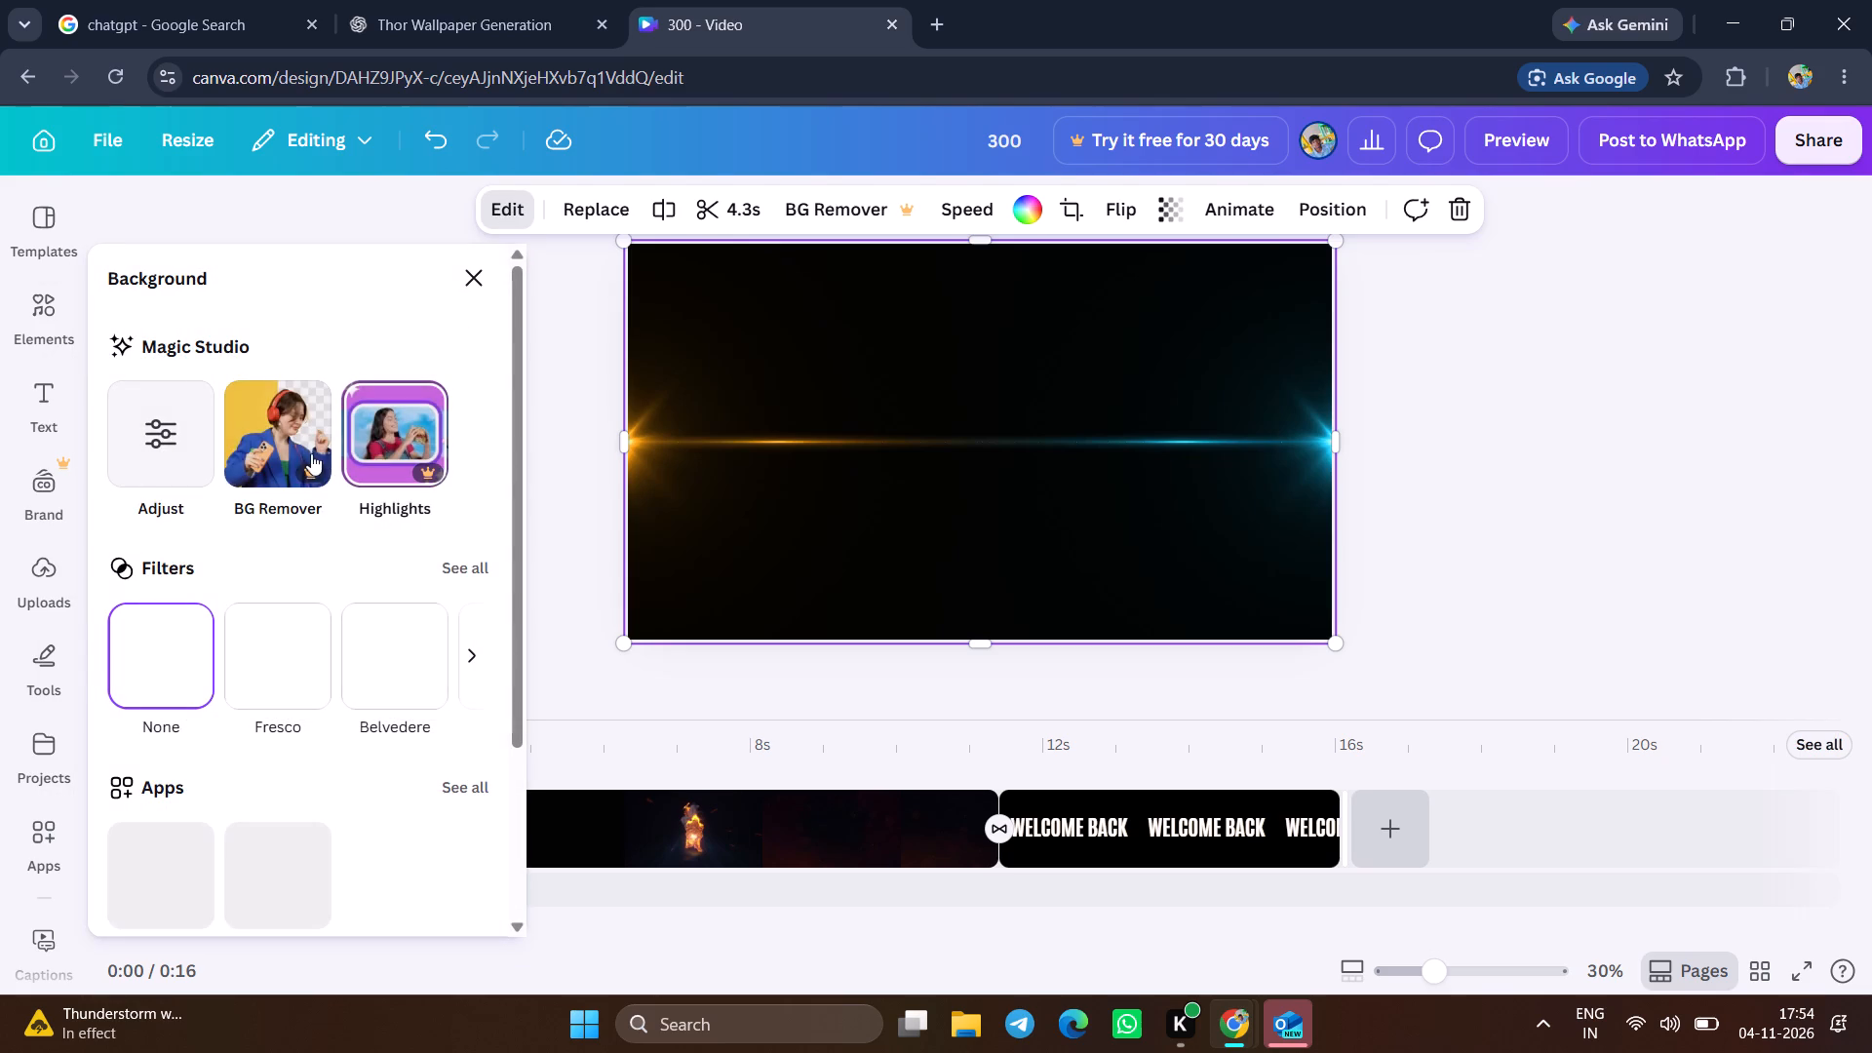
click(281, 672)
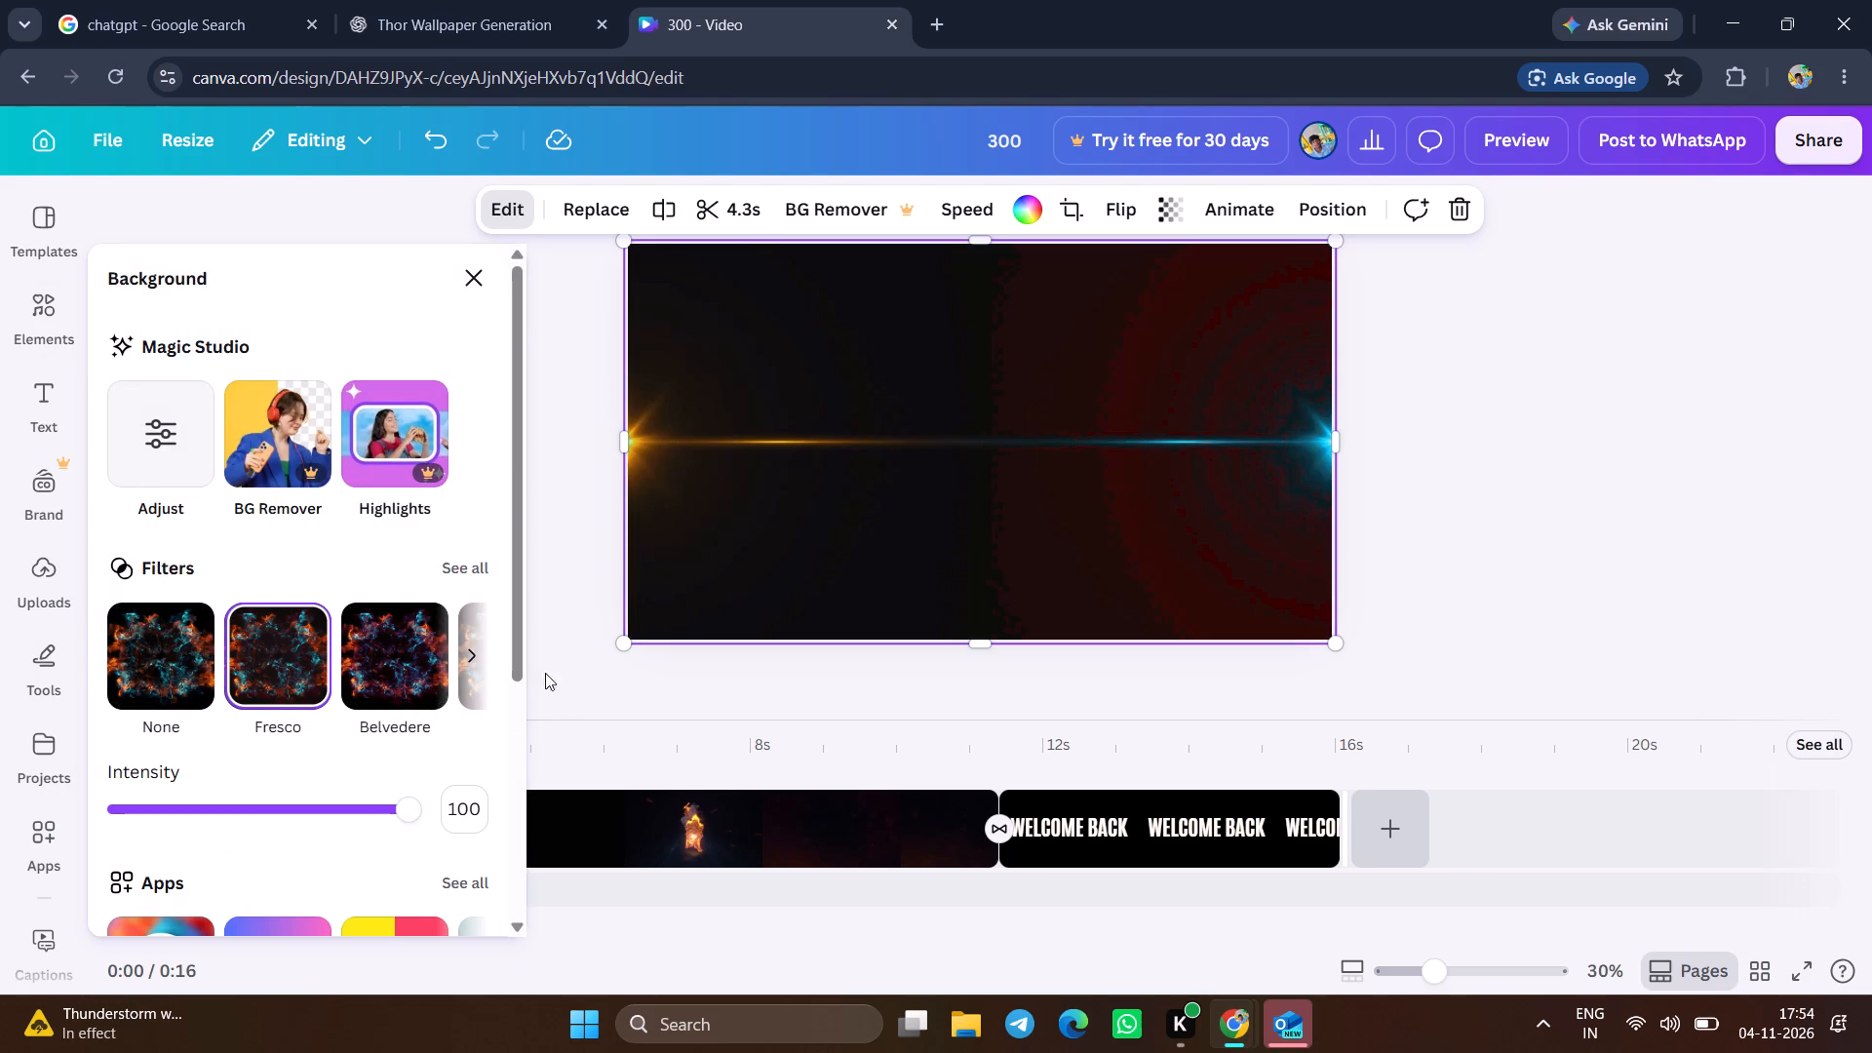
scroll(611, 773, right, 6)
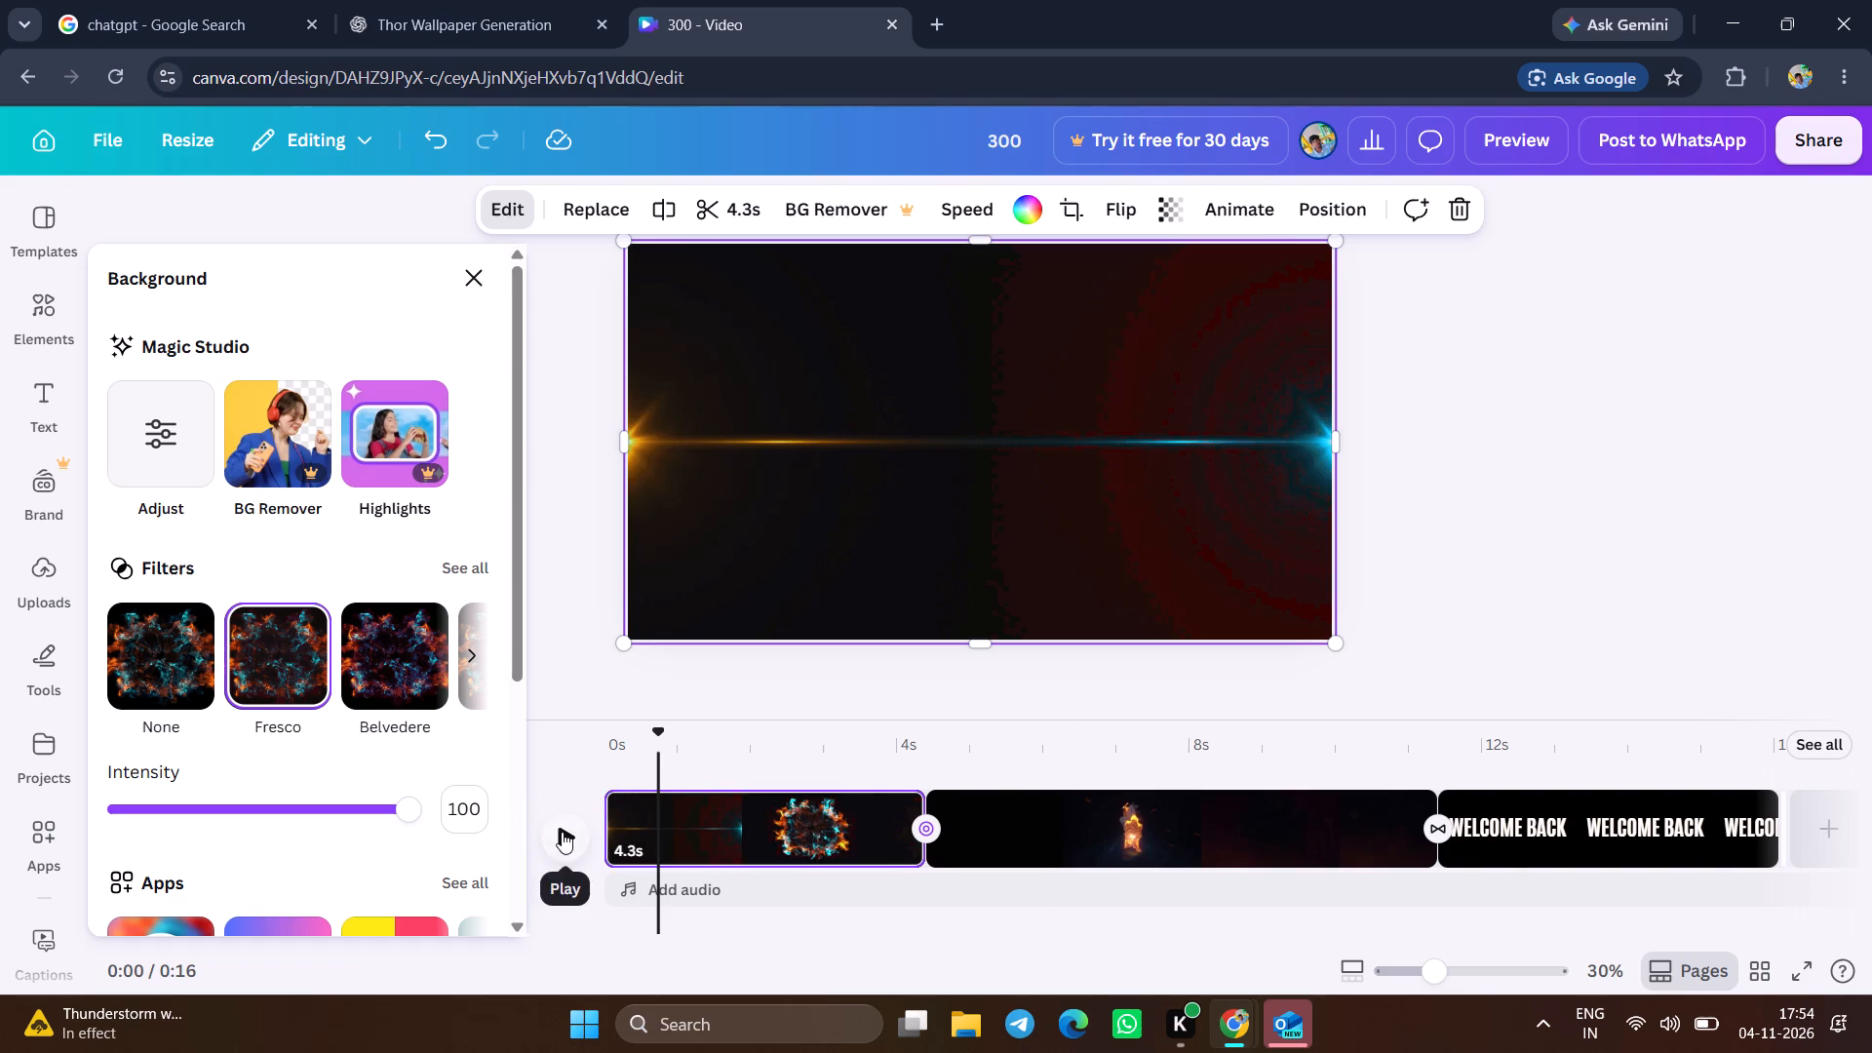
click(562, 832)
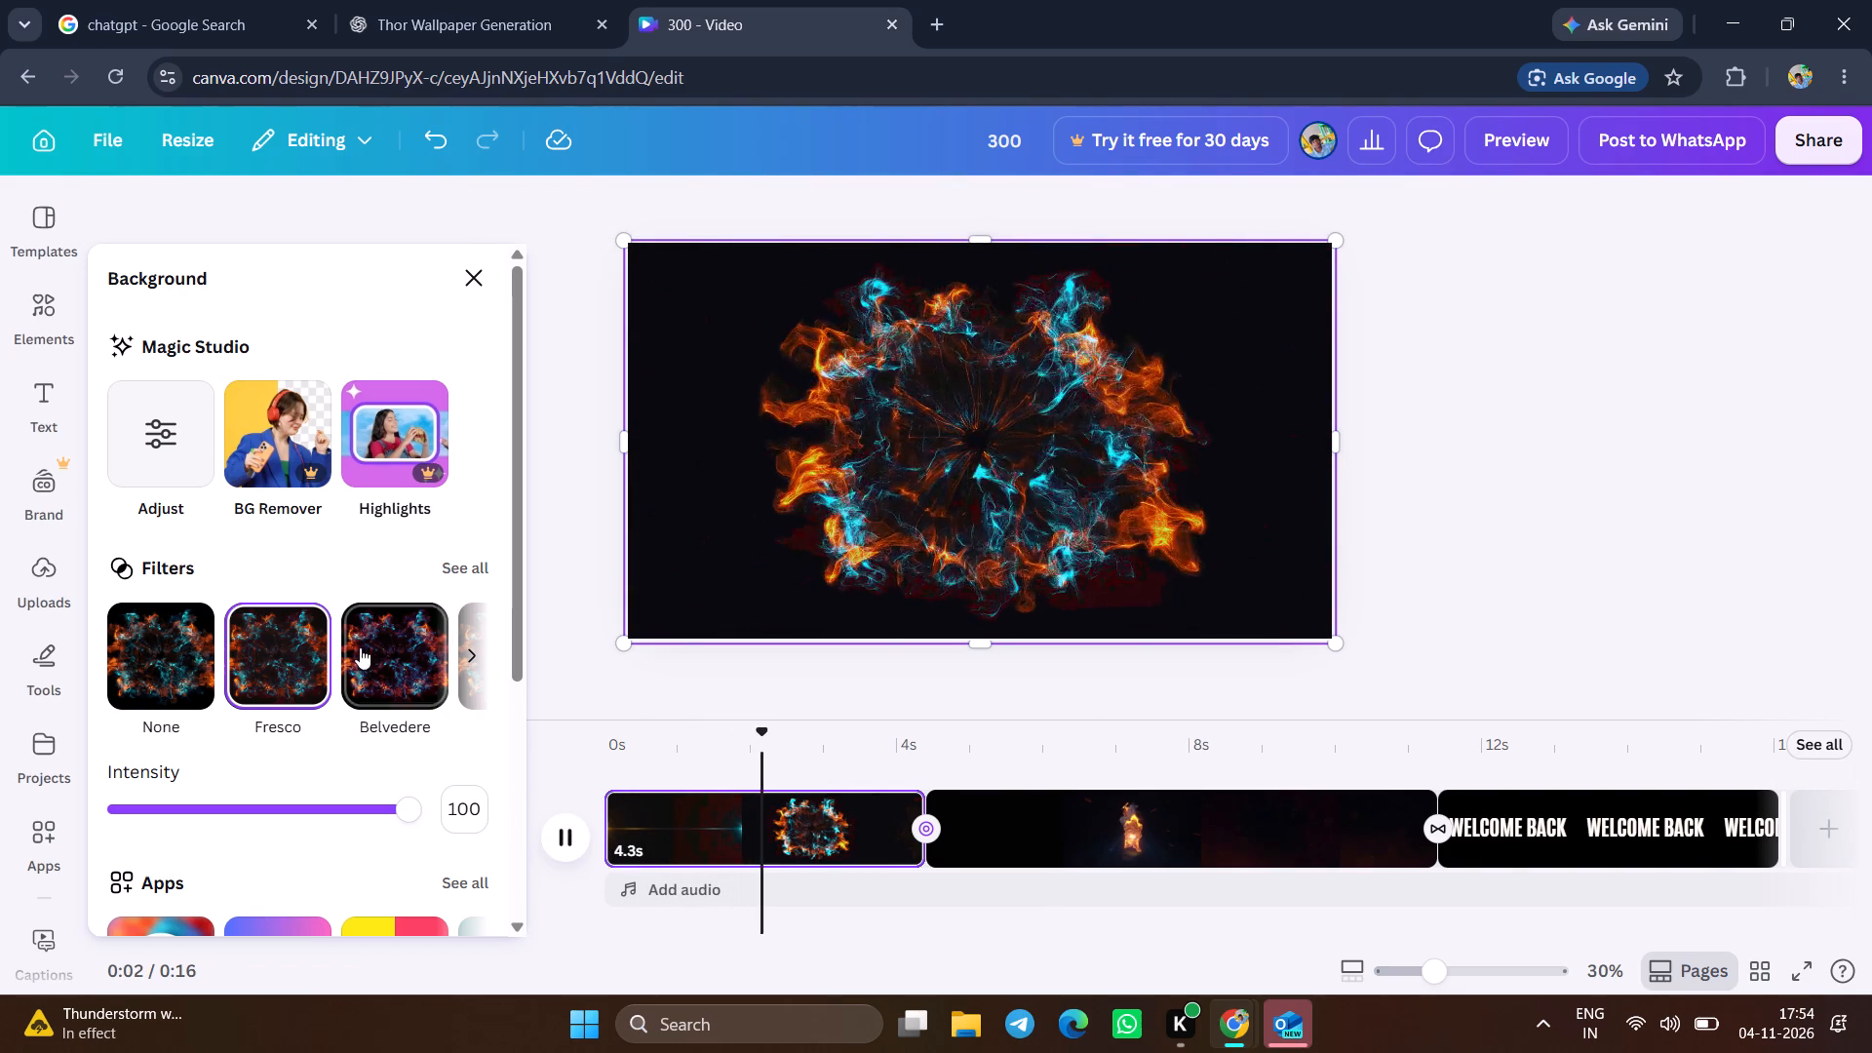
scroll(365, 647, left, 1)
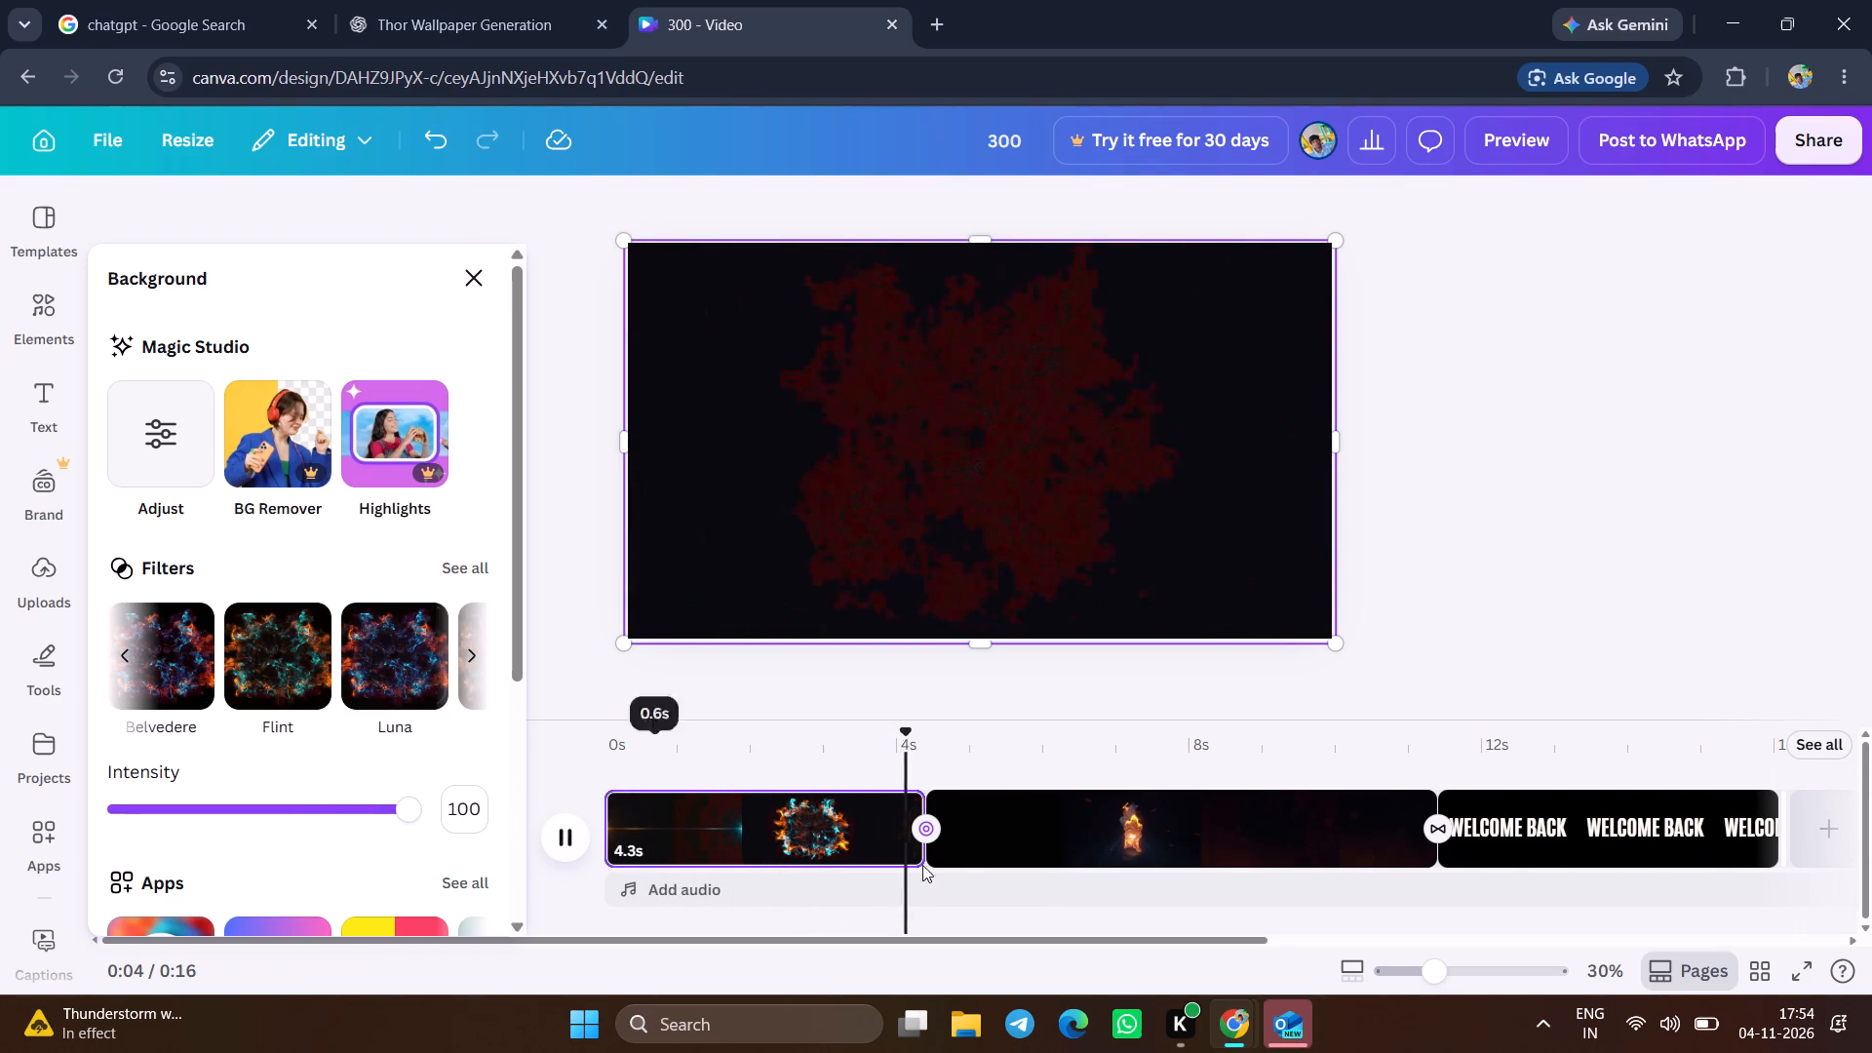
Lengthen the opening smoke-burst clip from its end to about 4.4 s.
click(864, 792)
drag(919, 851, 1056, 832)
drag(908, 822, 984, 819)
drag(958, 837, 1072, 819)
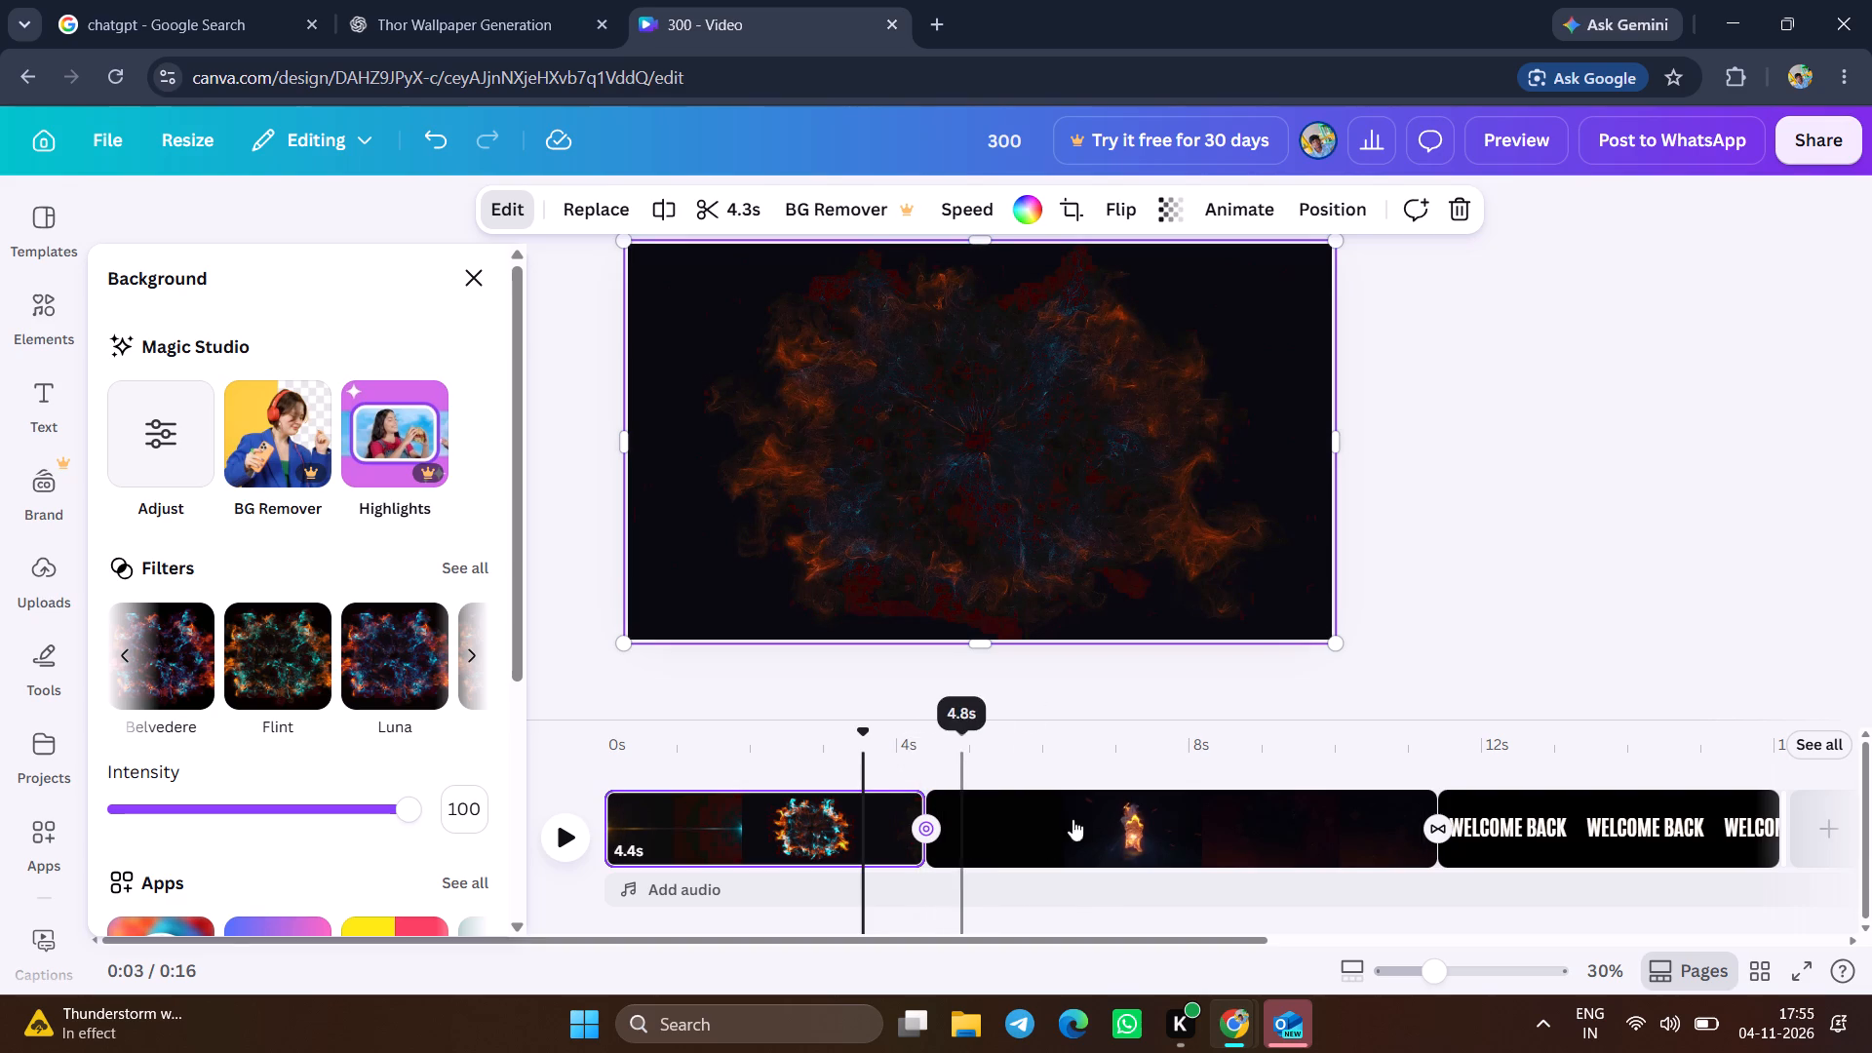
drag(1072, 819, 1111, 811)
drag(921, 847, 970, 843)
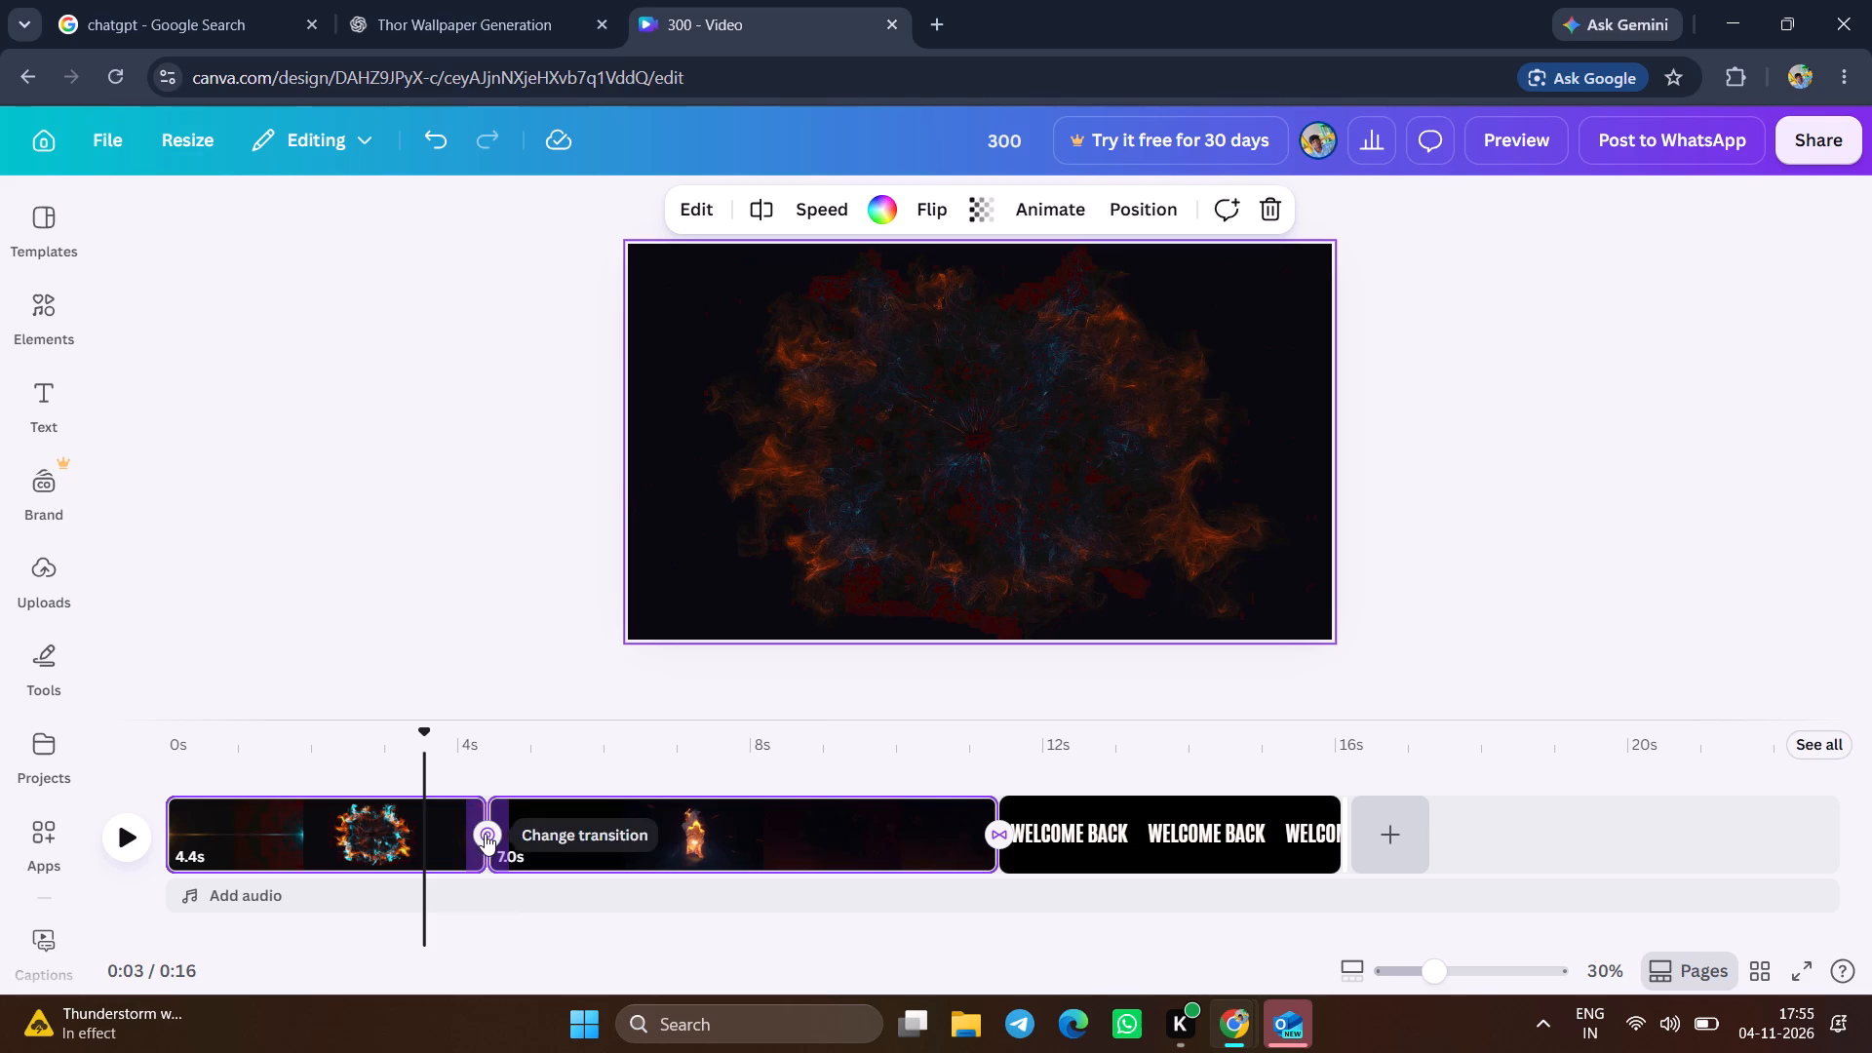
Set the Circle Wipe transition between the smoke-burst and fire clips to a duration of 0.3 seconds.
click(487, 835)
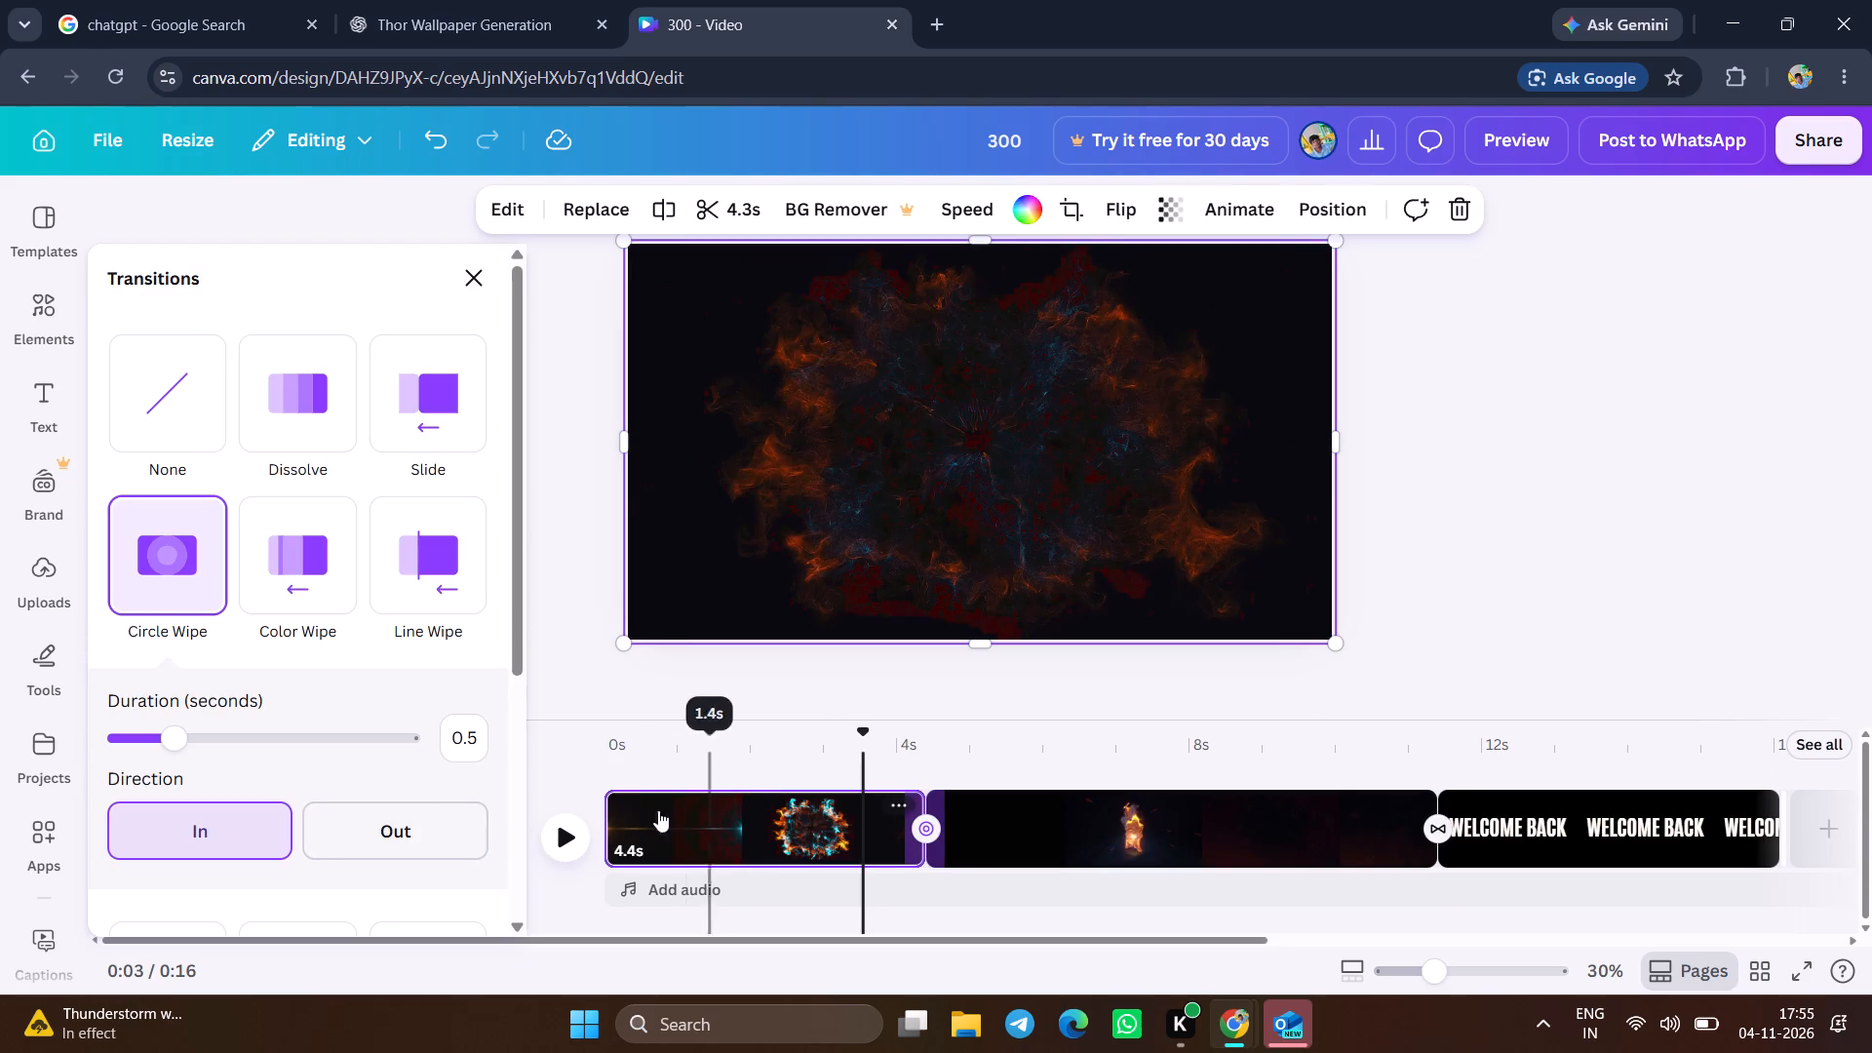
drag(176, 746, 151, 758)
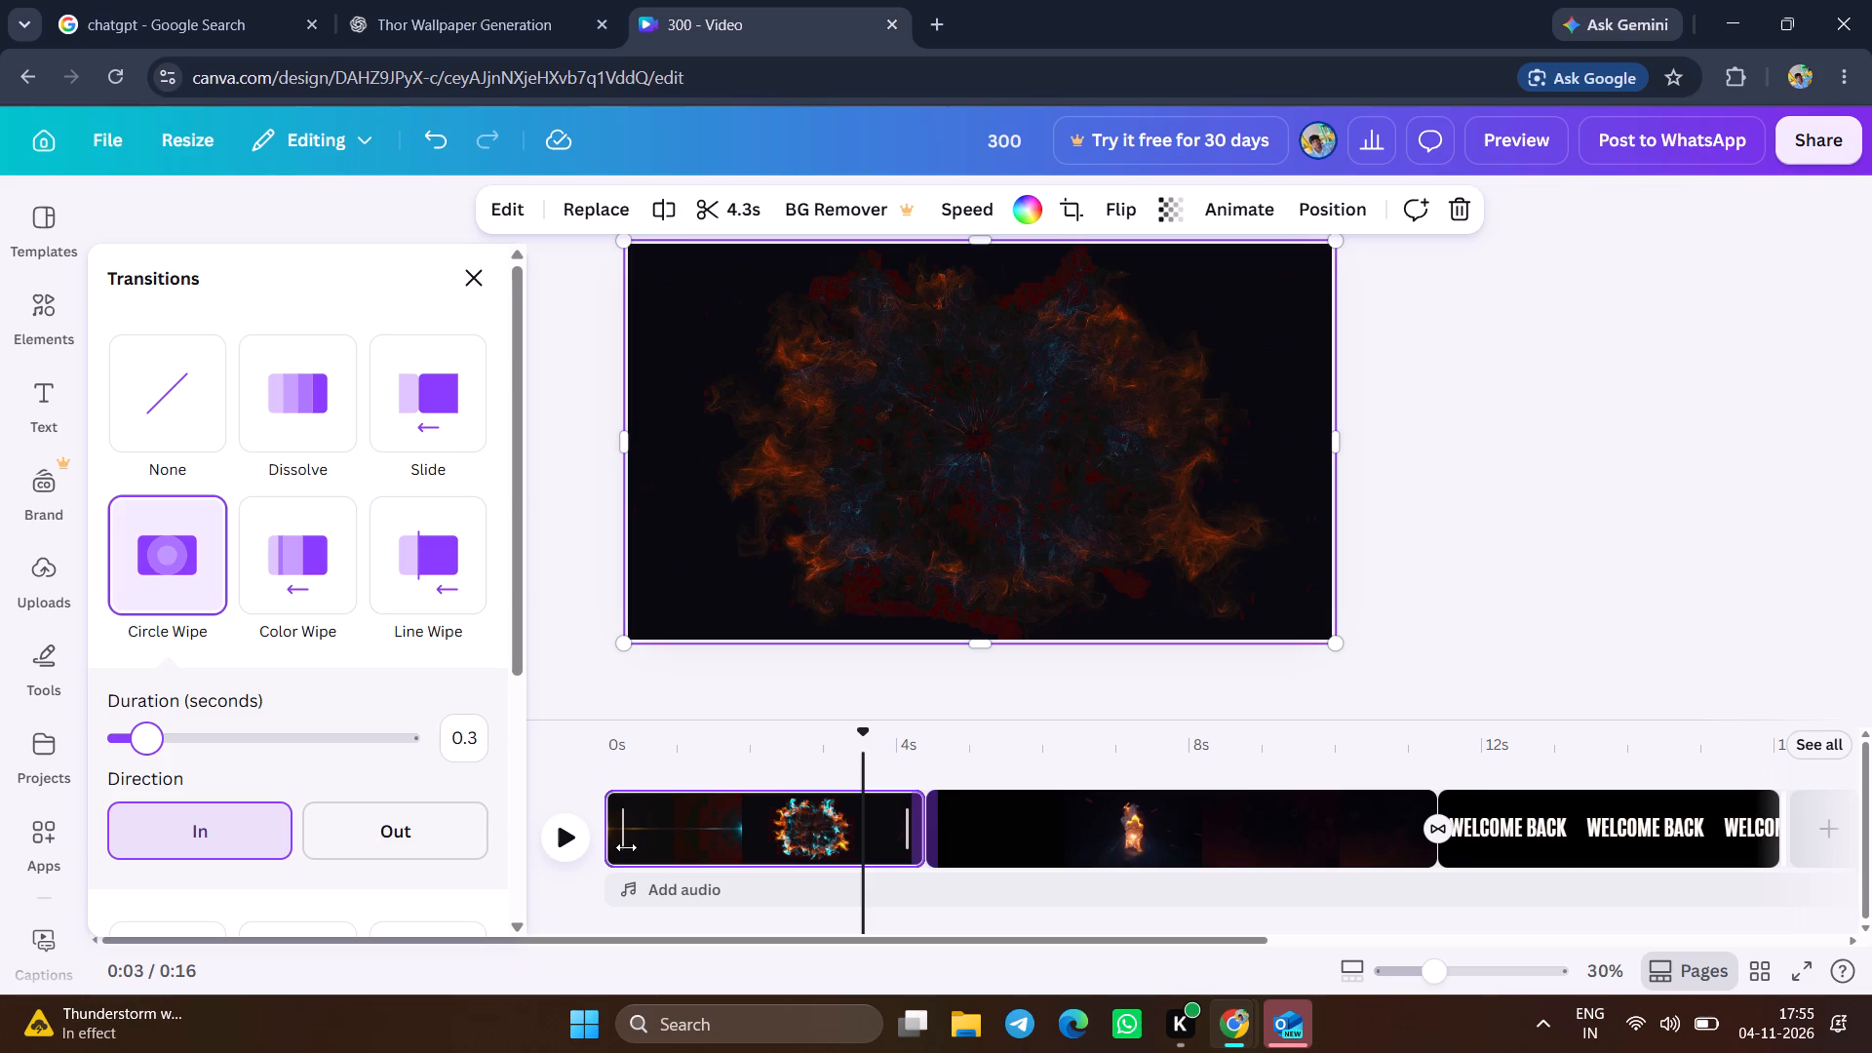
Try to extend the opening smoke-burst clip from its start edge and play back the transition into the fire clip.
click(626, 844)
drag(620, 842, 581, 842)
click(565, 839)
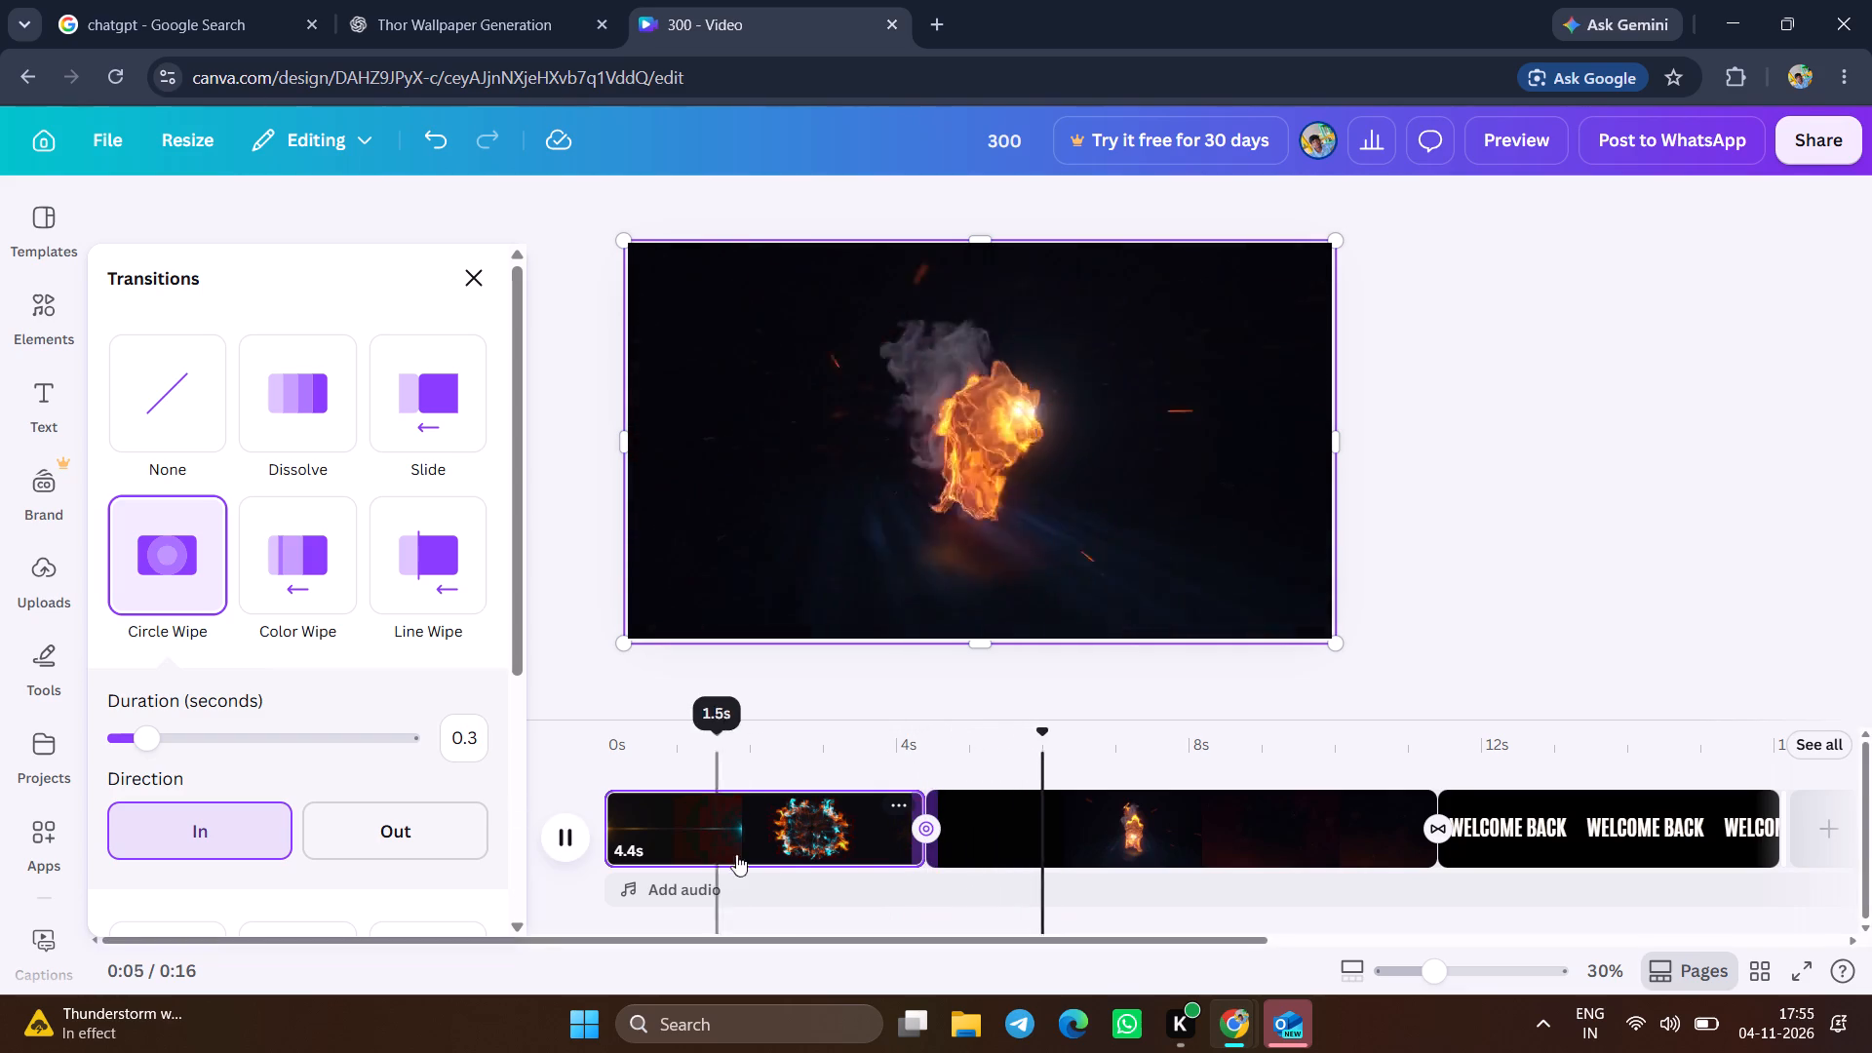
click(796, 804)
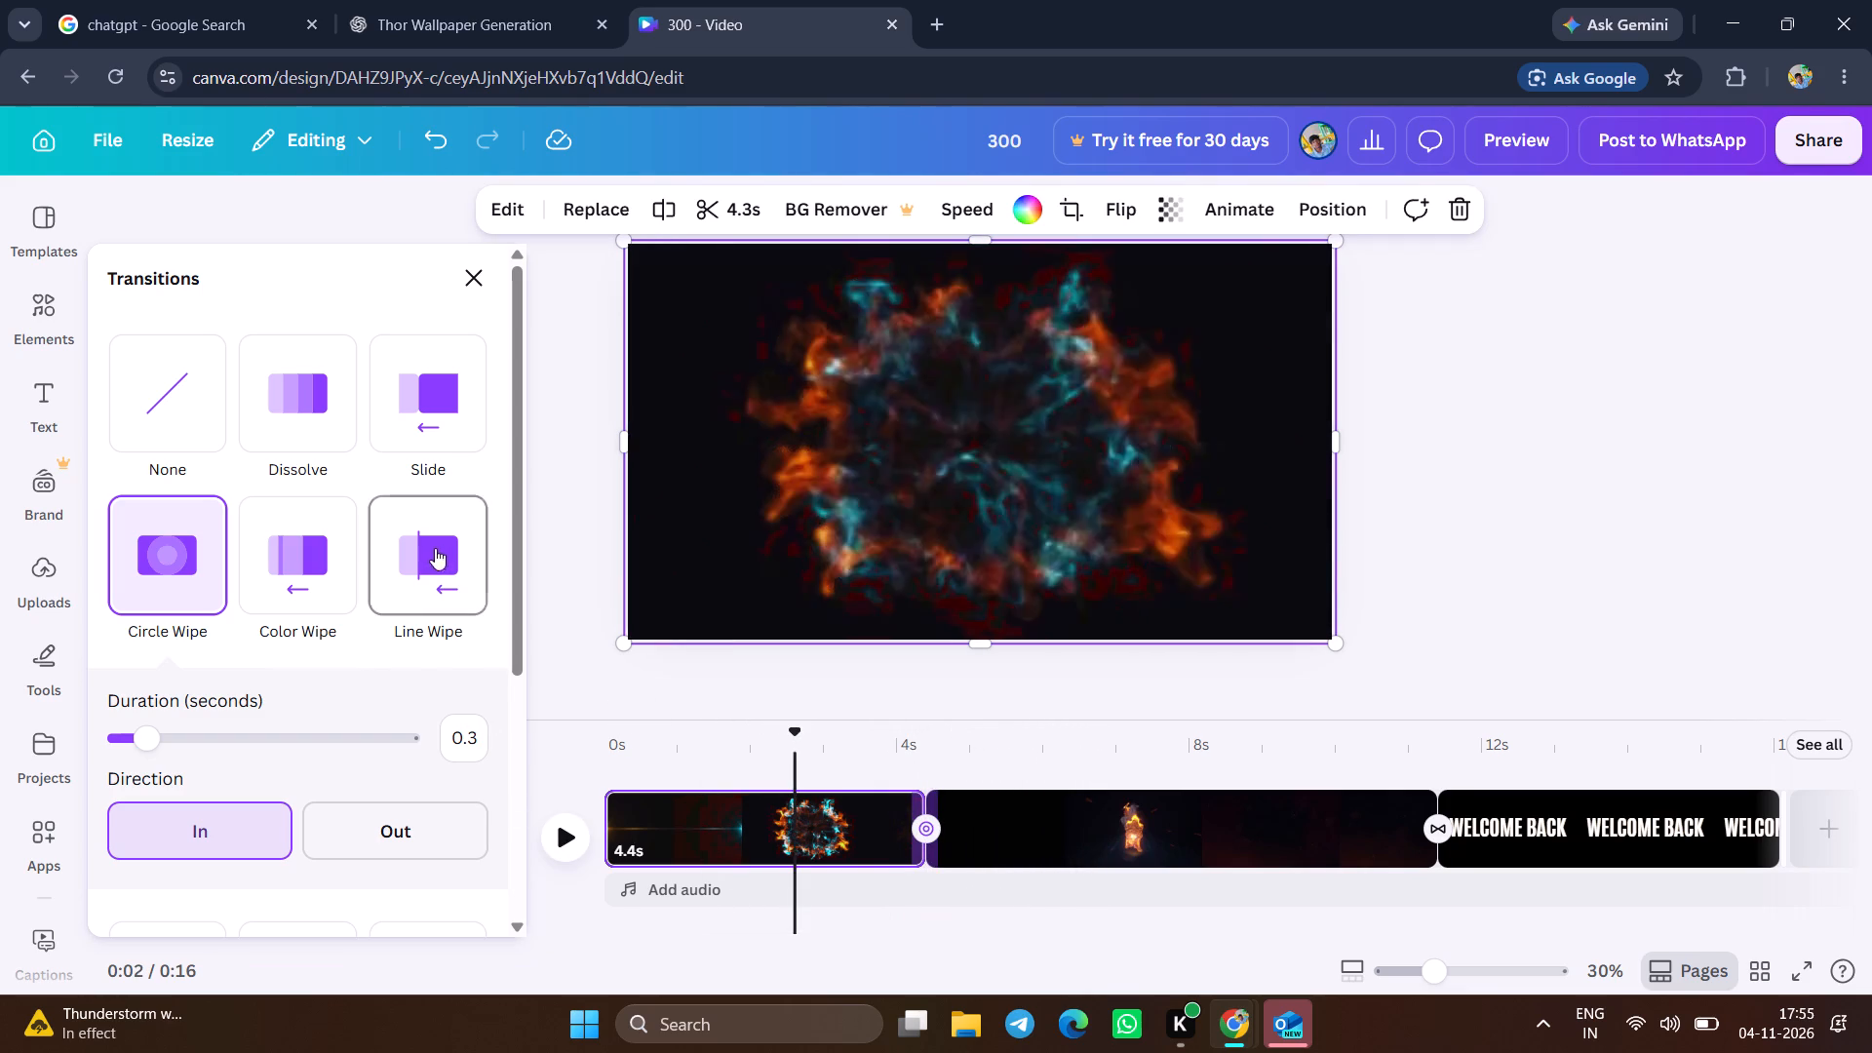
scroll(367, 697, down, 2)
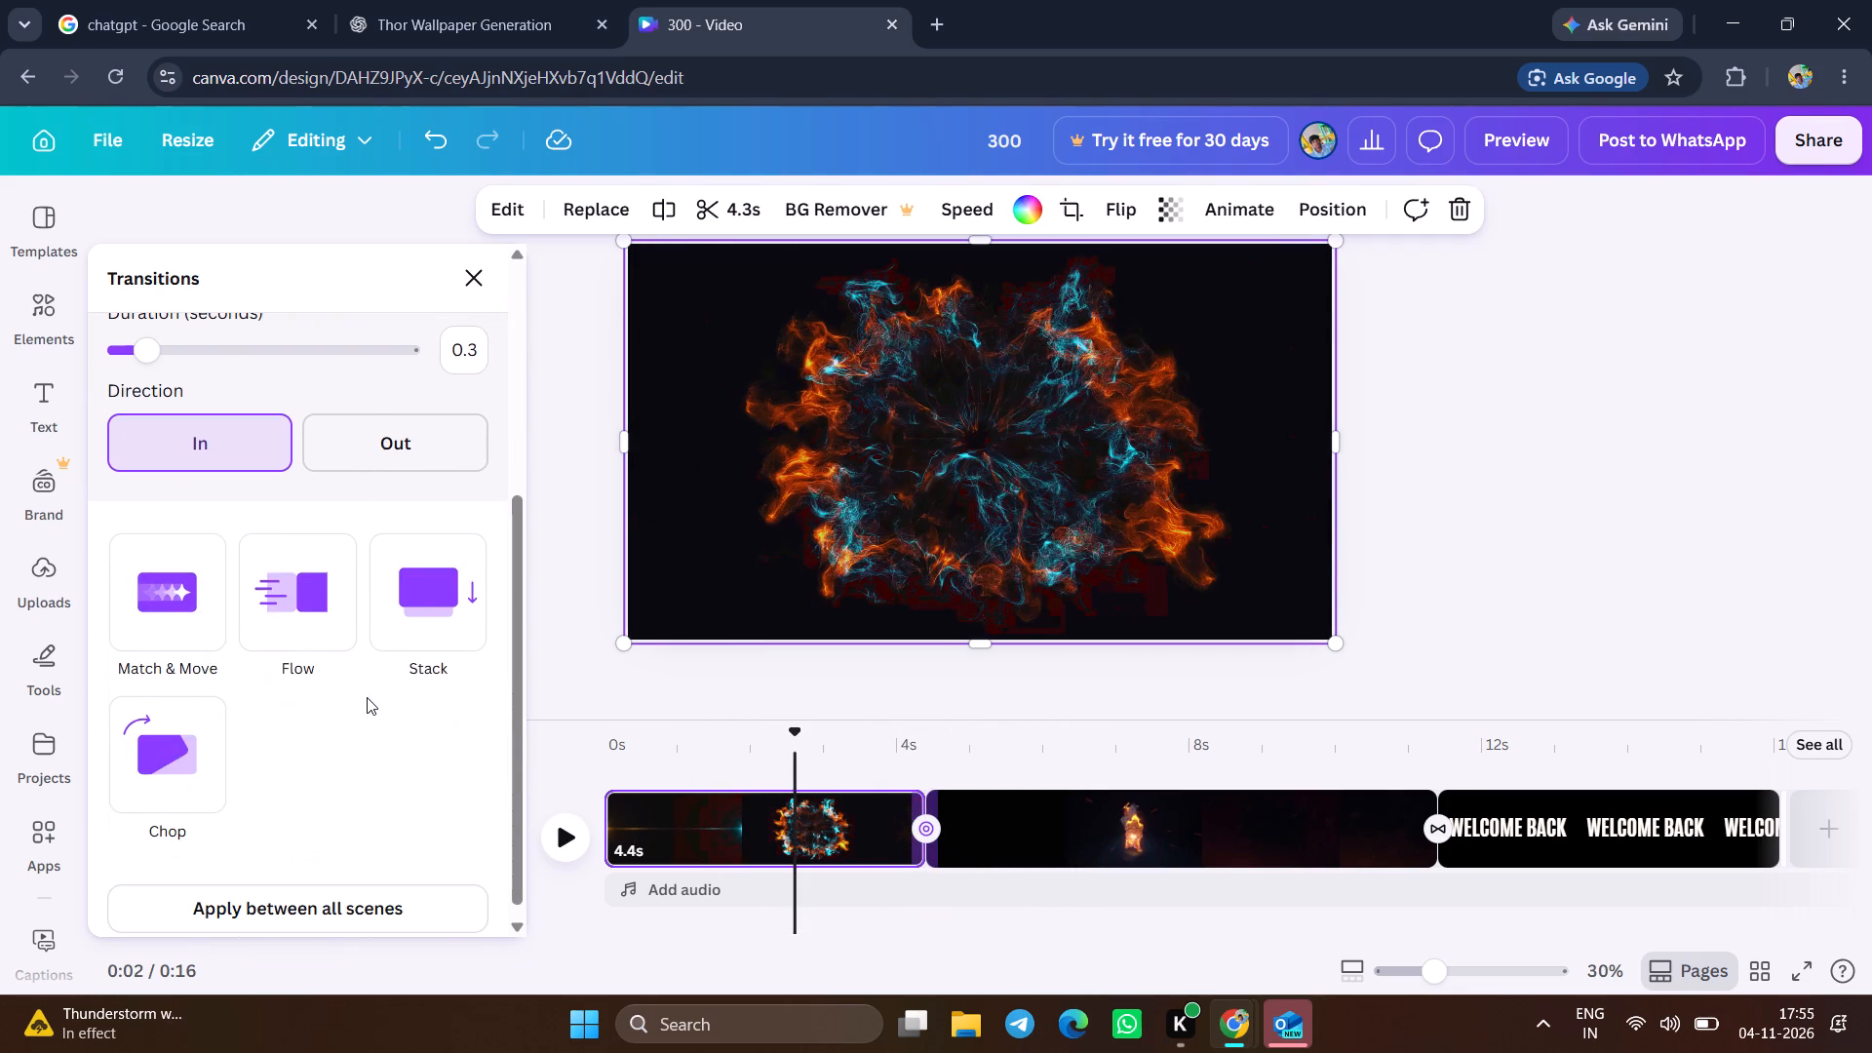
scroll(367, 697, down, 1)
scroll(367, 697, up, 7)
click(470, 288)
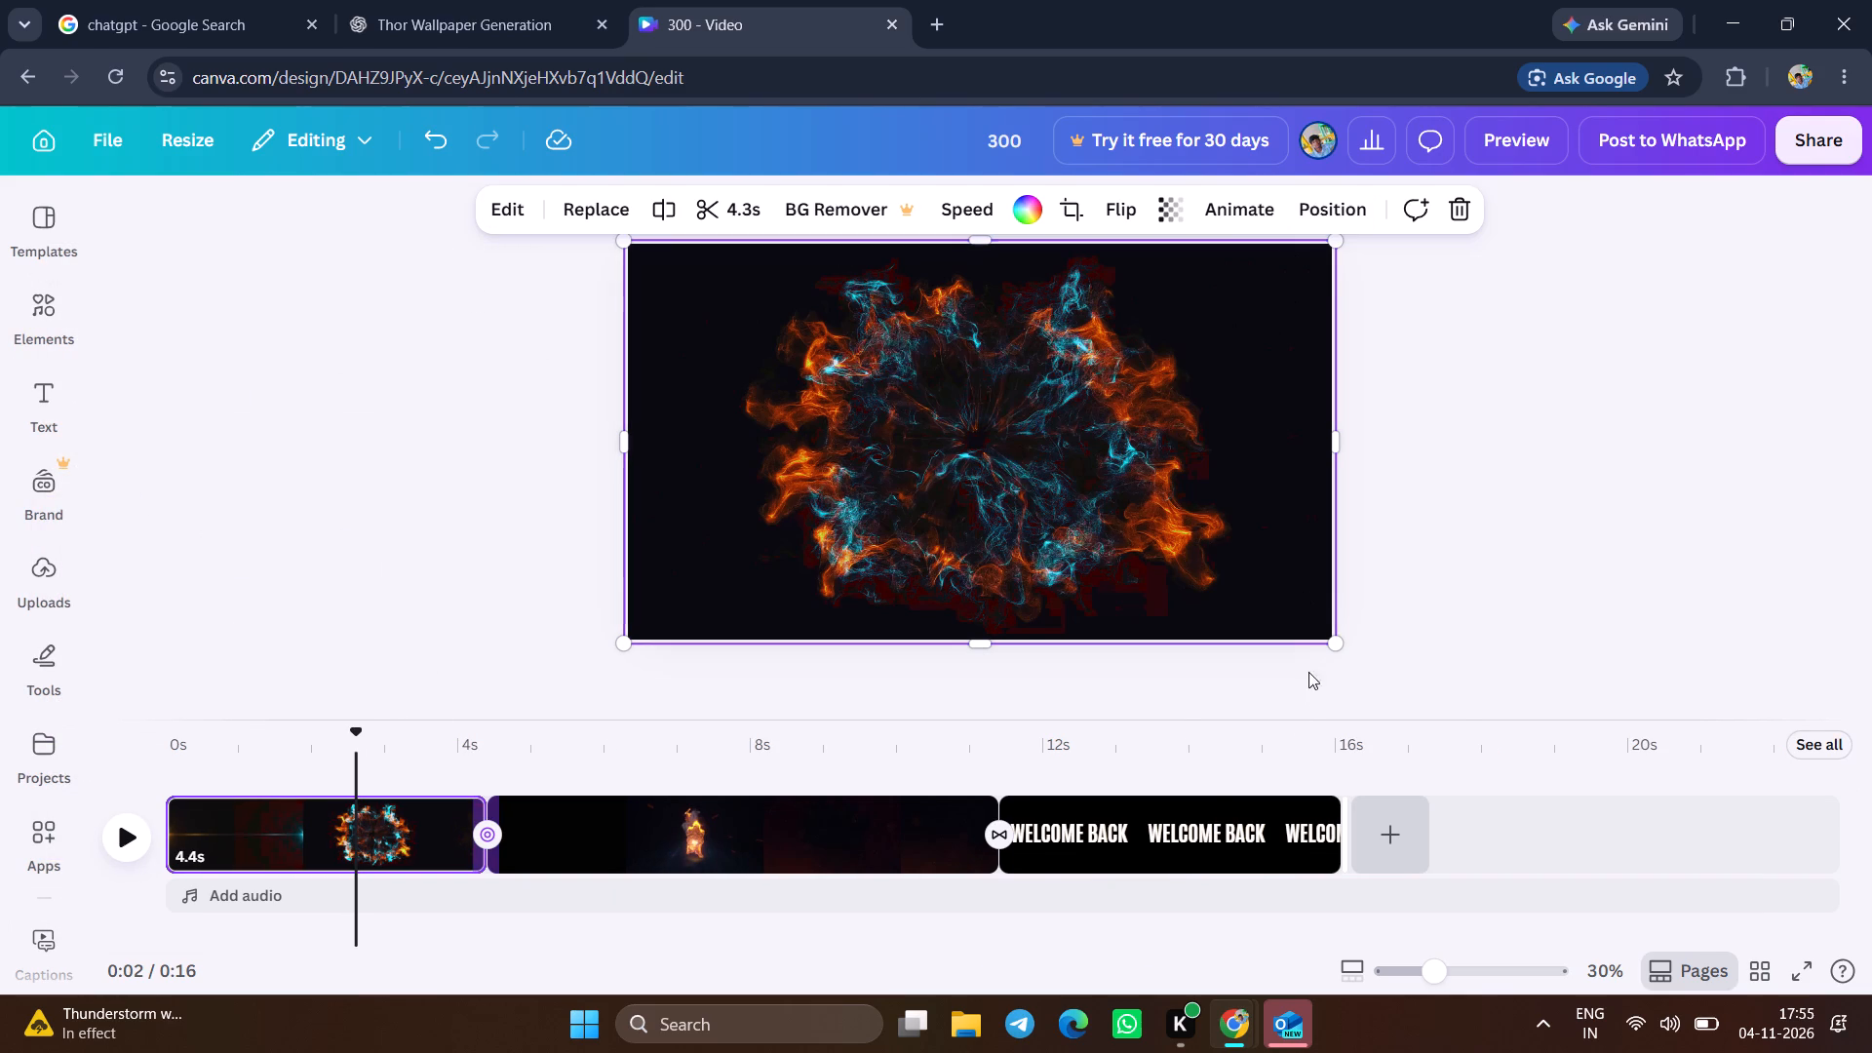
Delete the WELCOME BACK page from the end of the timeline.
click(1121, 821)
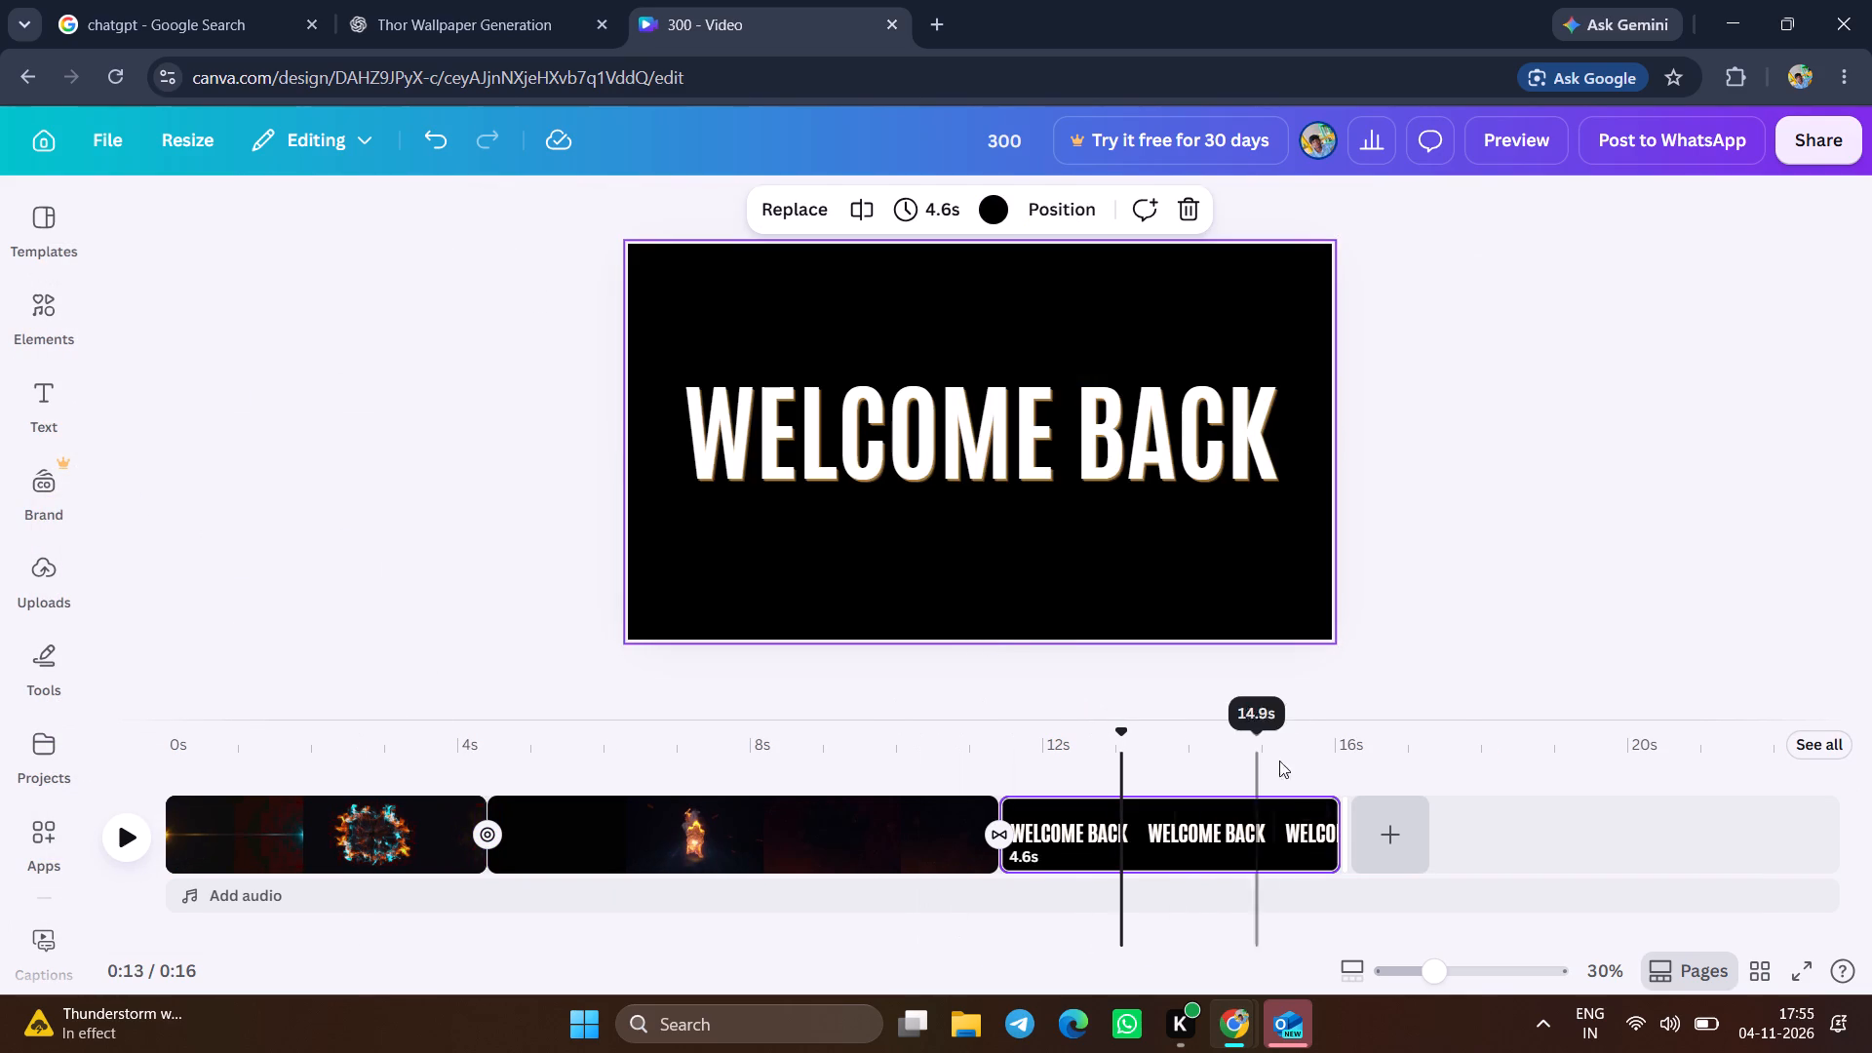
click(1185, 214)
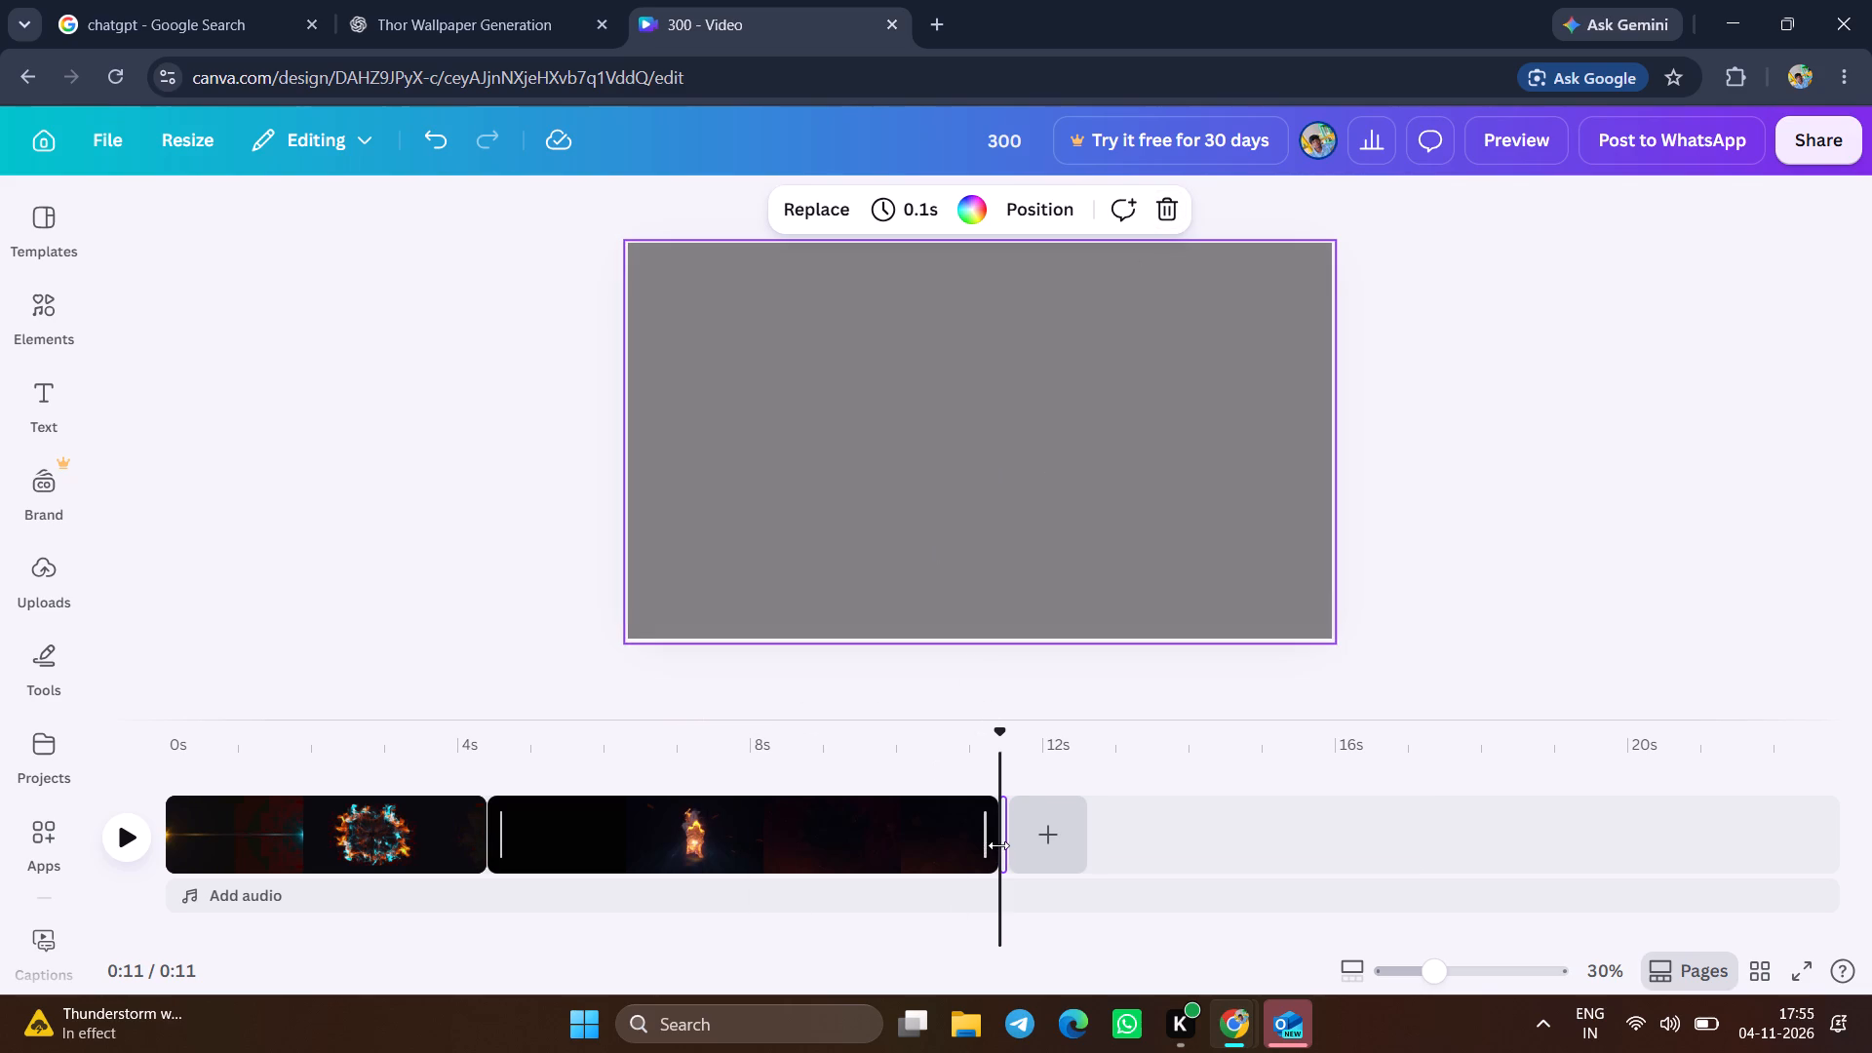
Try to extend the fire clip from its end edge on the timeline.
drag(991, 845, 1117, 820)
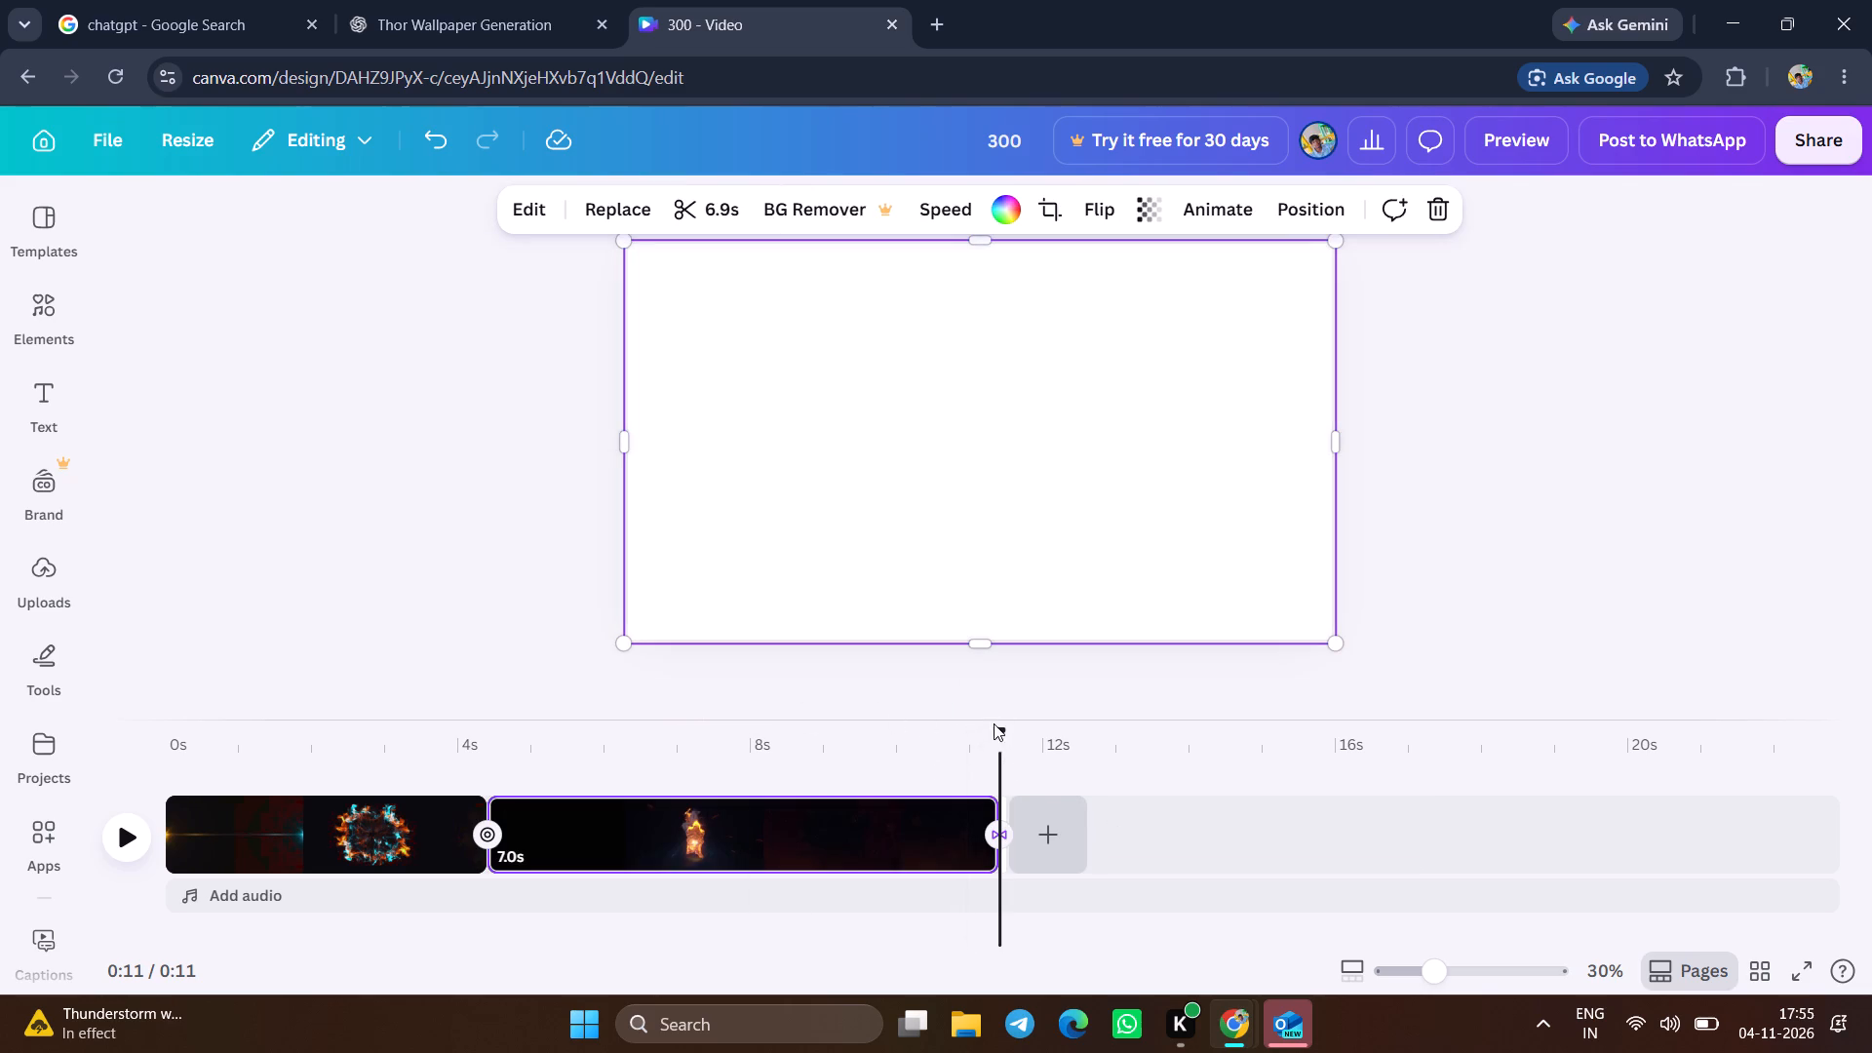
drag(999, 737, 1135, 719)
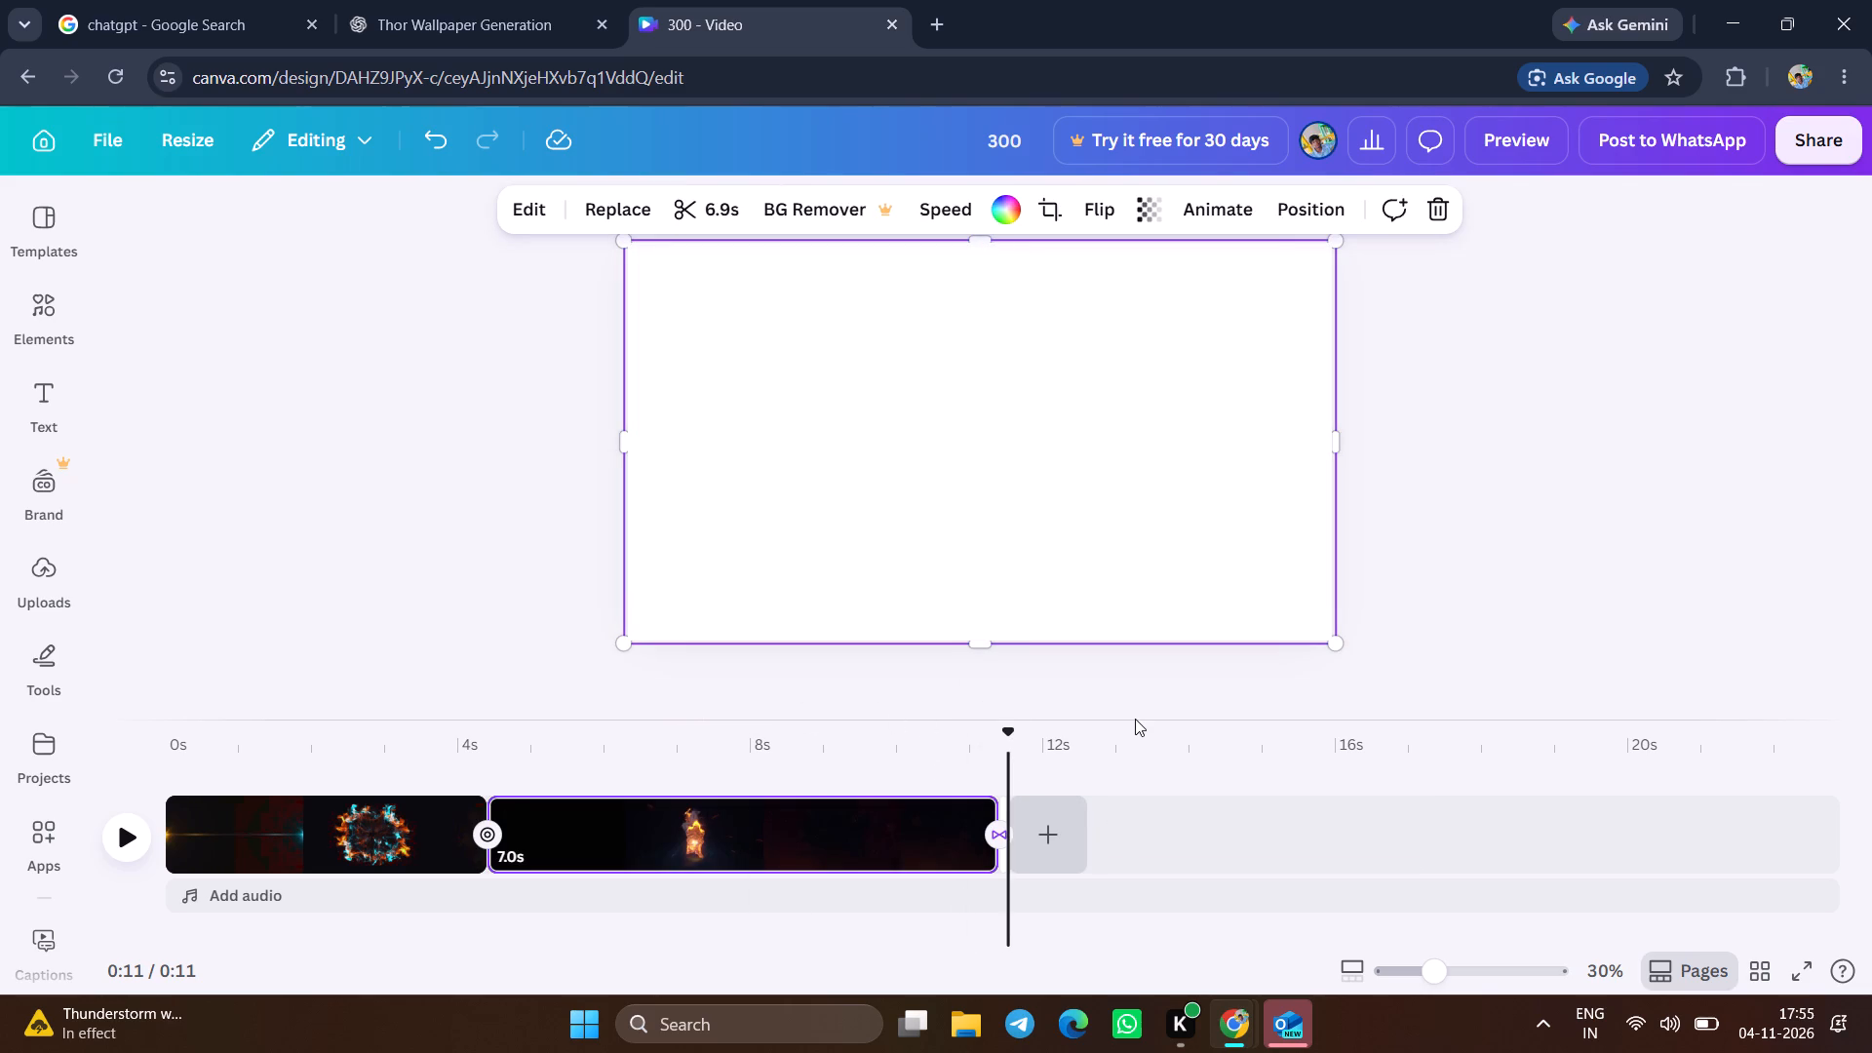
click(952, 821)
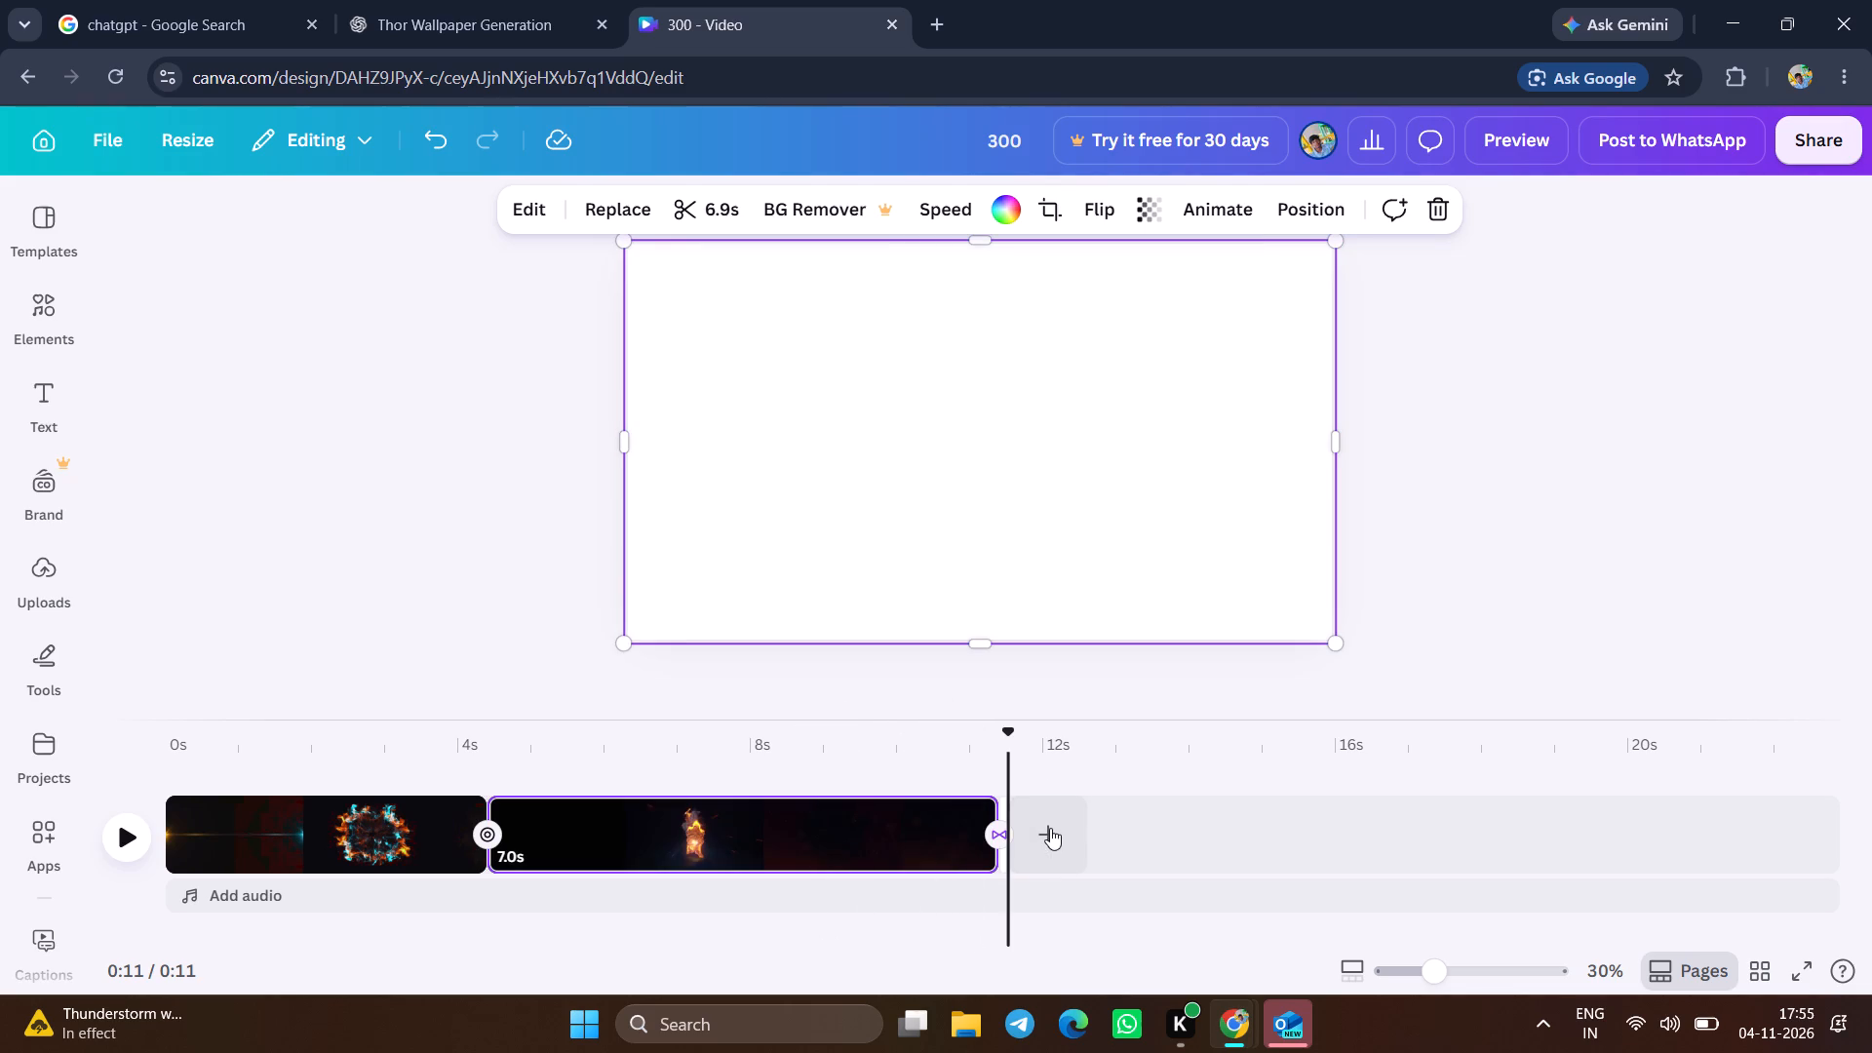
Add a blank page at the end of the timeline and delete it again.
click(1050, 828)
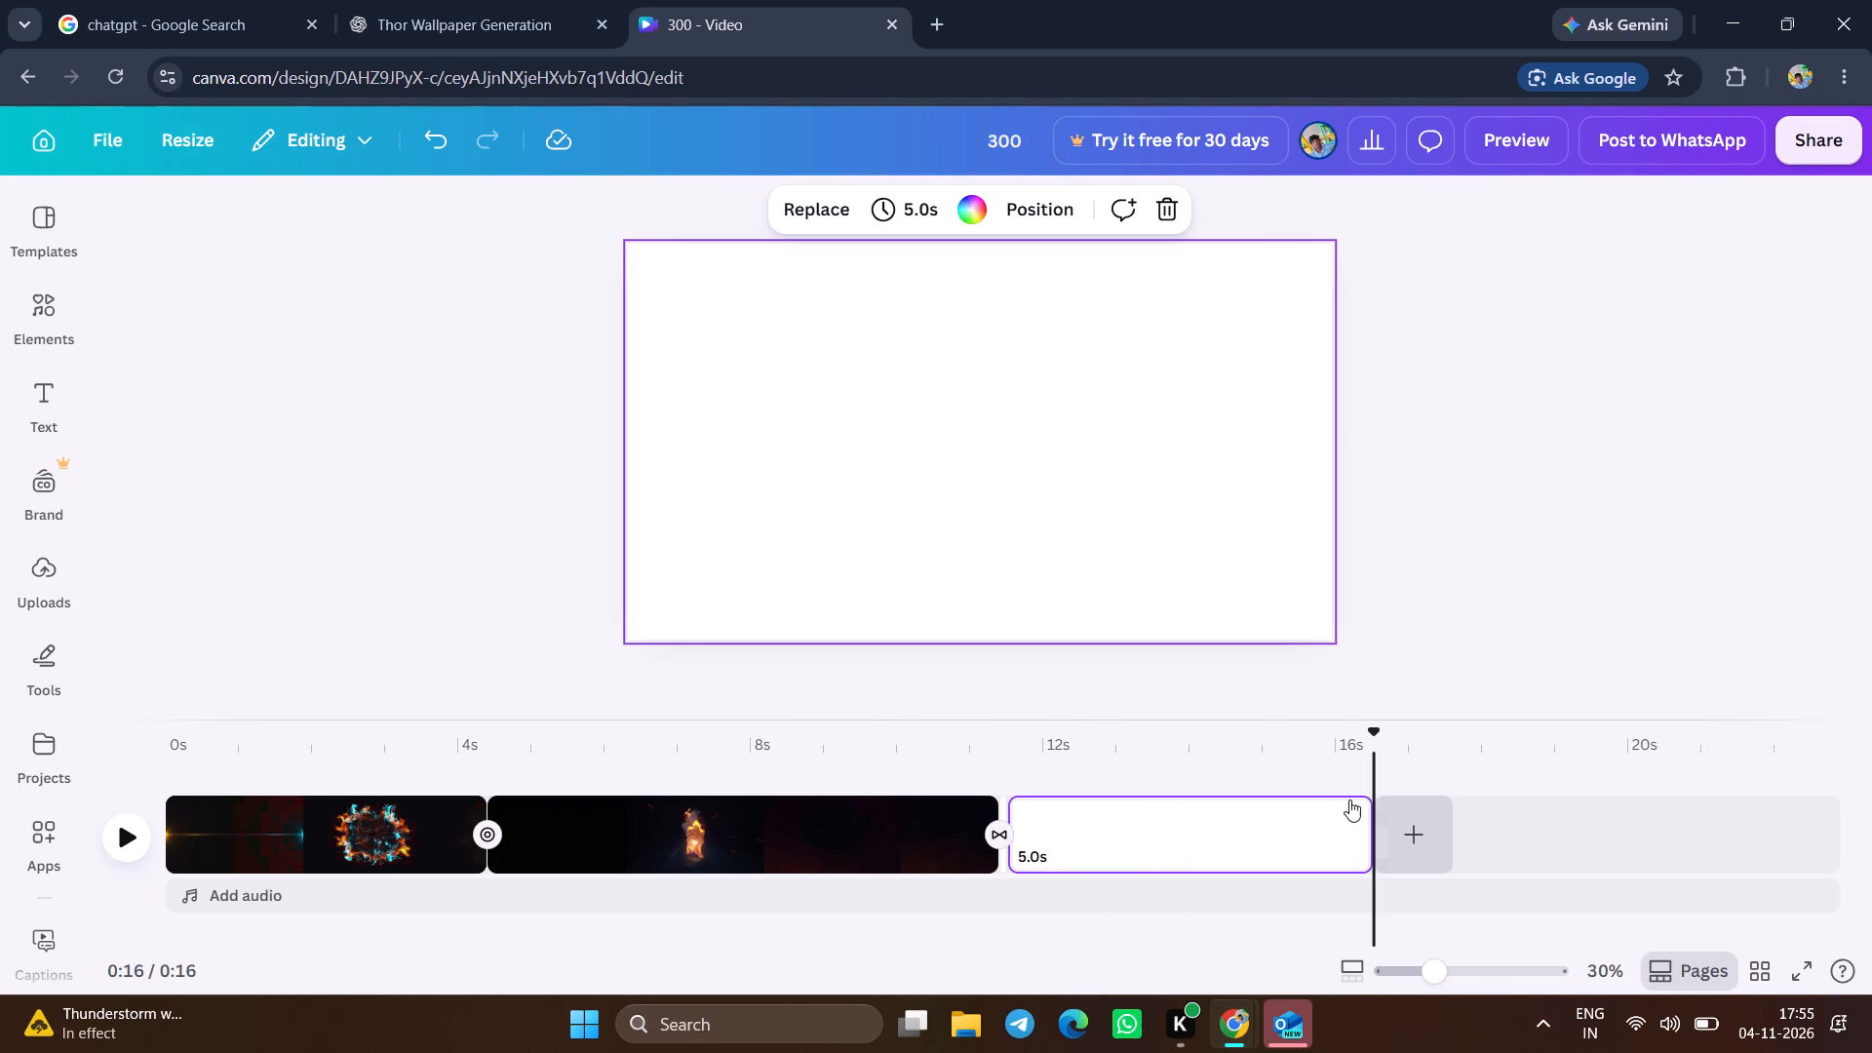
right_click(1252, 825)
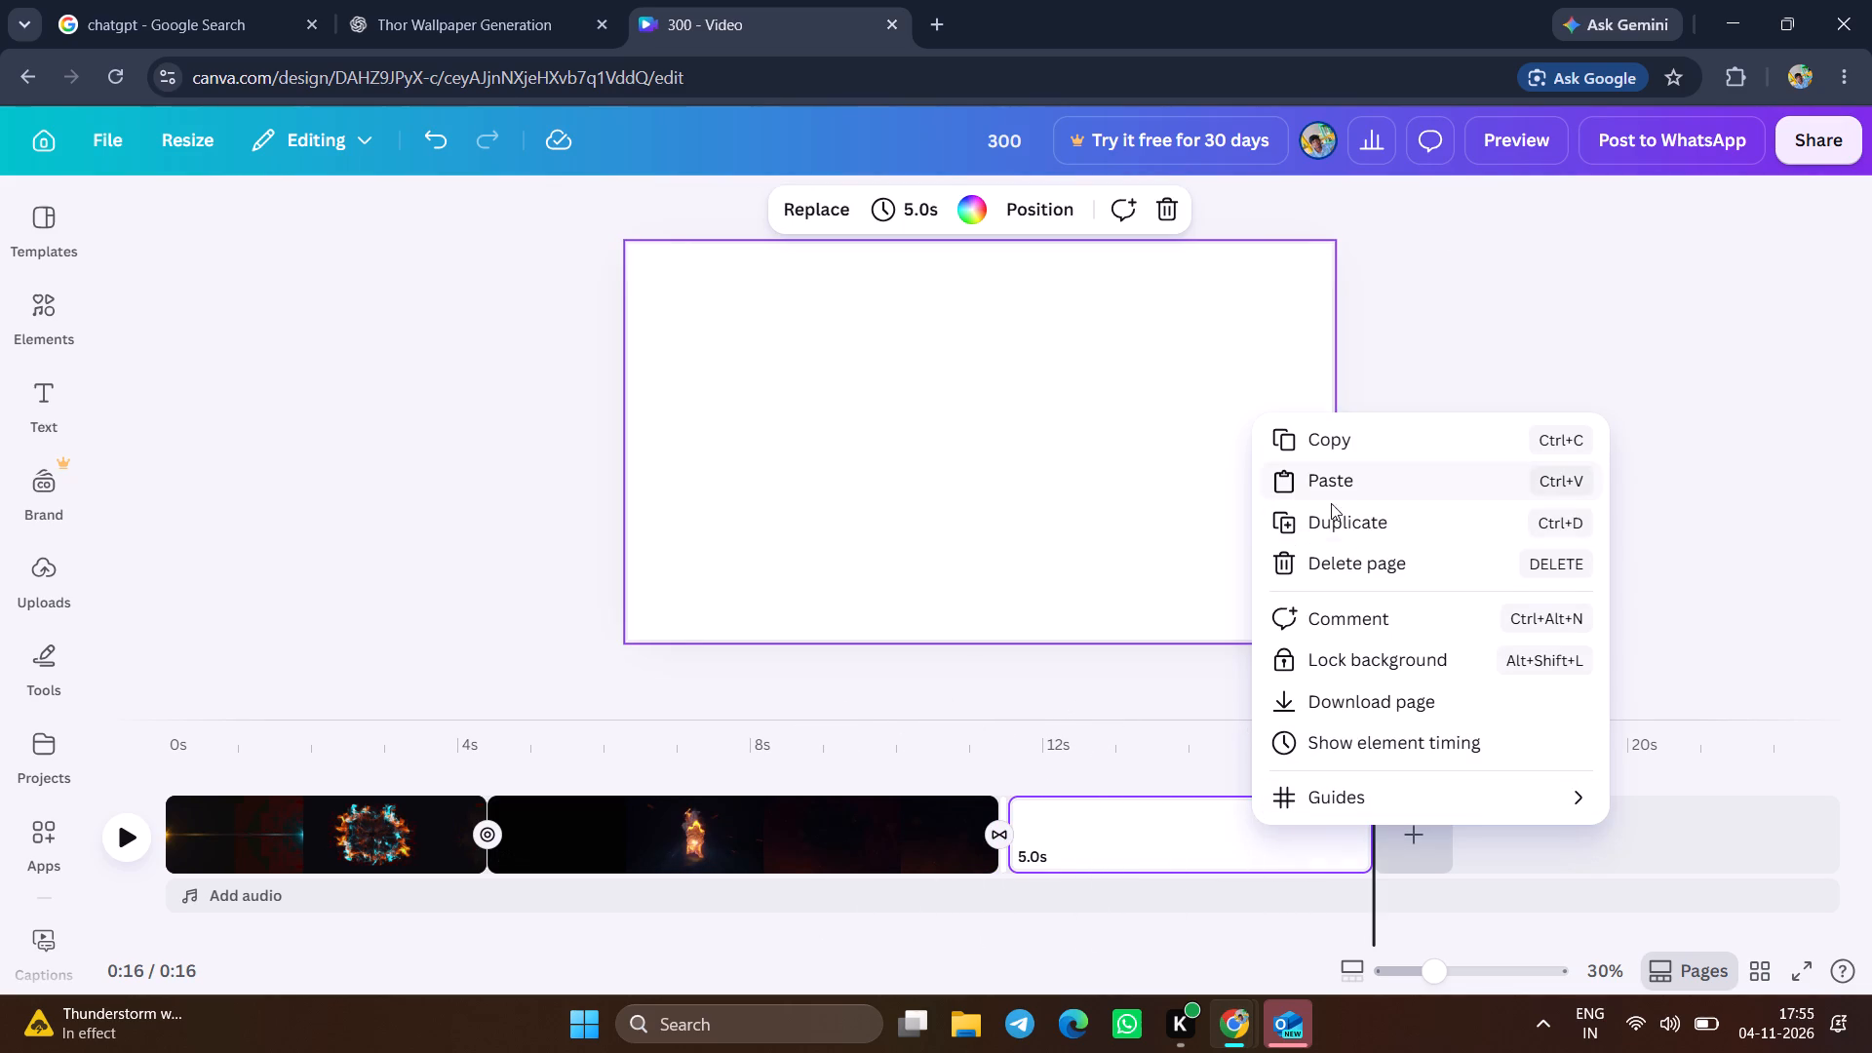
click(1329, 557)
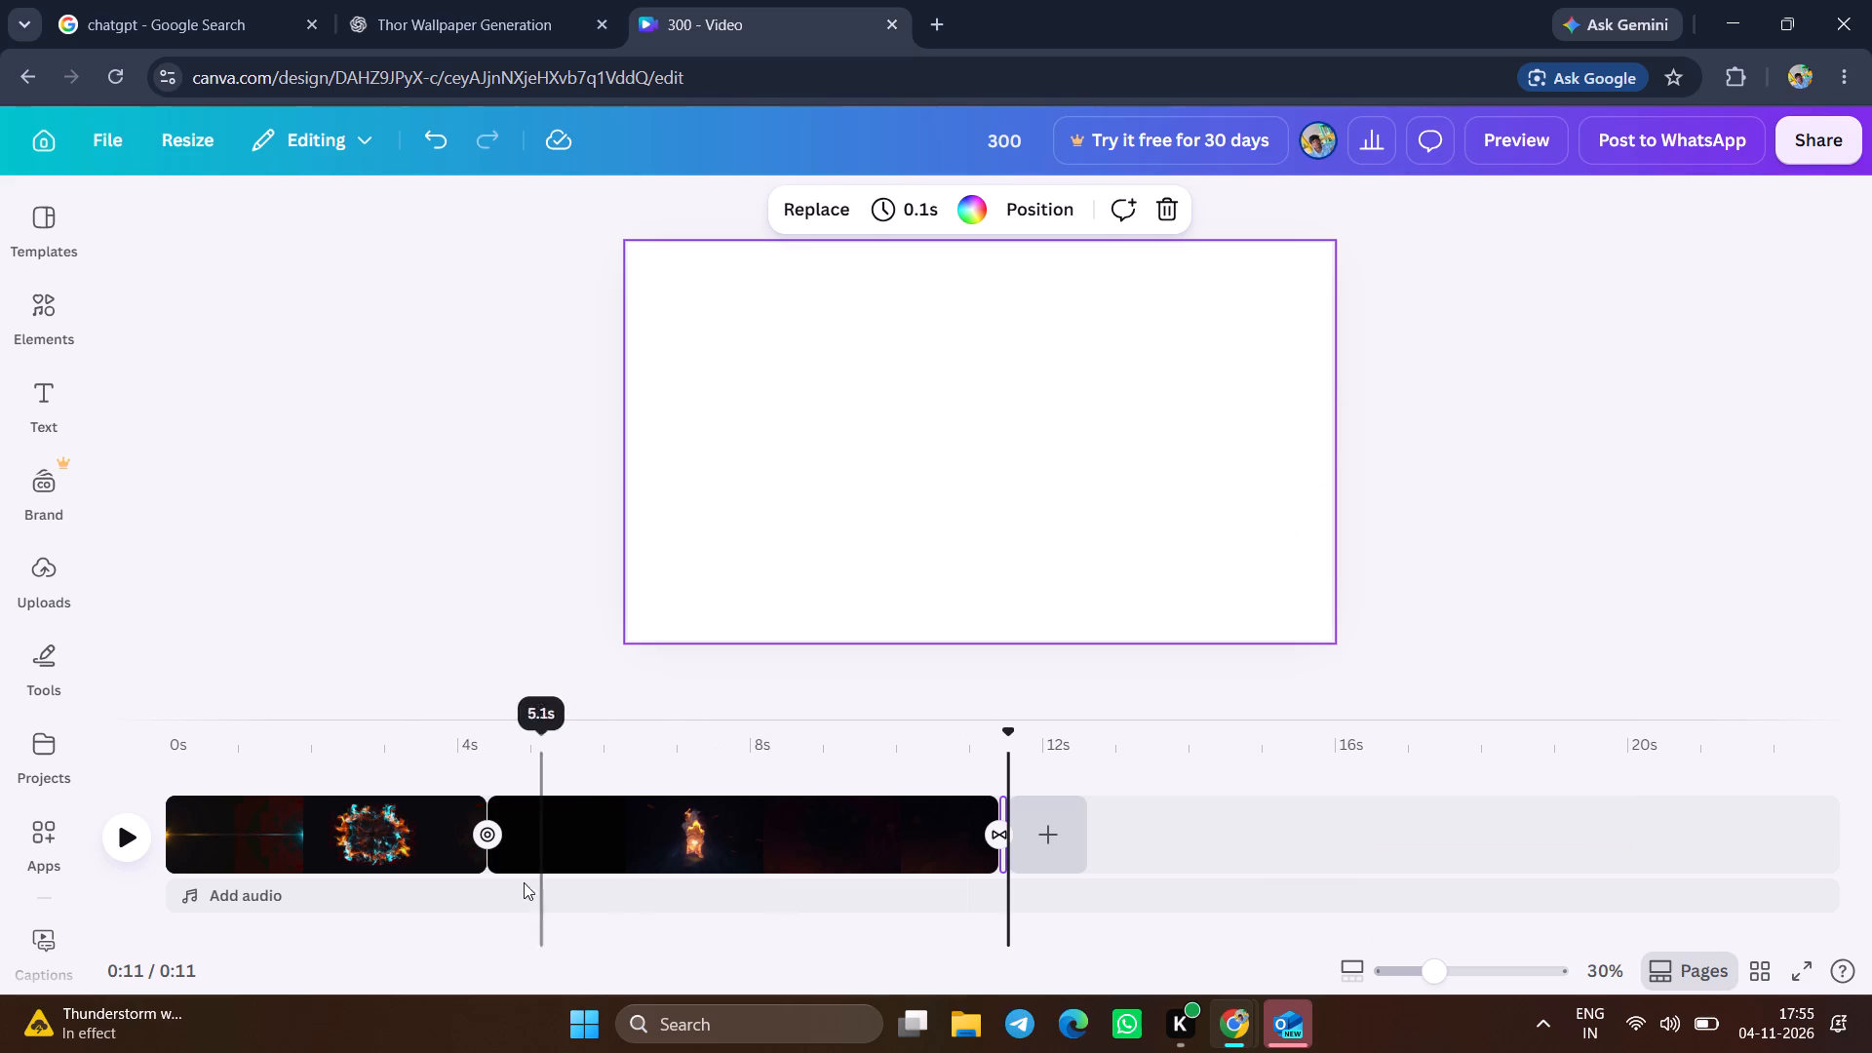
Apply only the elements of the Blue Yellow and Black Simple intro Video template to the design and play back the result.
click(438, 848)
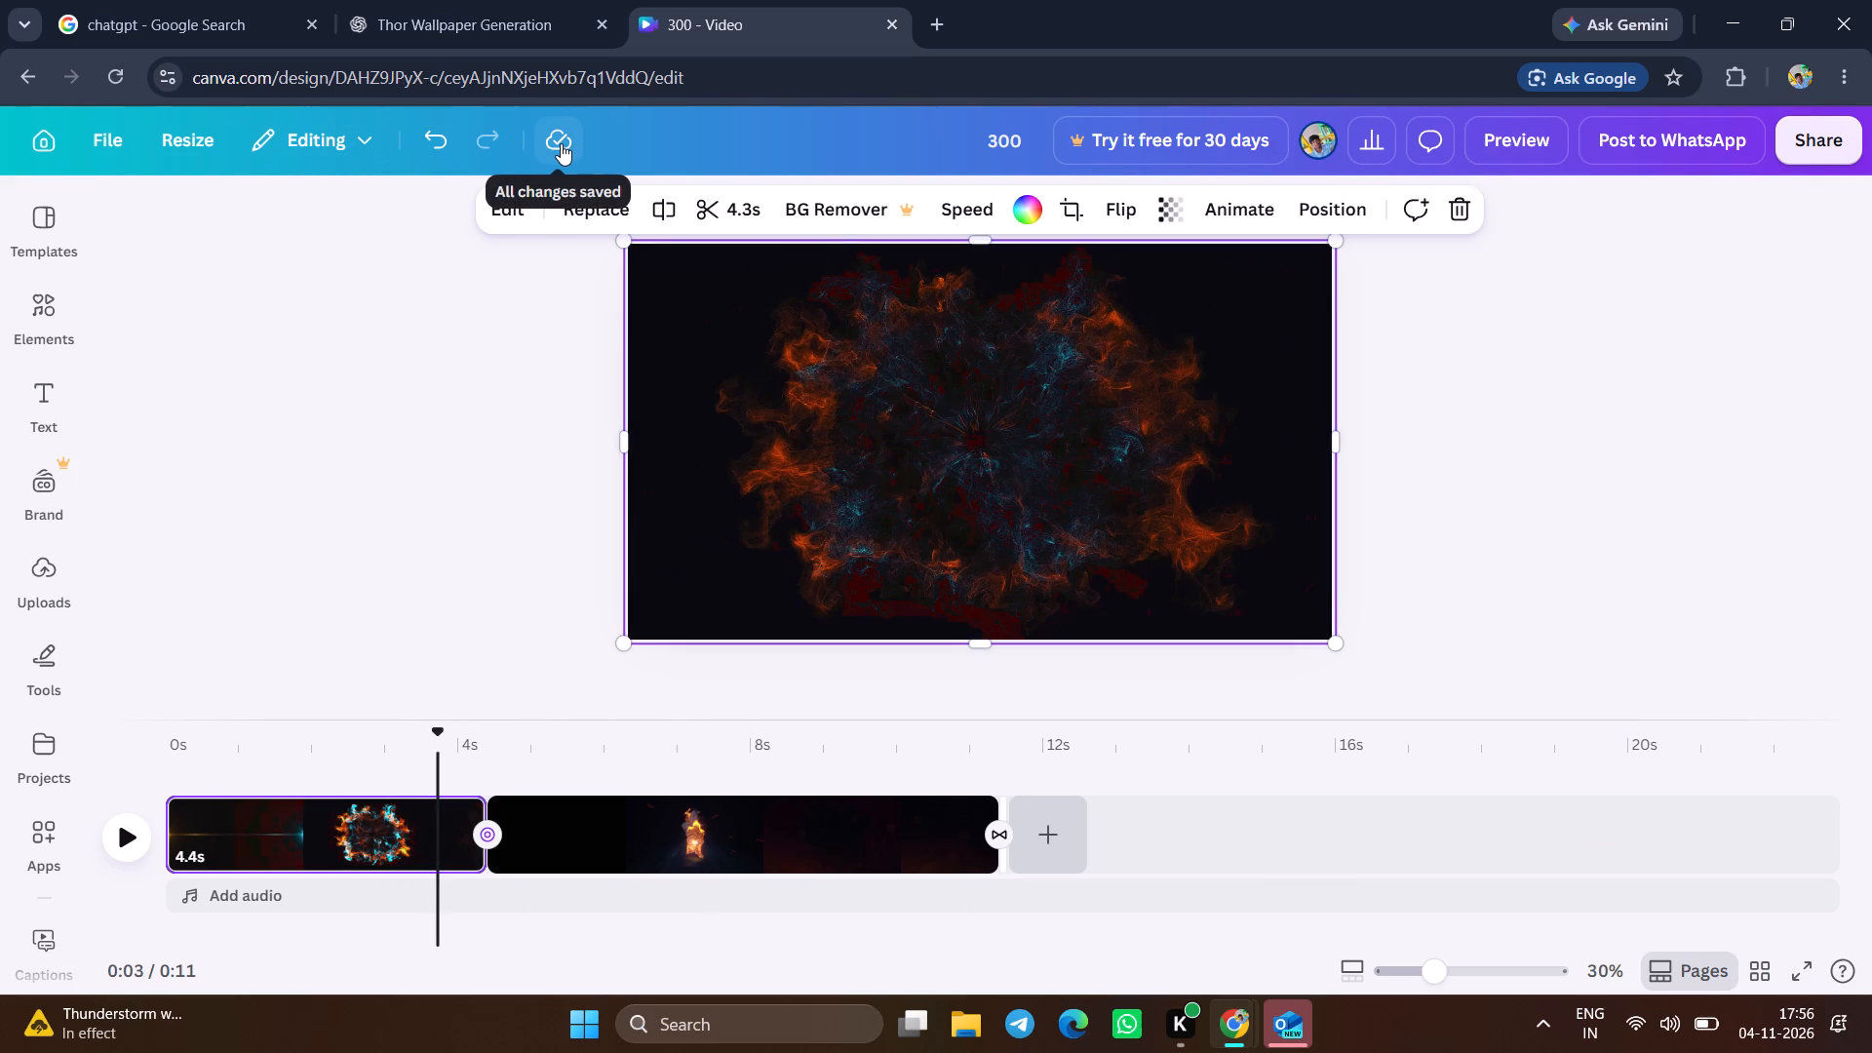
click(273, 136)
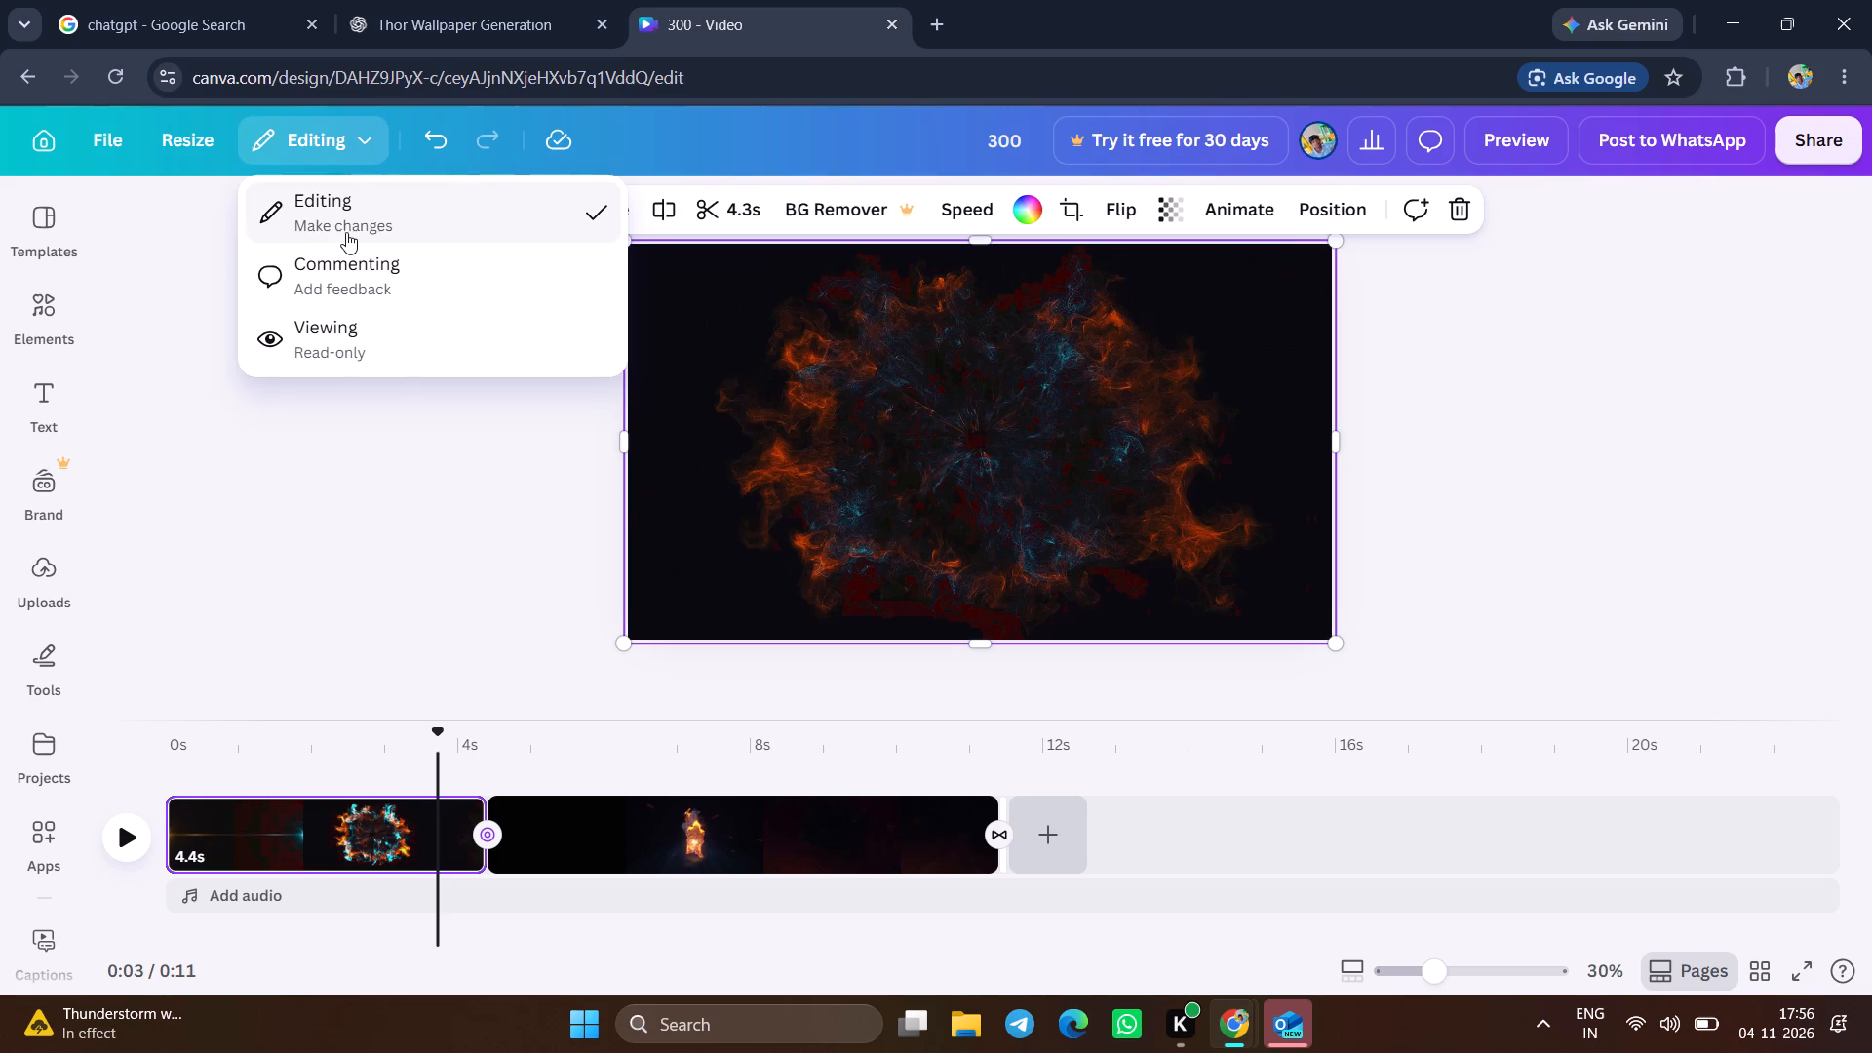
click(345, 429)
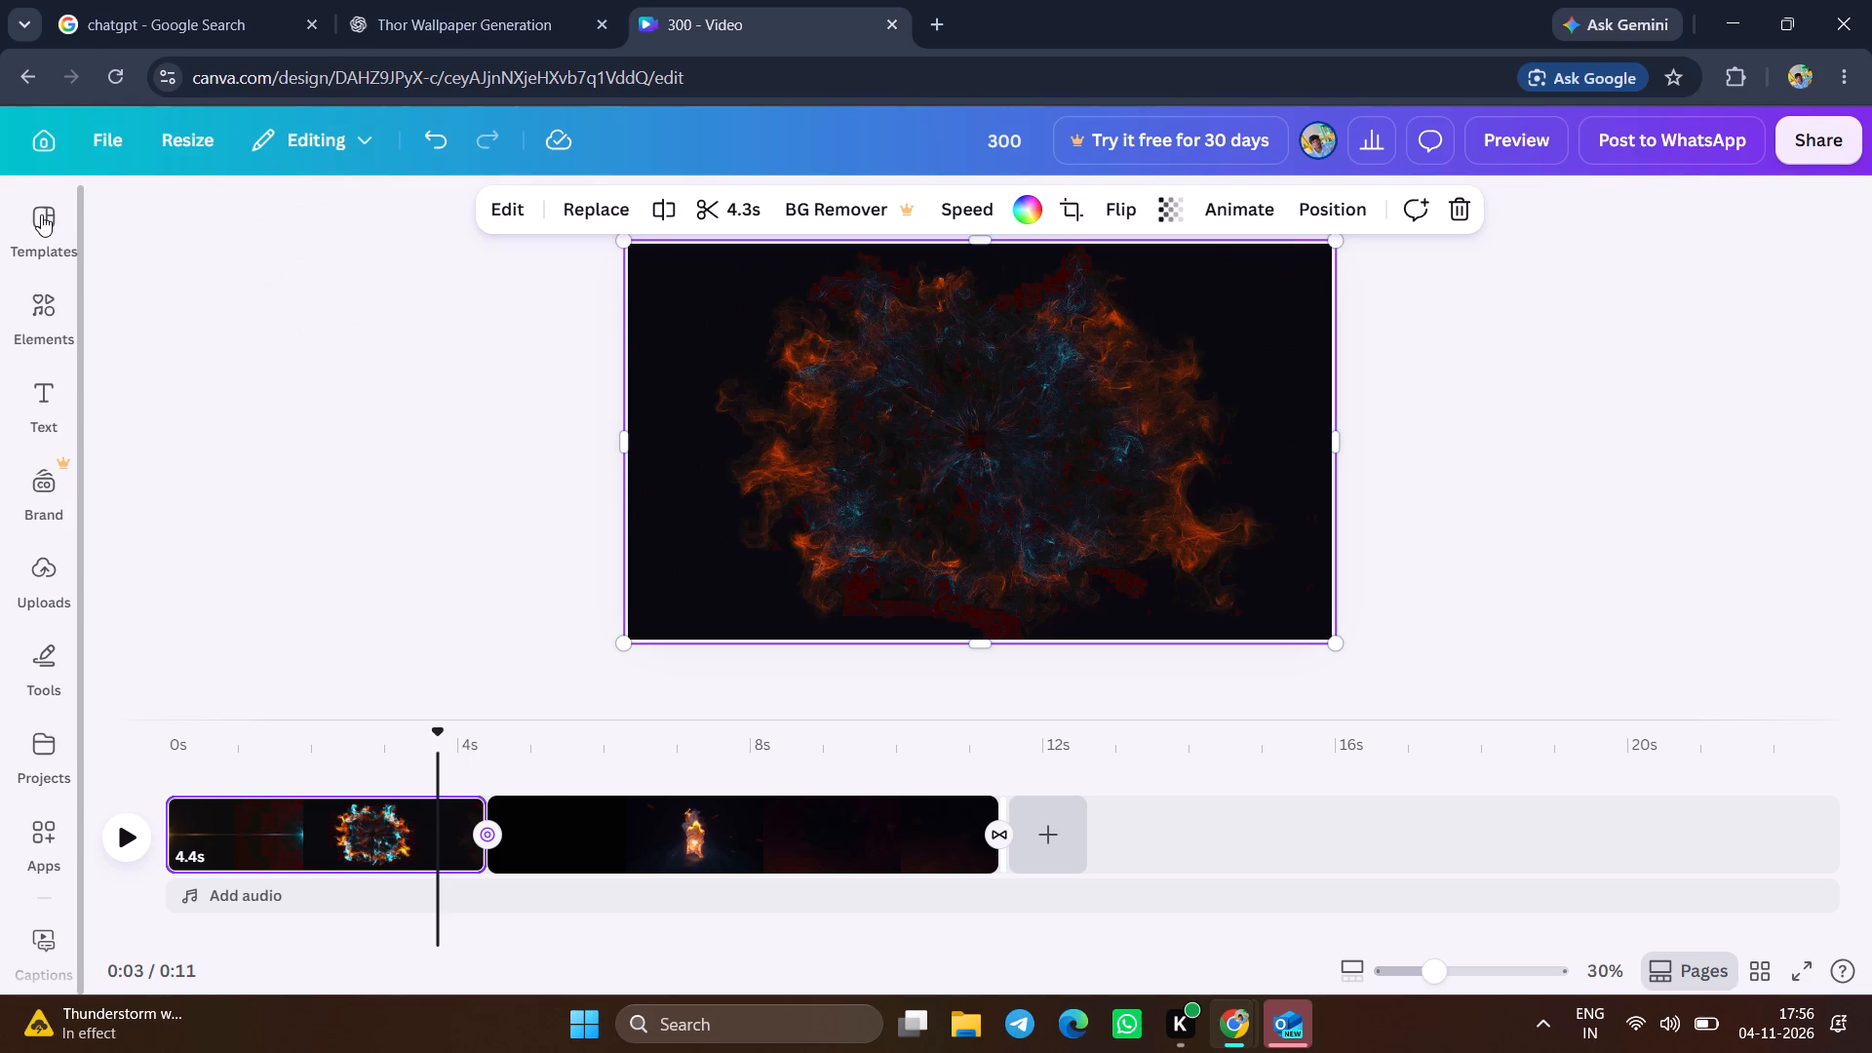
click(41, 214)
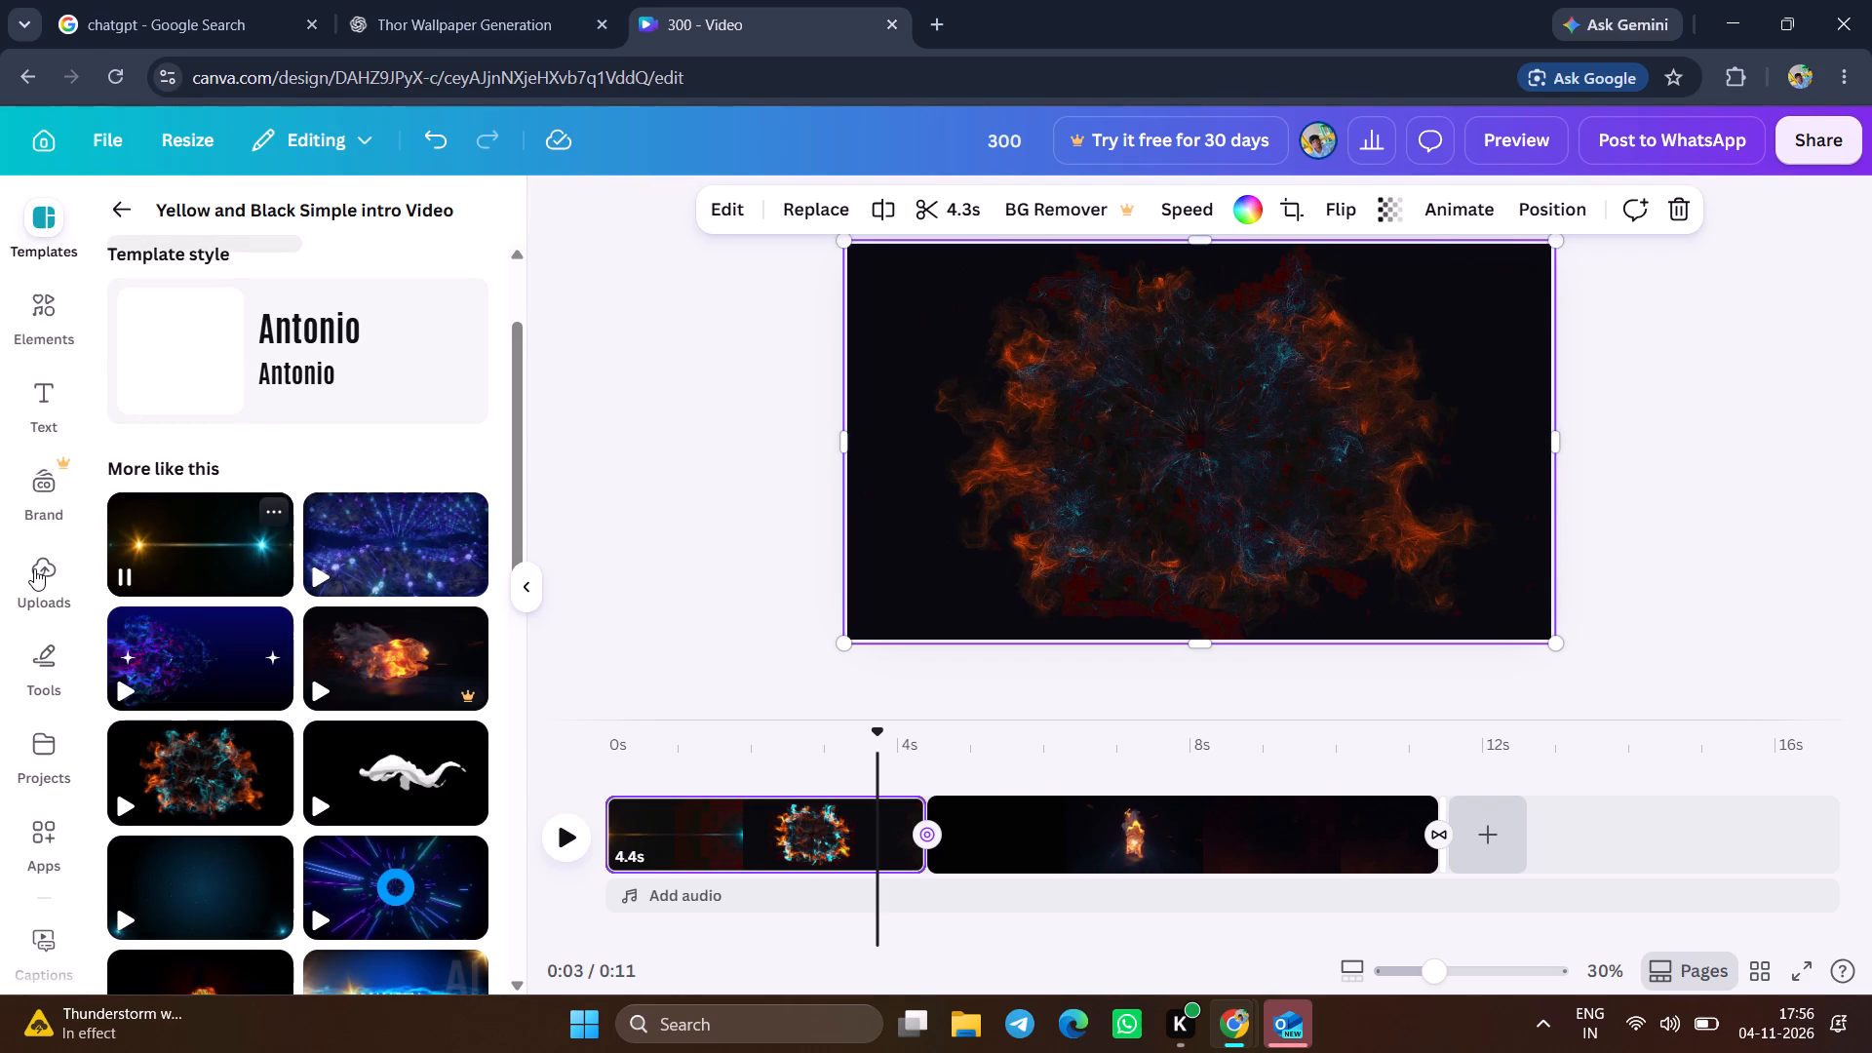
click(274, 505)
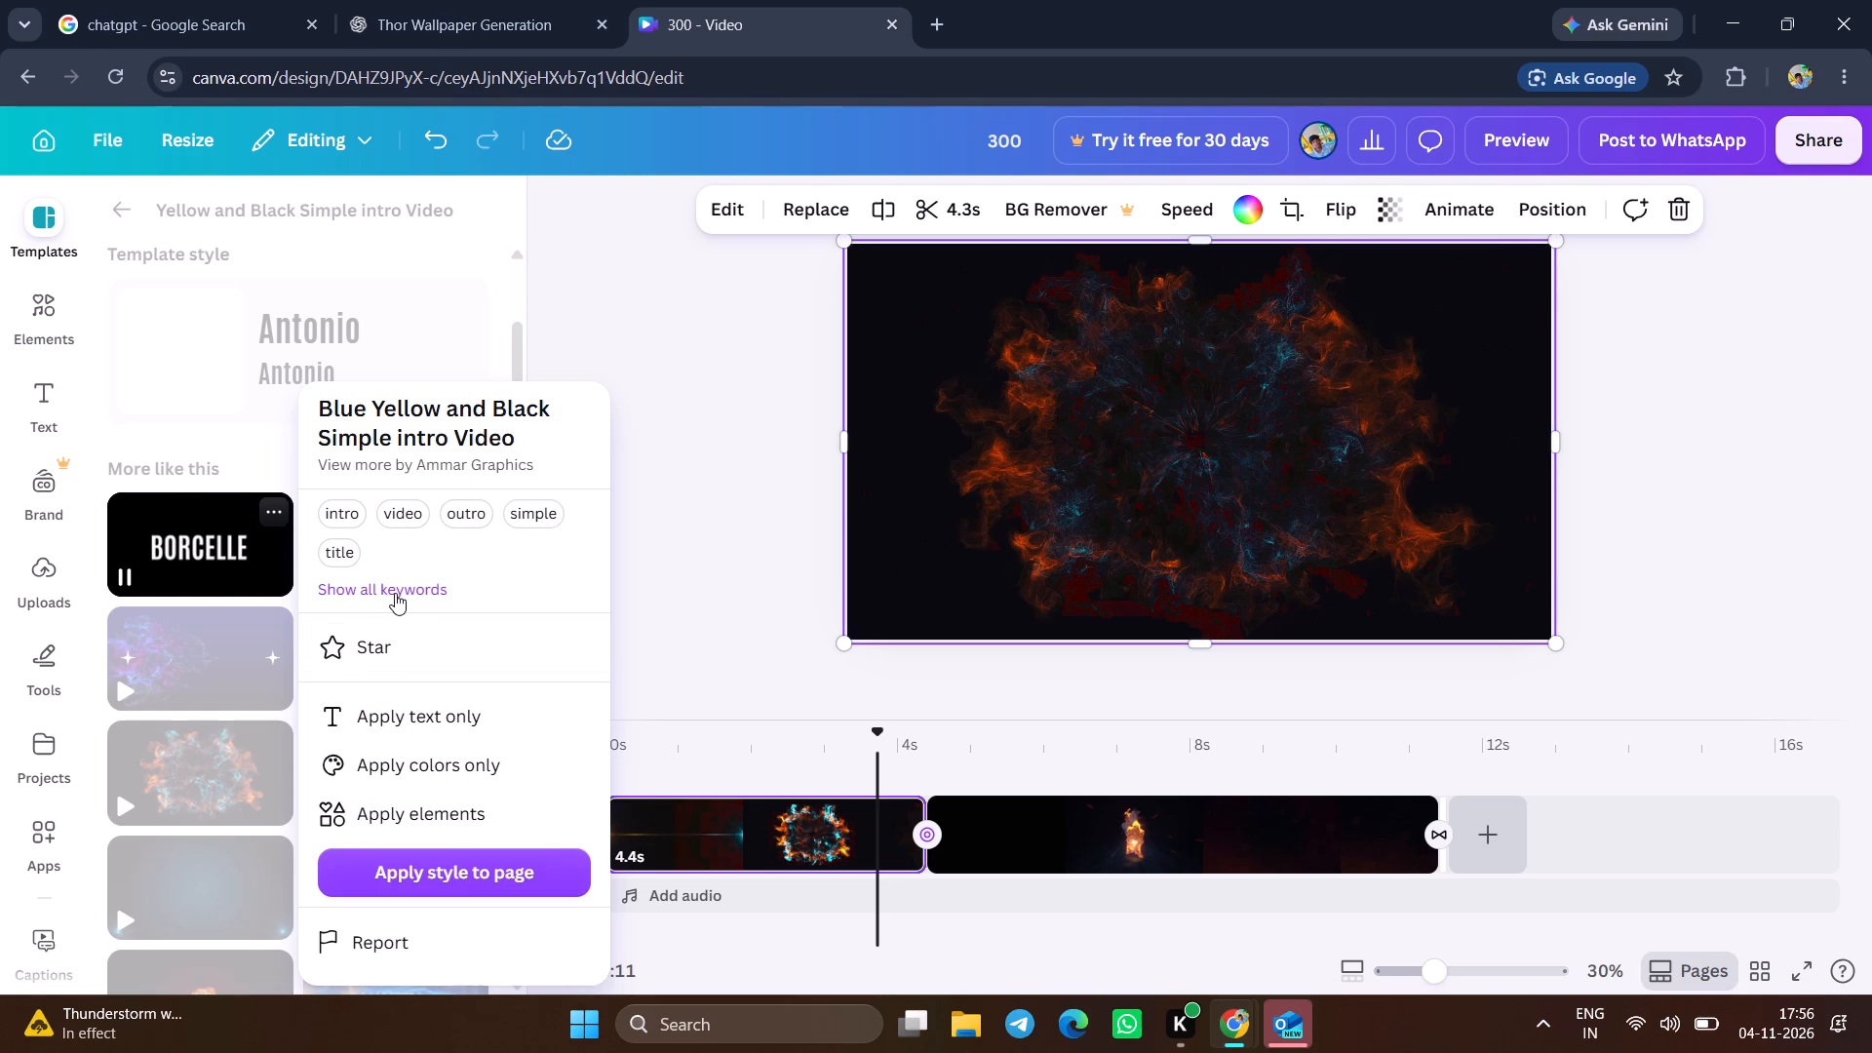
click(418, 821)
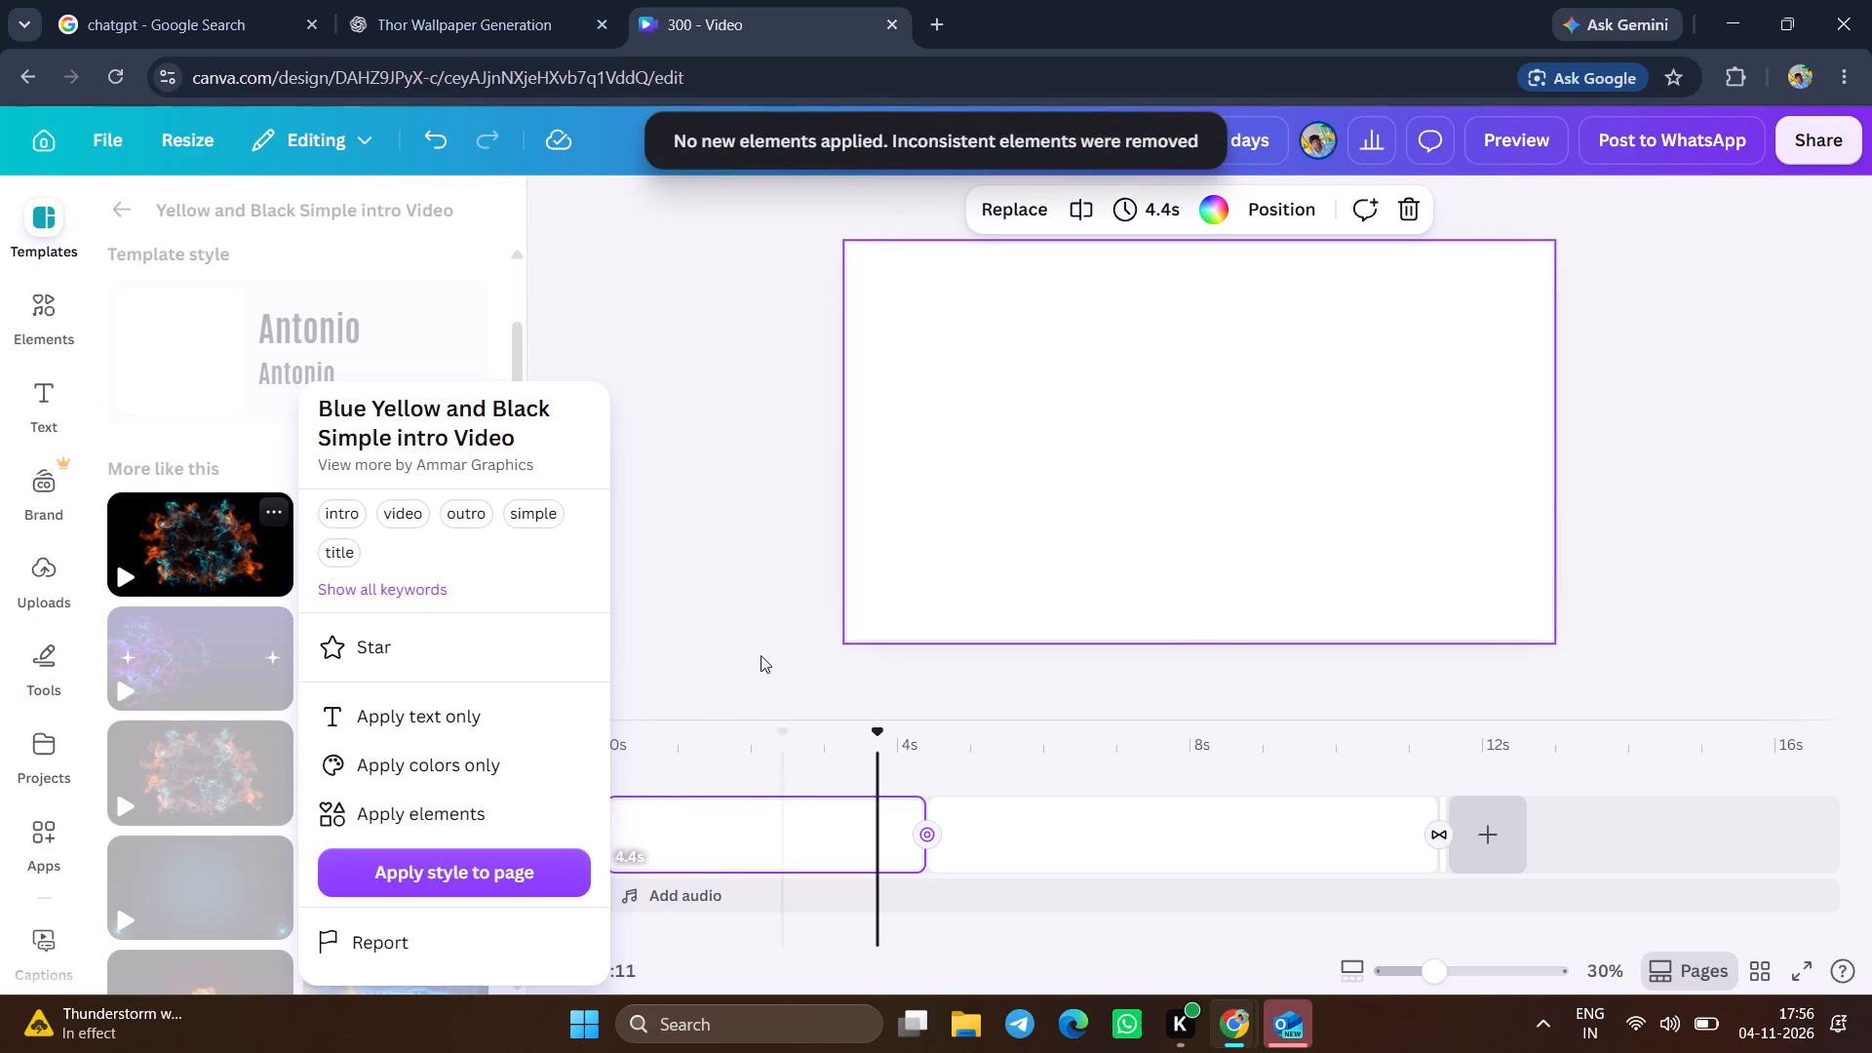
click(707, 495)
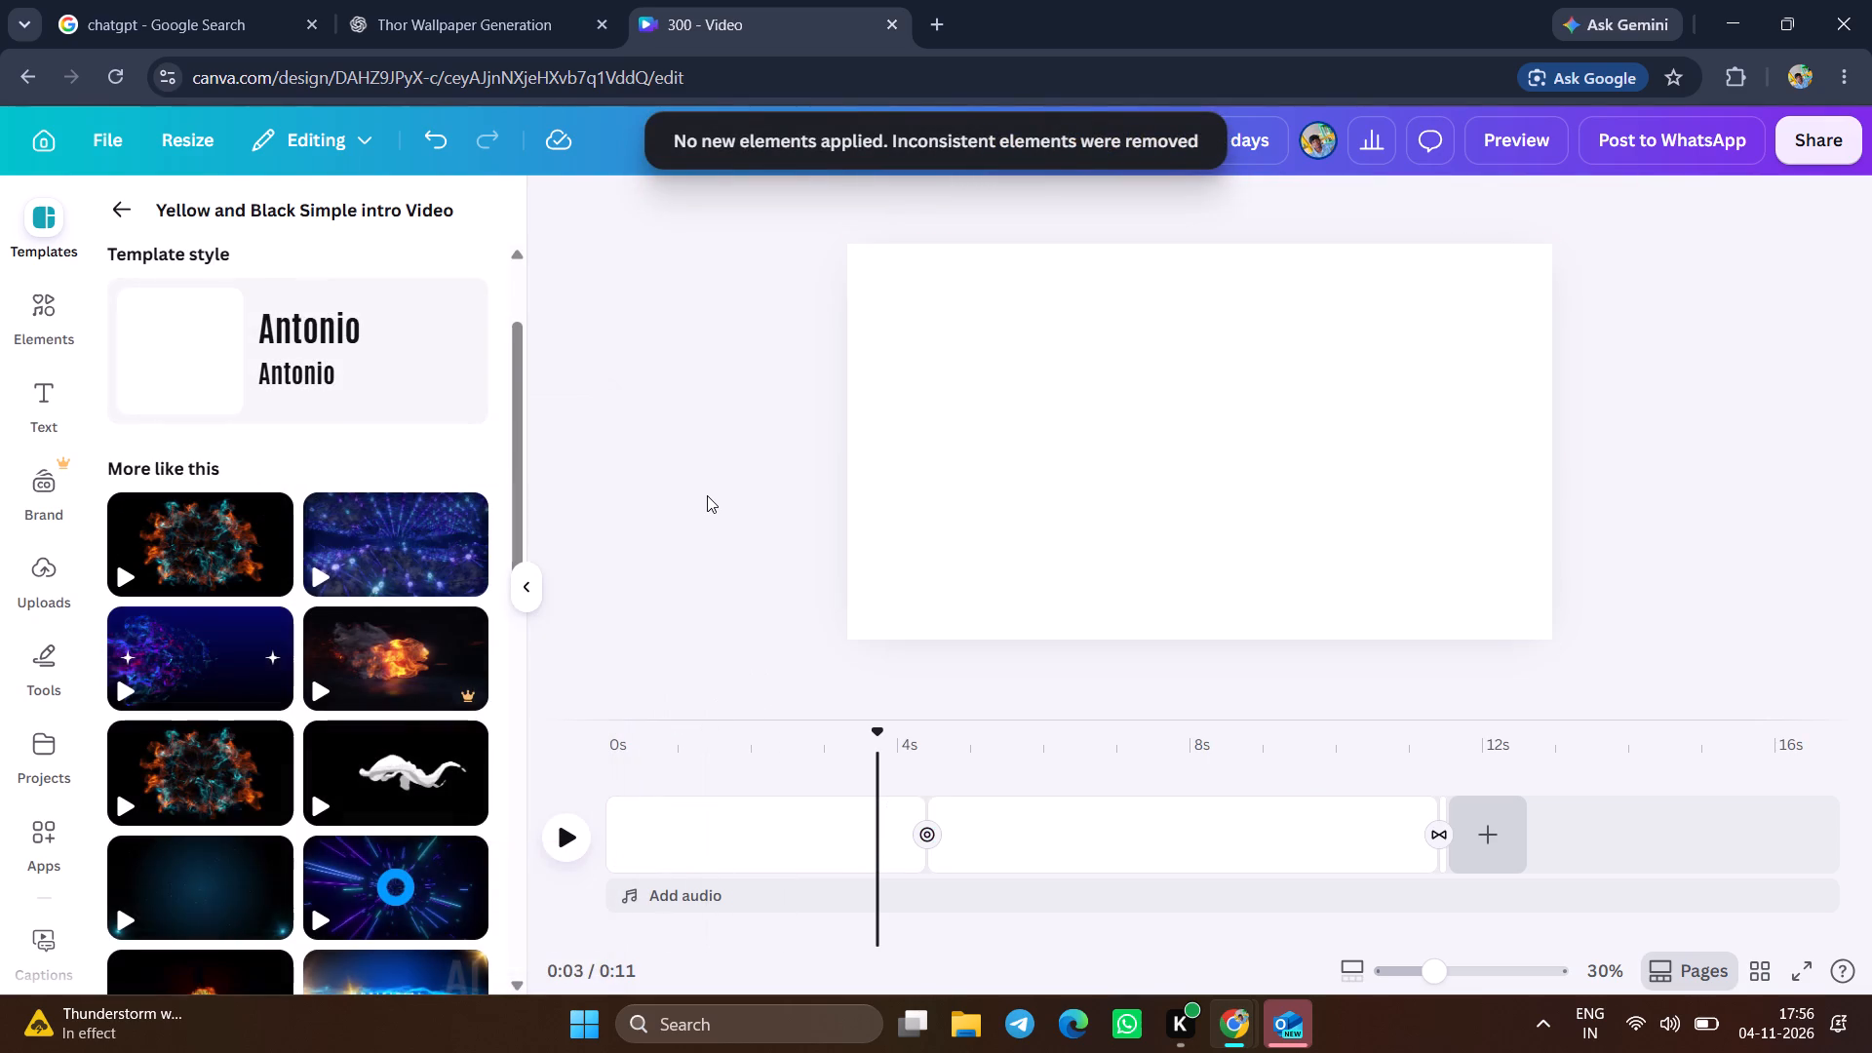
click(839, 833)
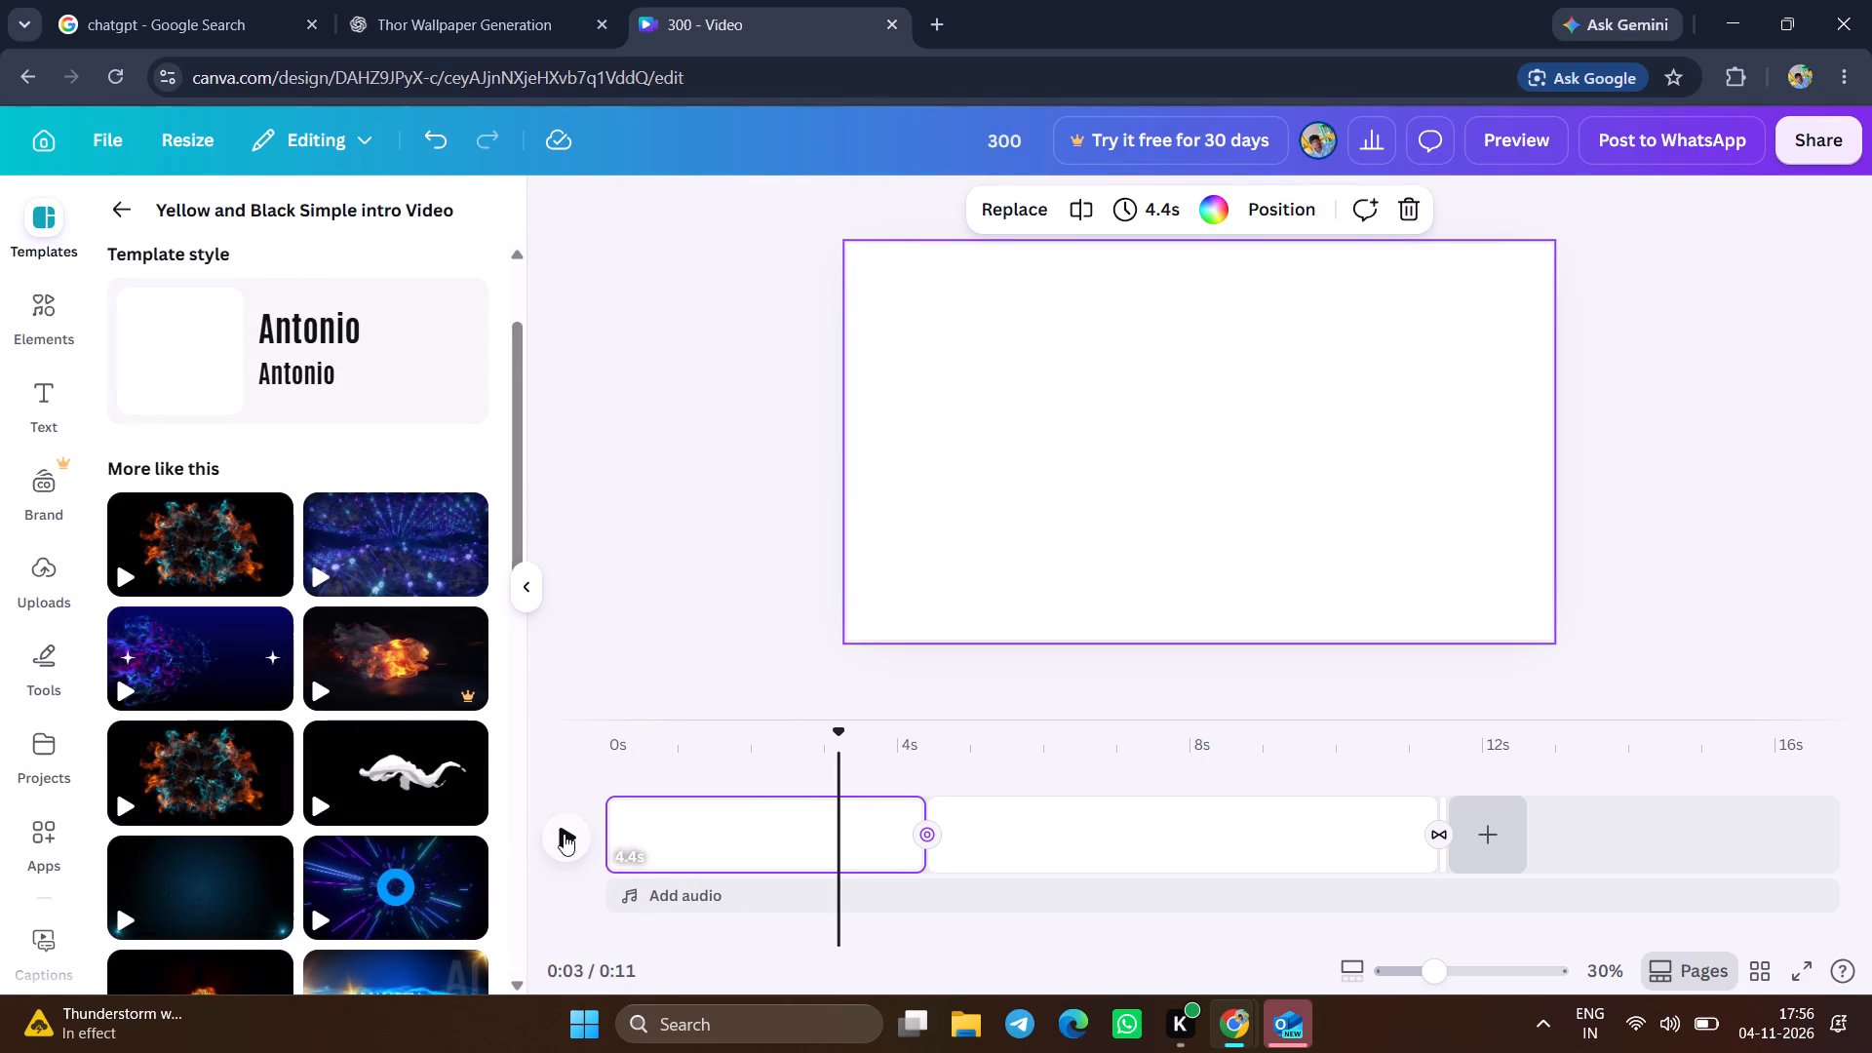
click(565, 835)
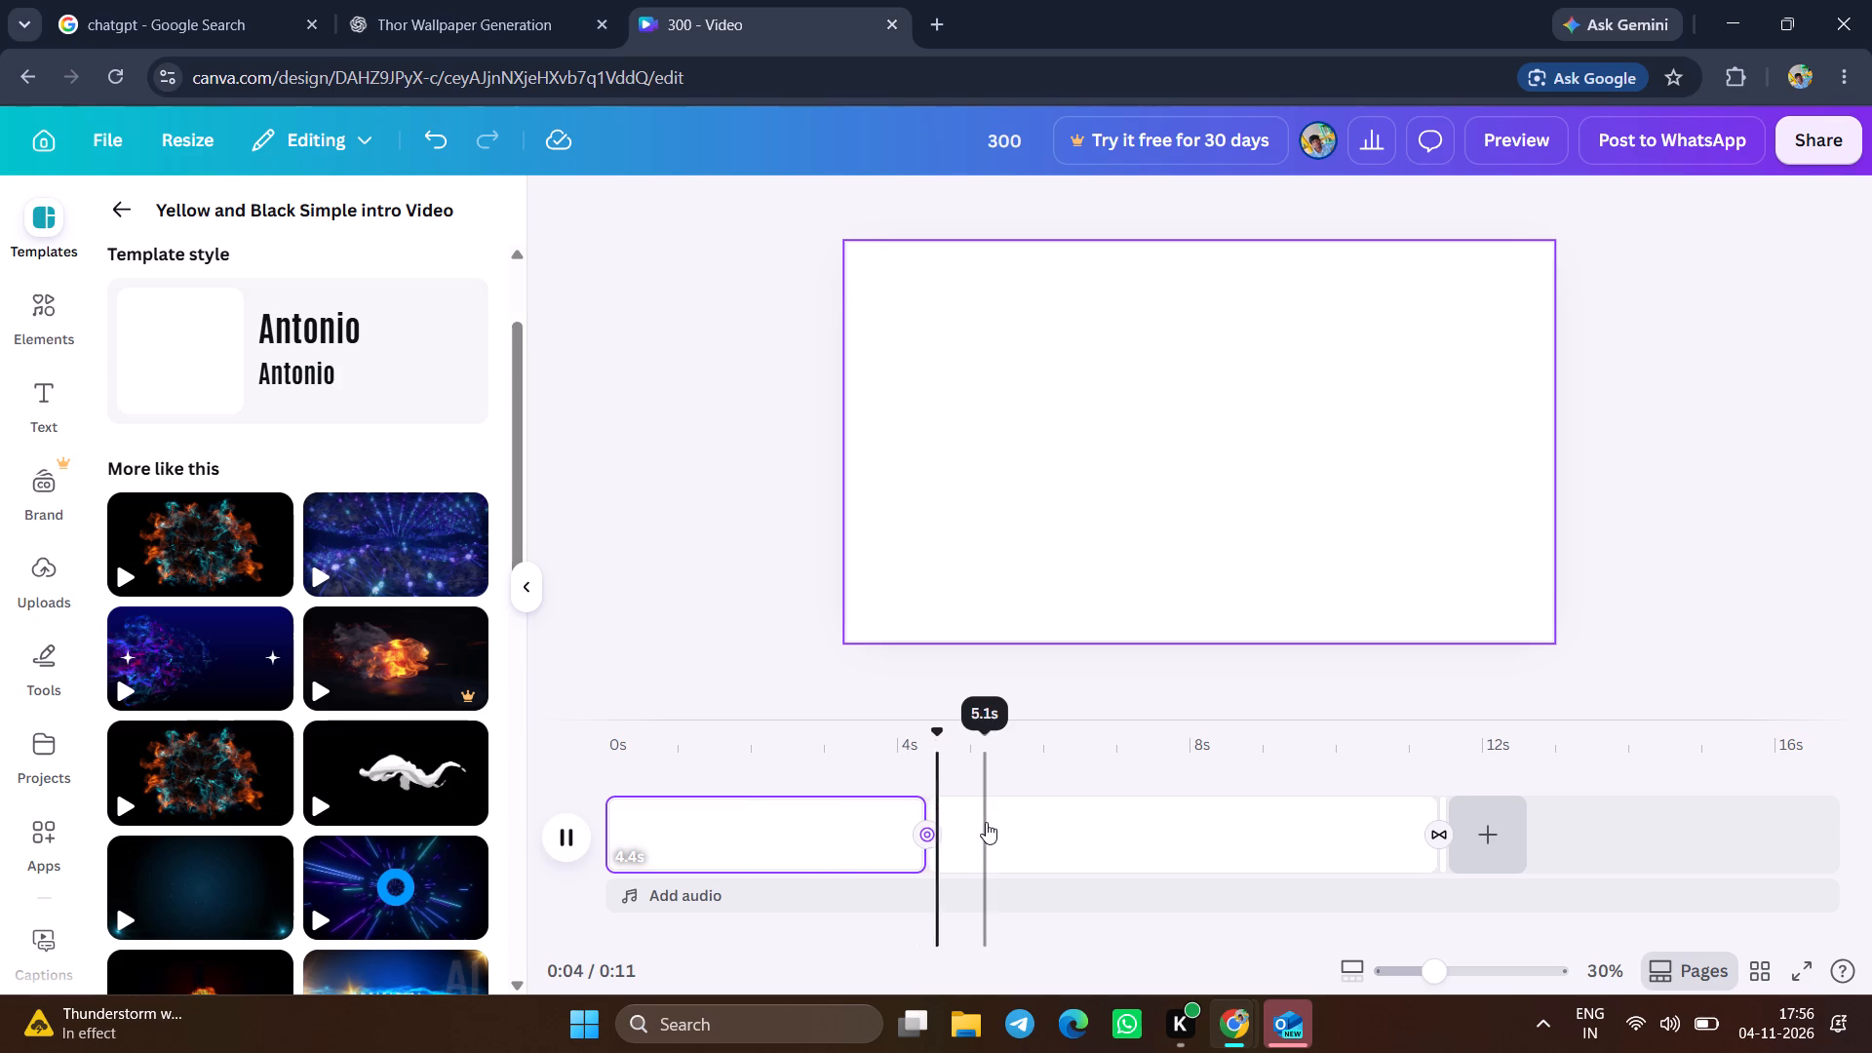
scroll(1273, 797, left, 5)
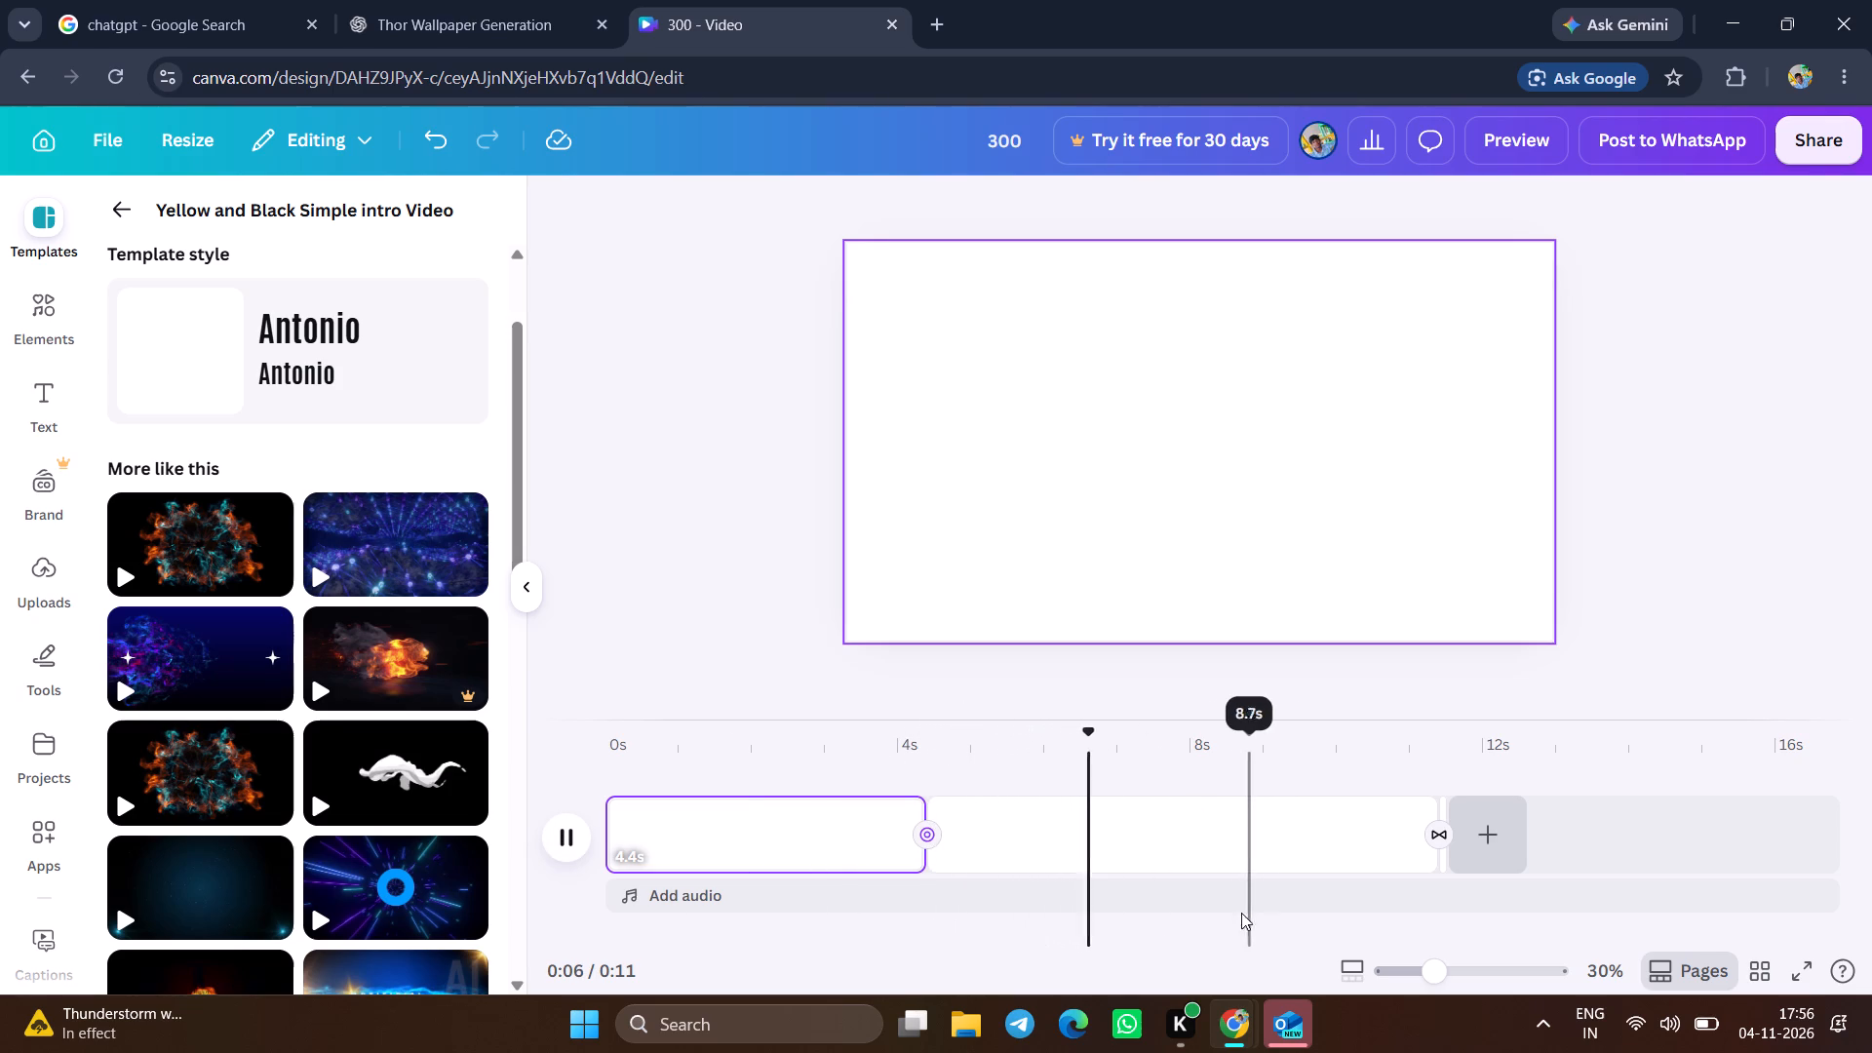
Delete the two blanked pages that held the smoke-burst and fire clips.
click(828, 864)
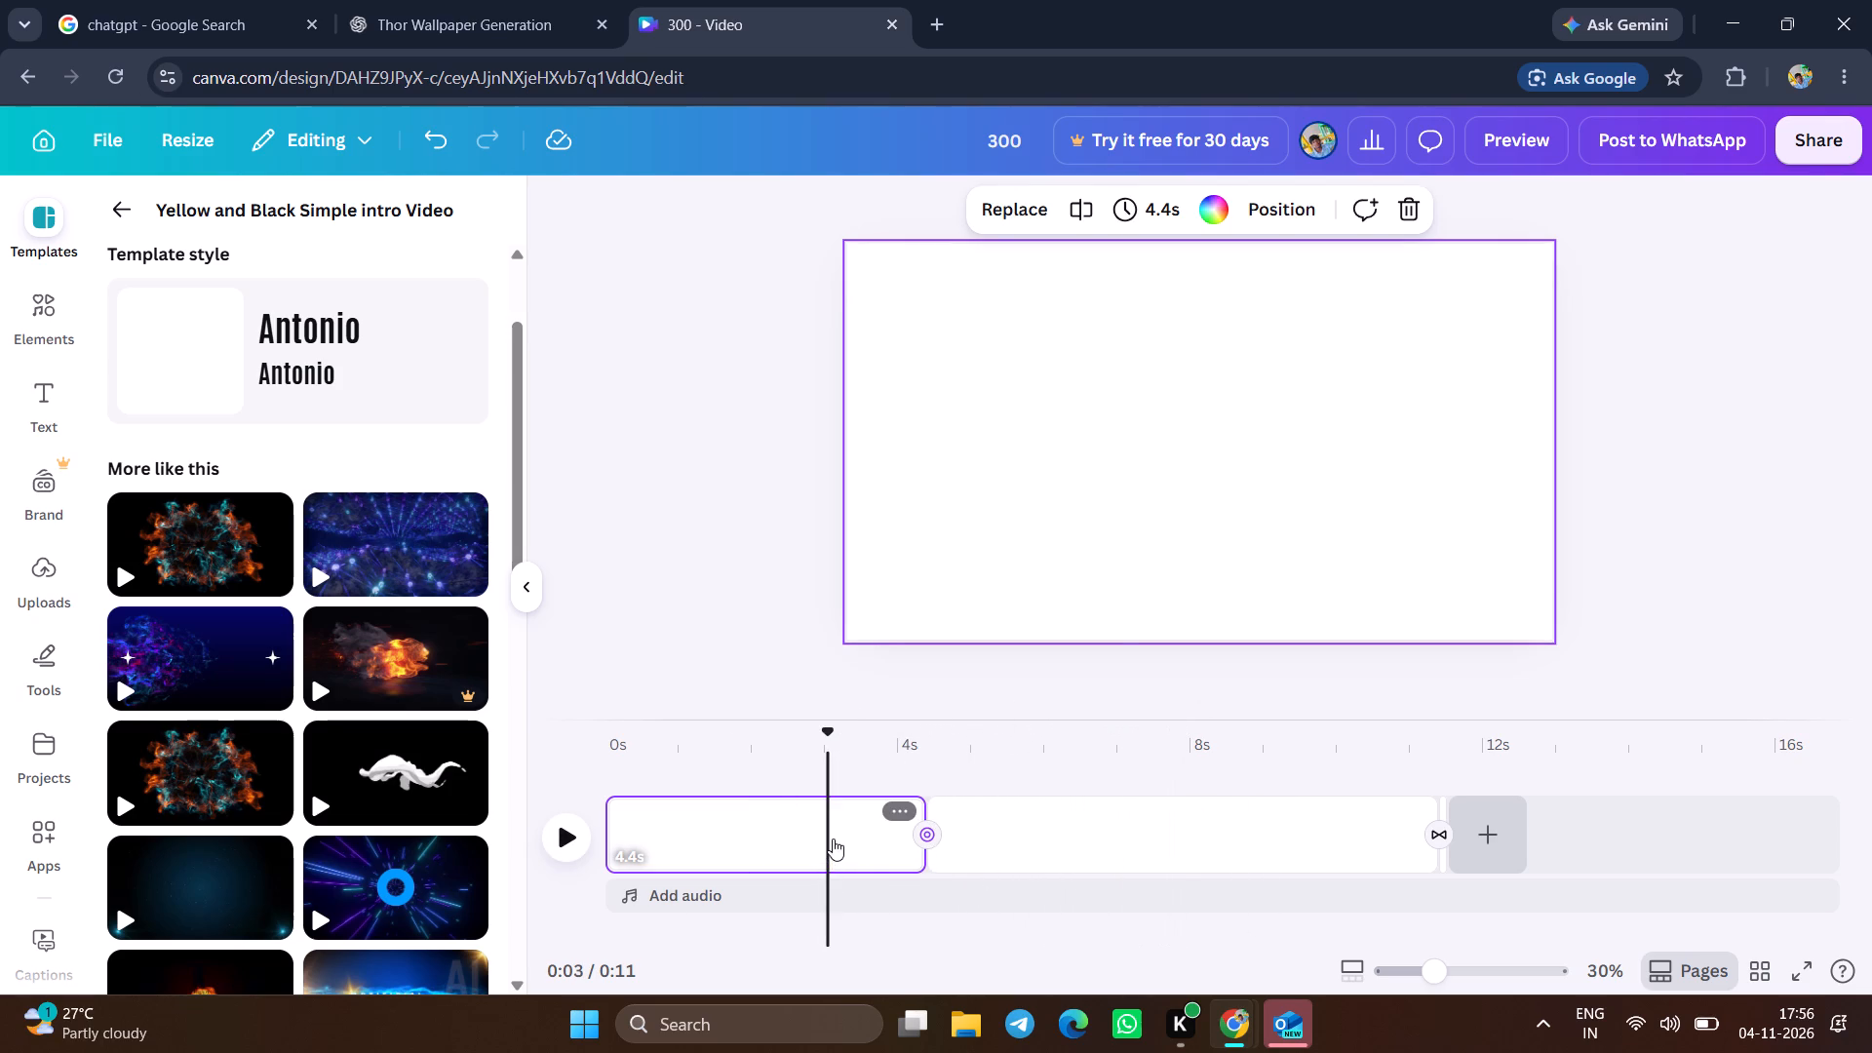
right_click(833, 838)
click(923, 513)
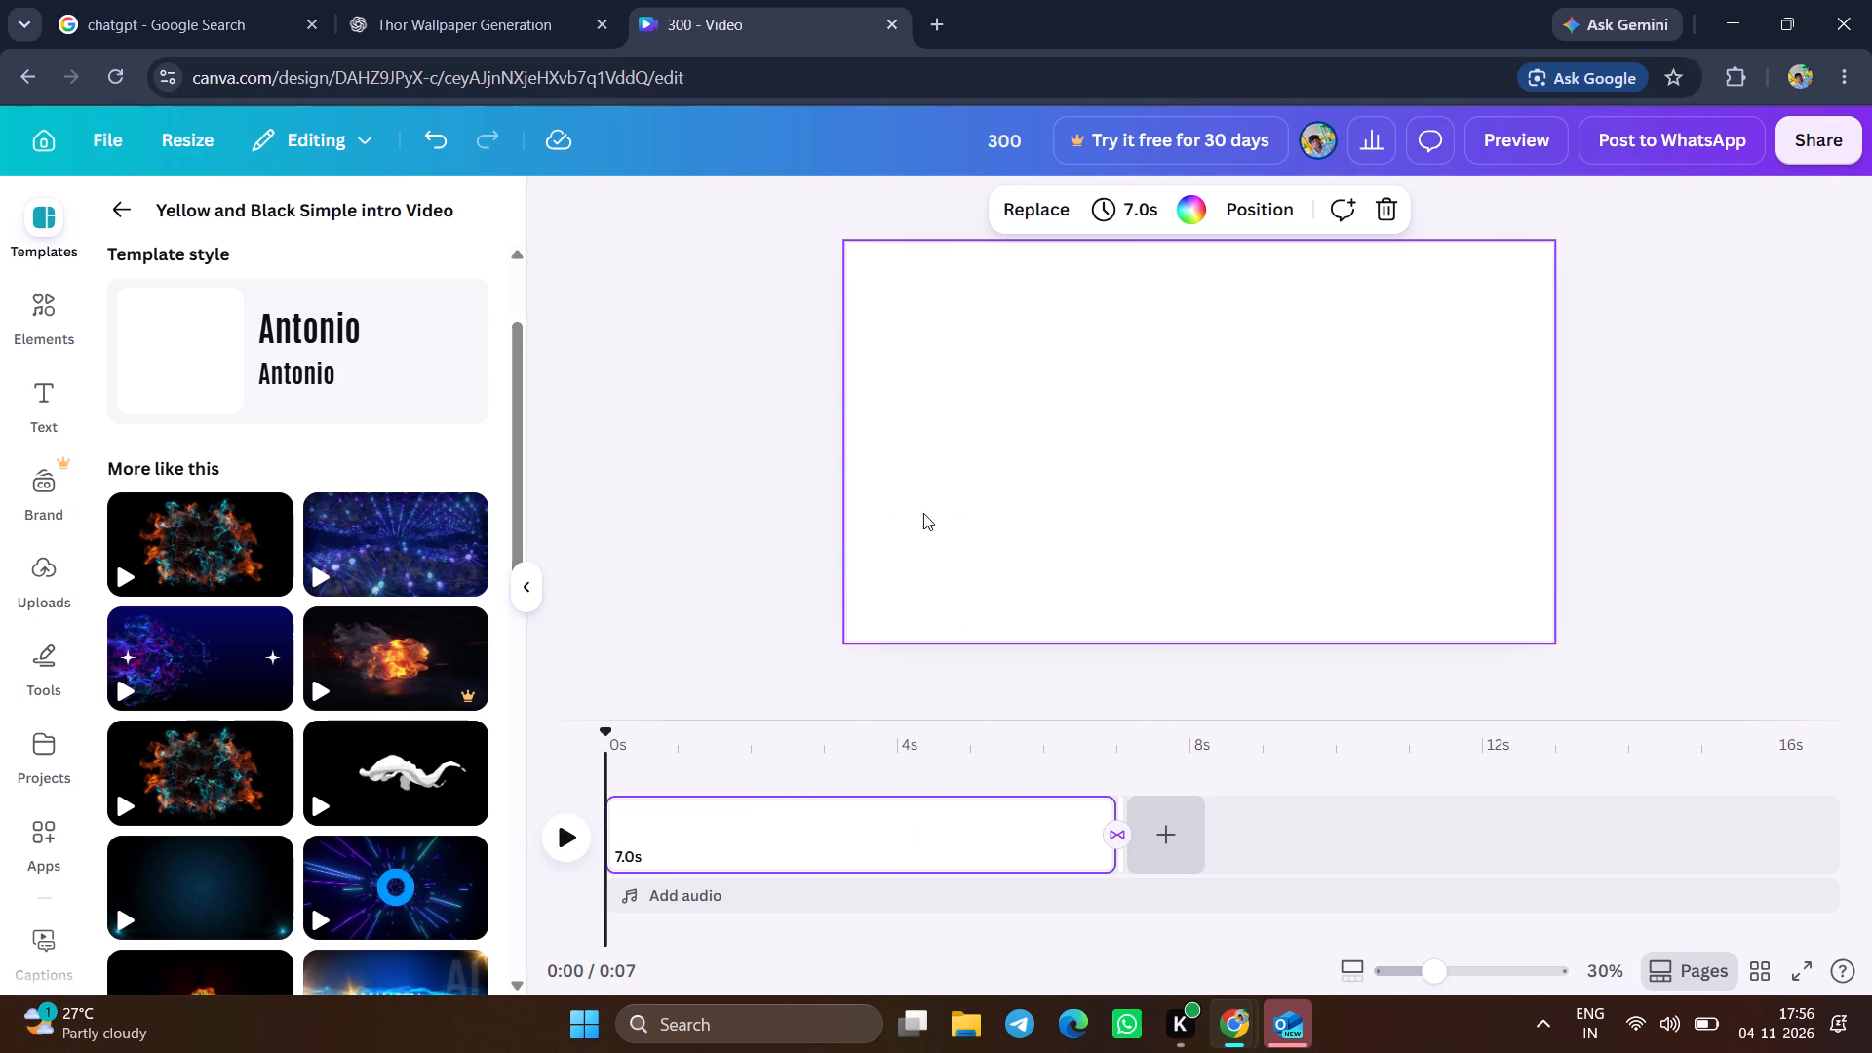
right_click(946, 839)
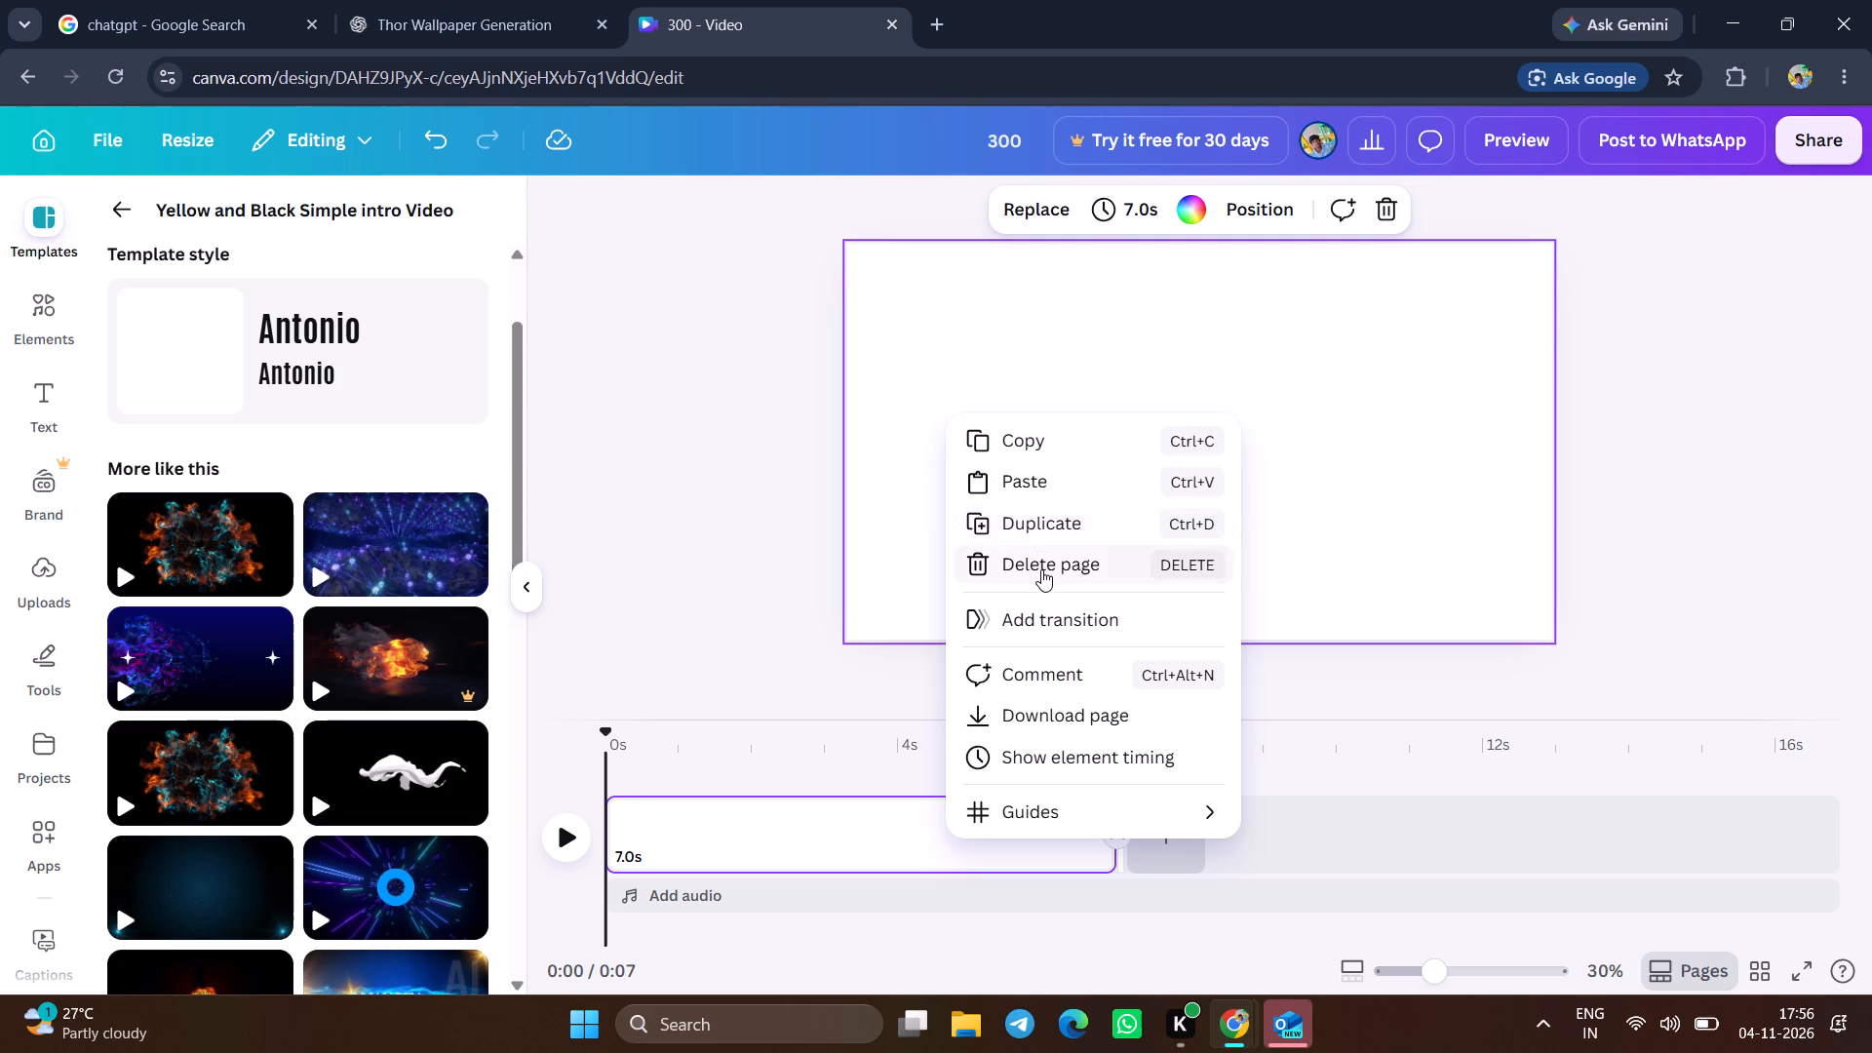
click(1041, 569)
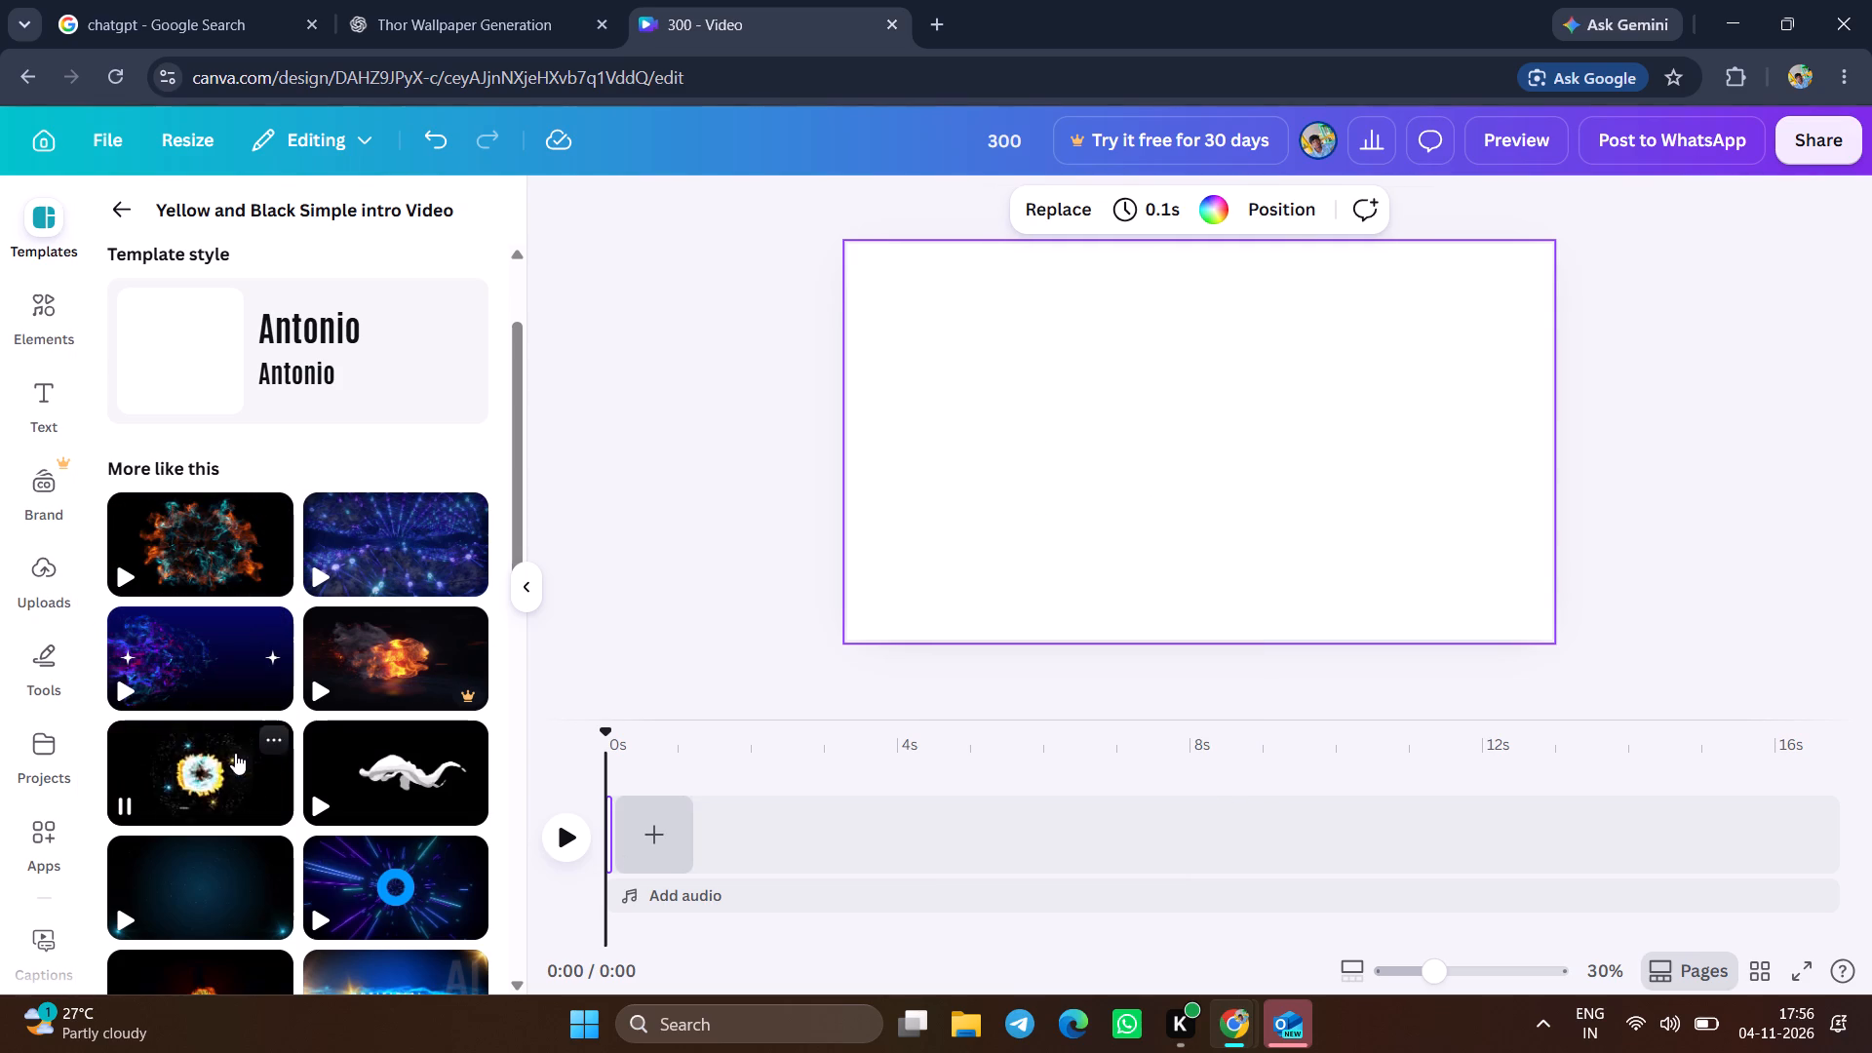
Browse the similar templates and apply the Black and White Bold Welcome Video smoke-burst template to the empty page.
scroll(217, 784, down, 2)
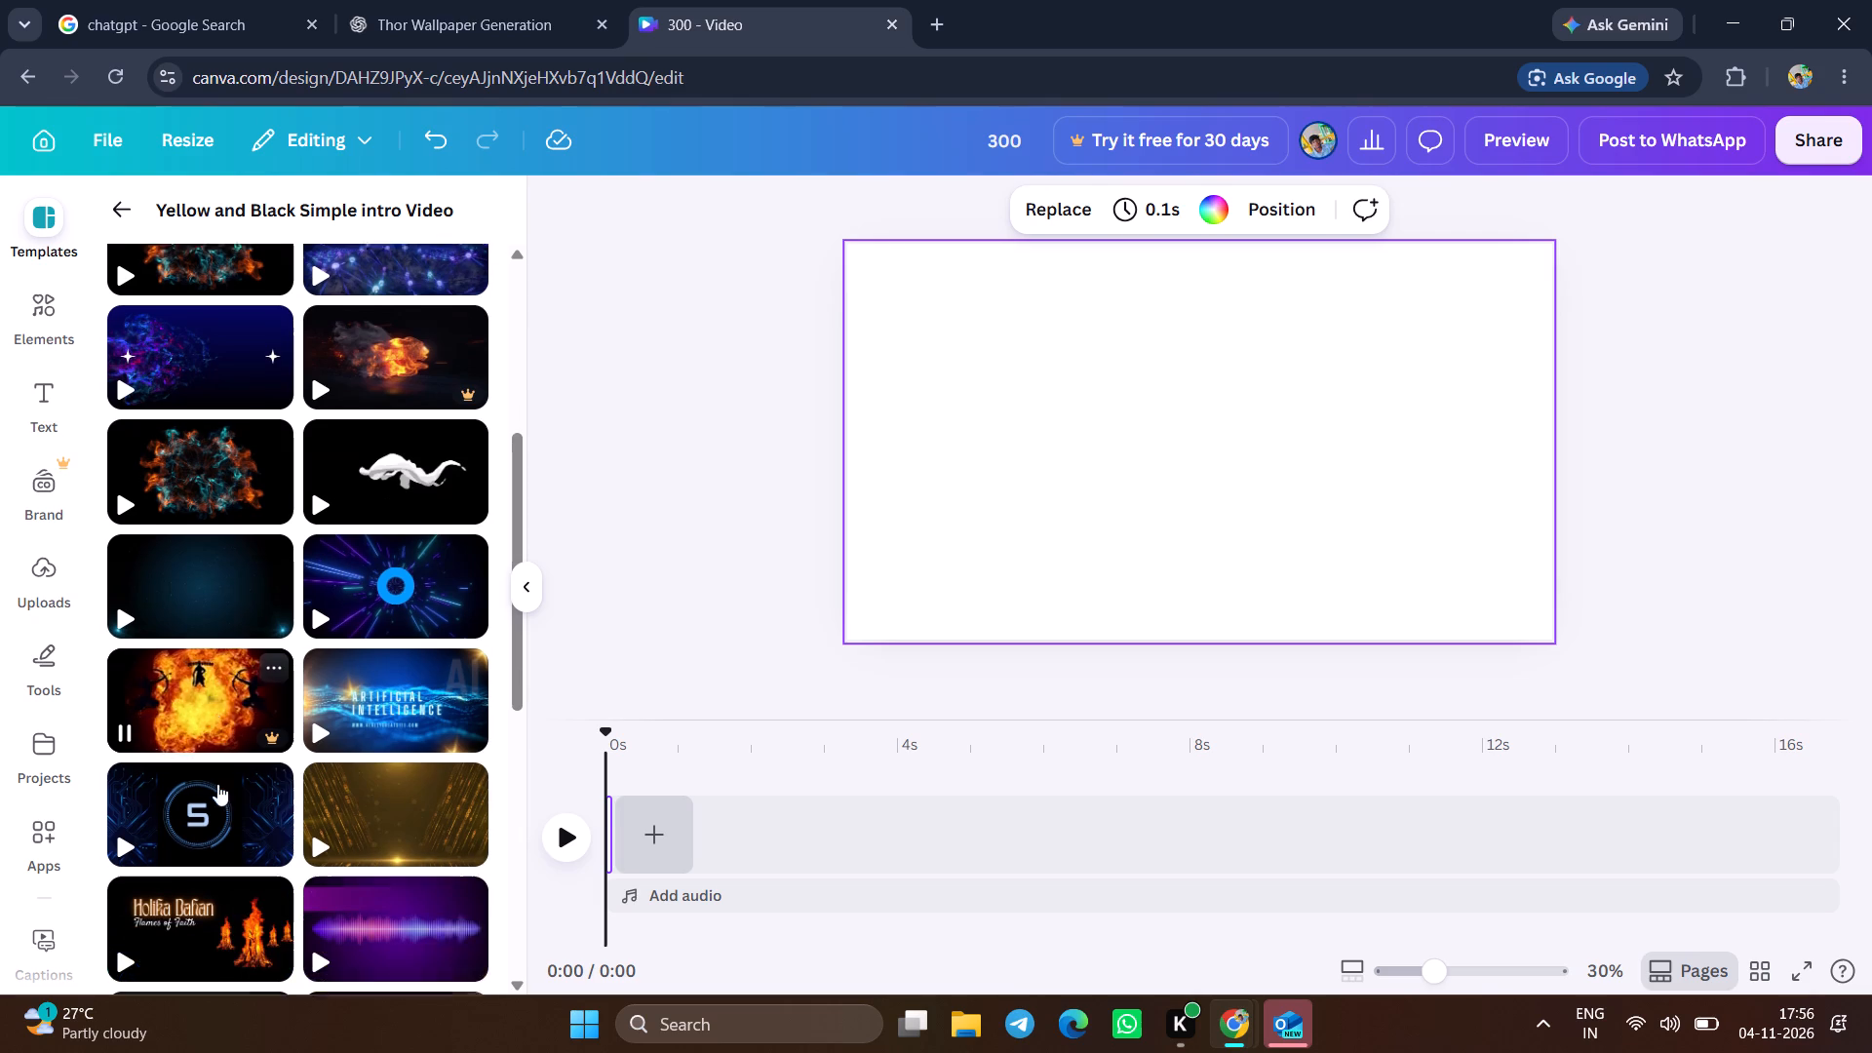
scroll(217, 784, down, 2)
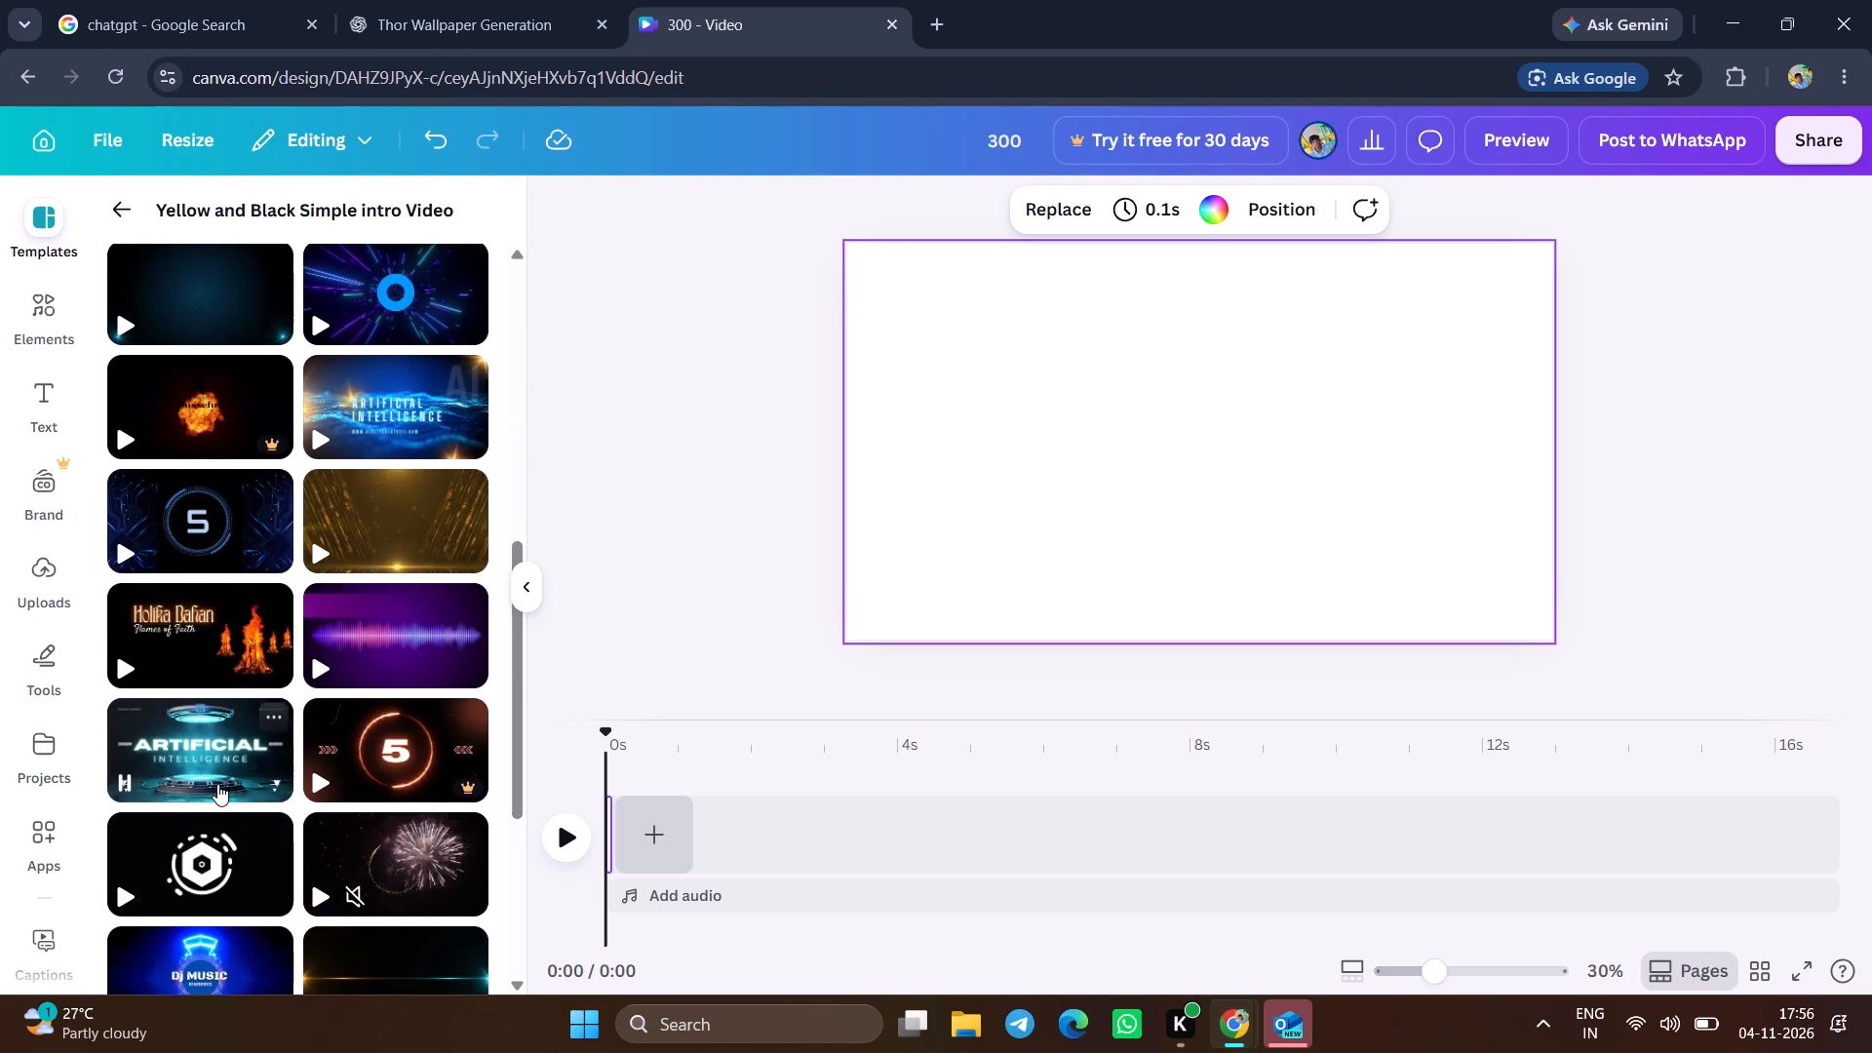
scroll(217, 784, down, 2)
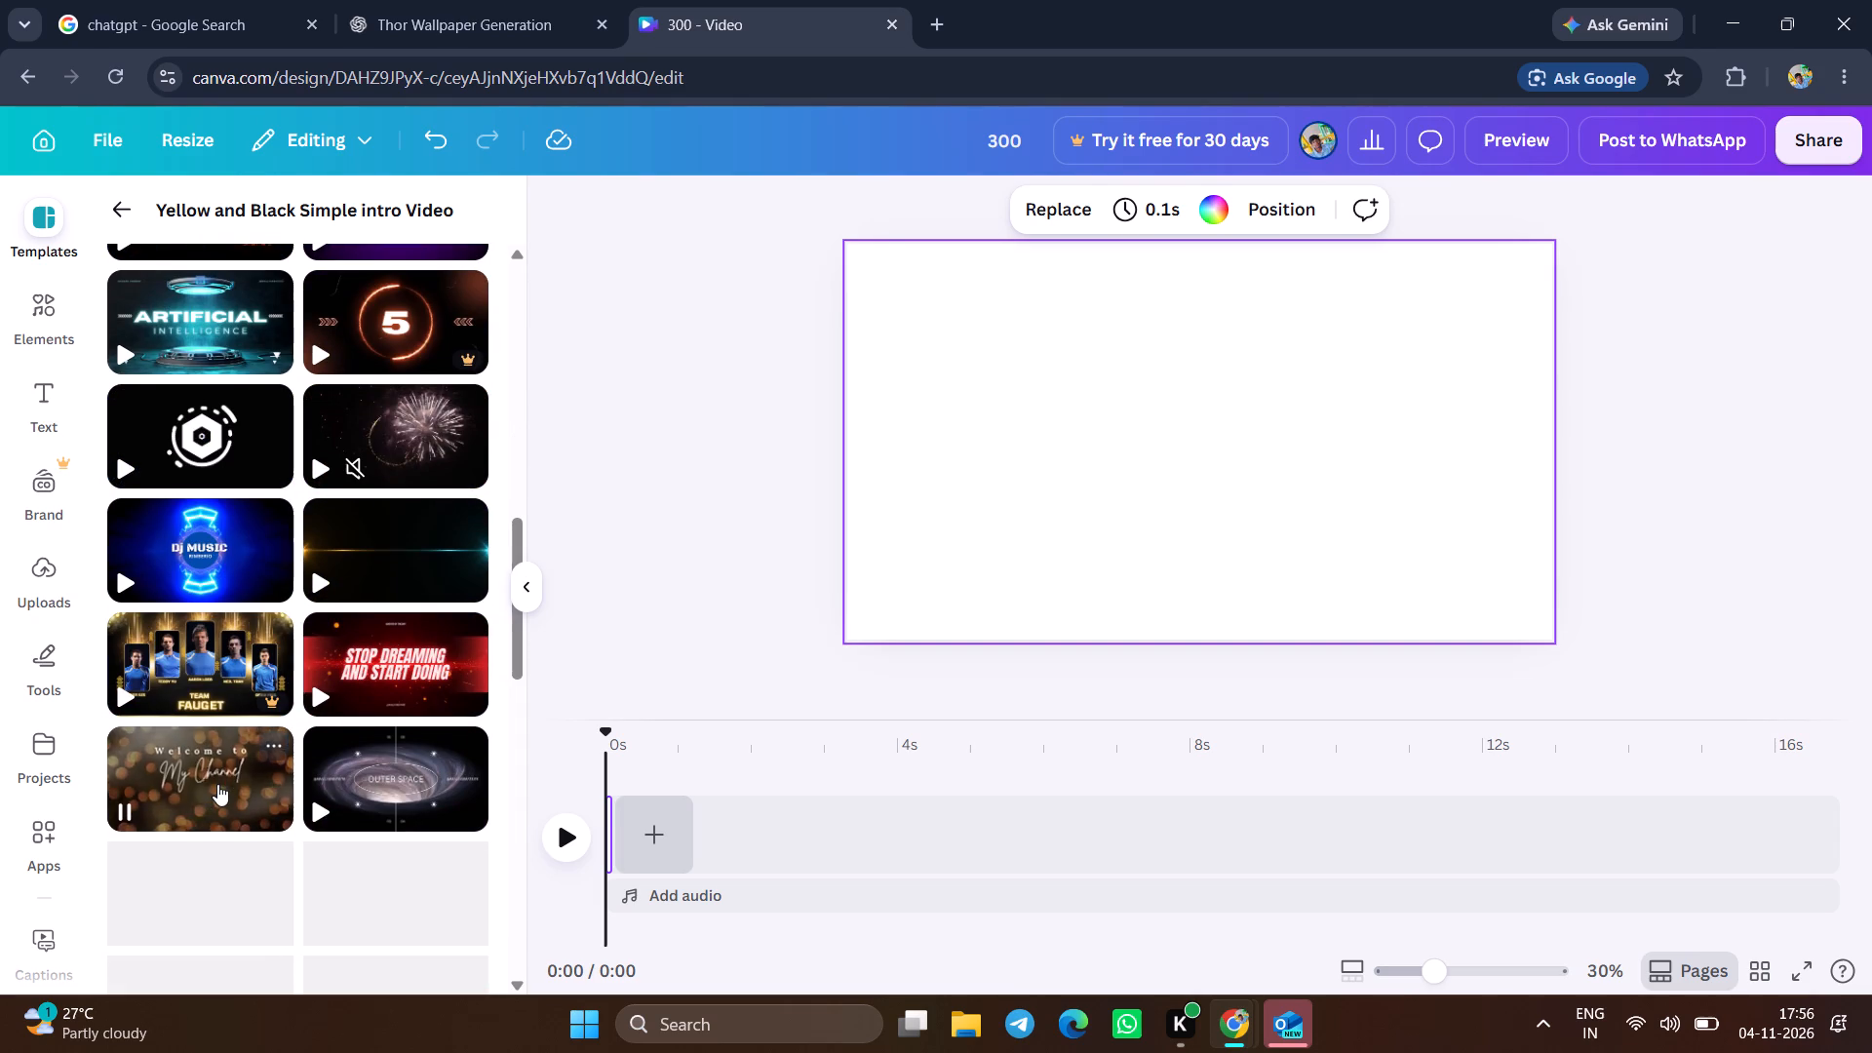
scroll(217, 784, down, 2)
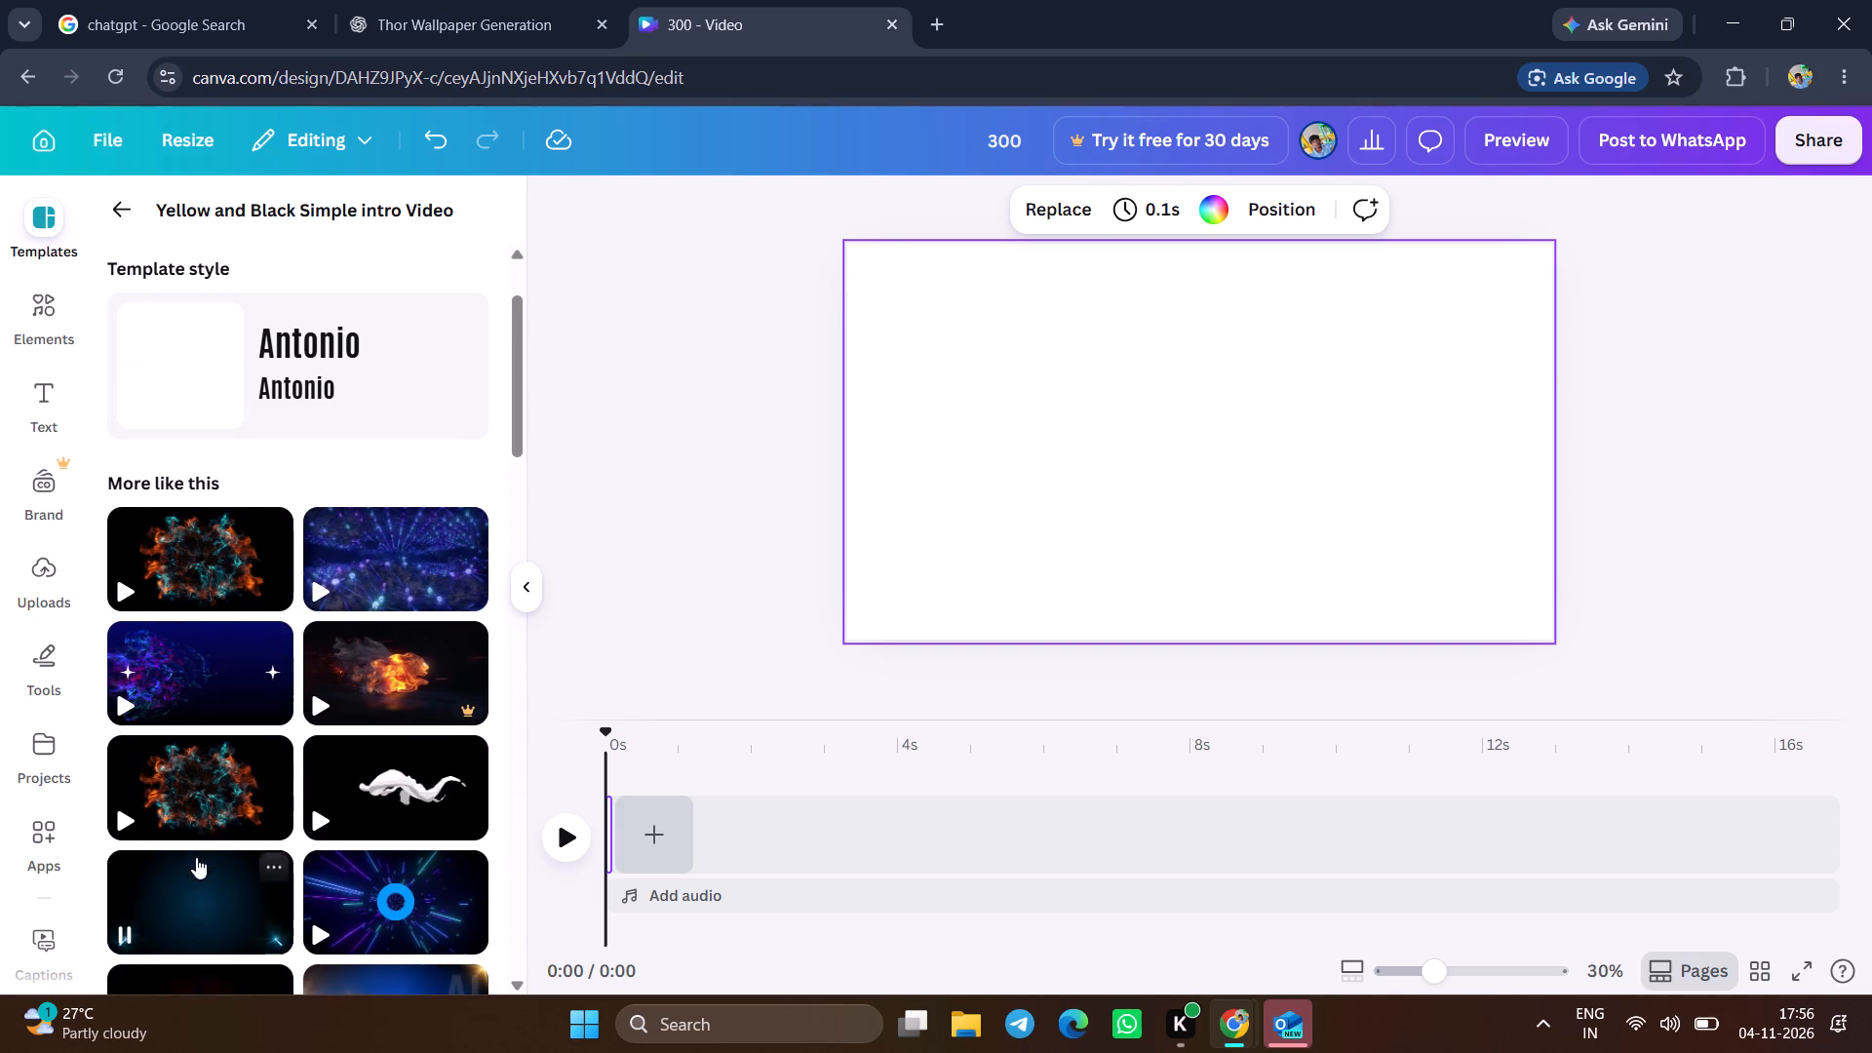
click(195, 802)
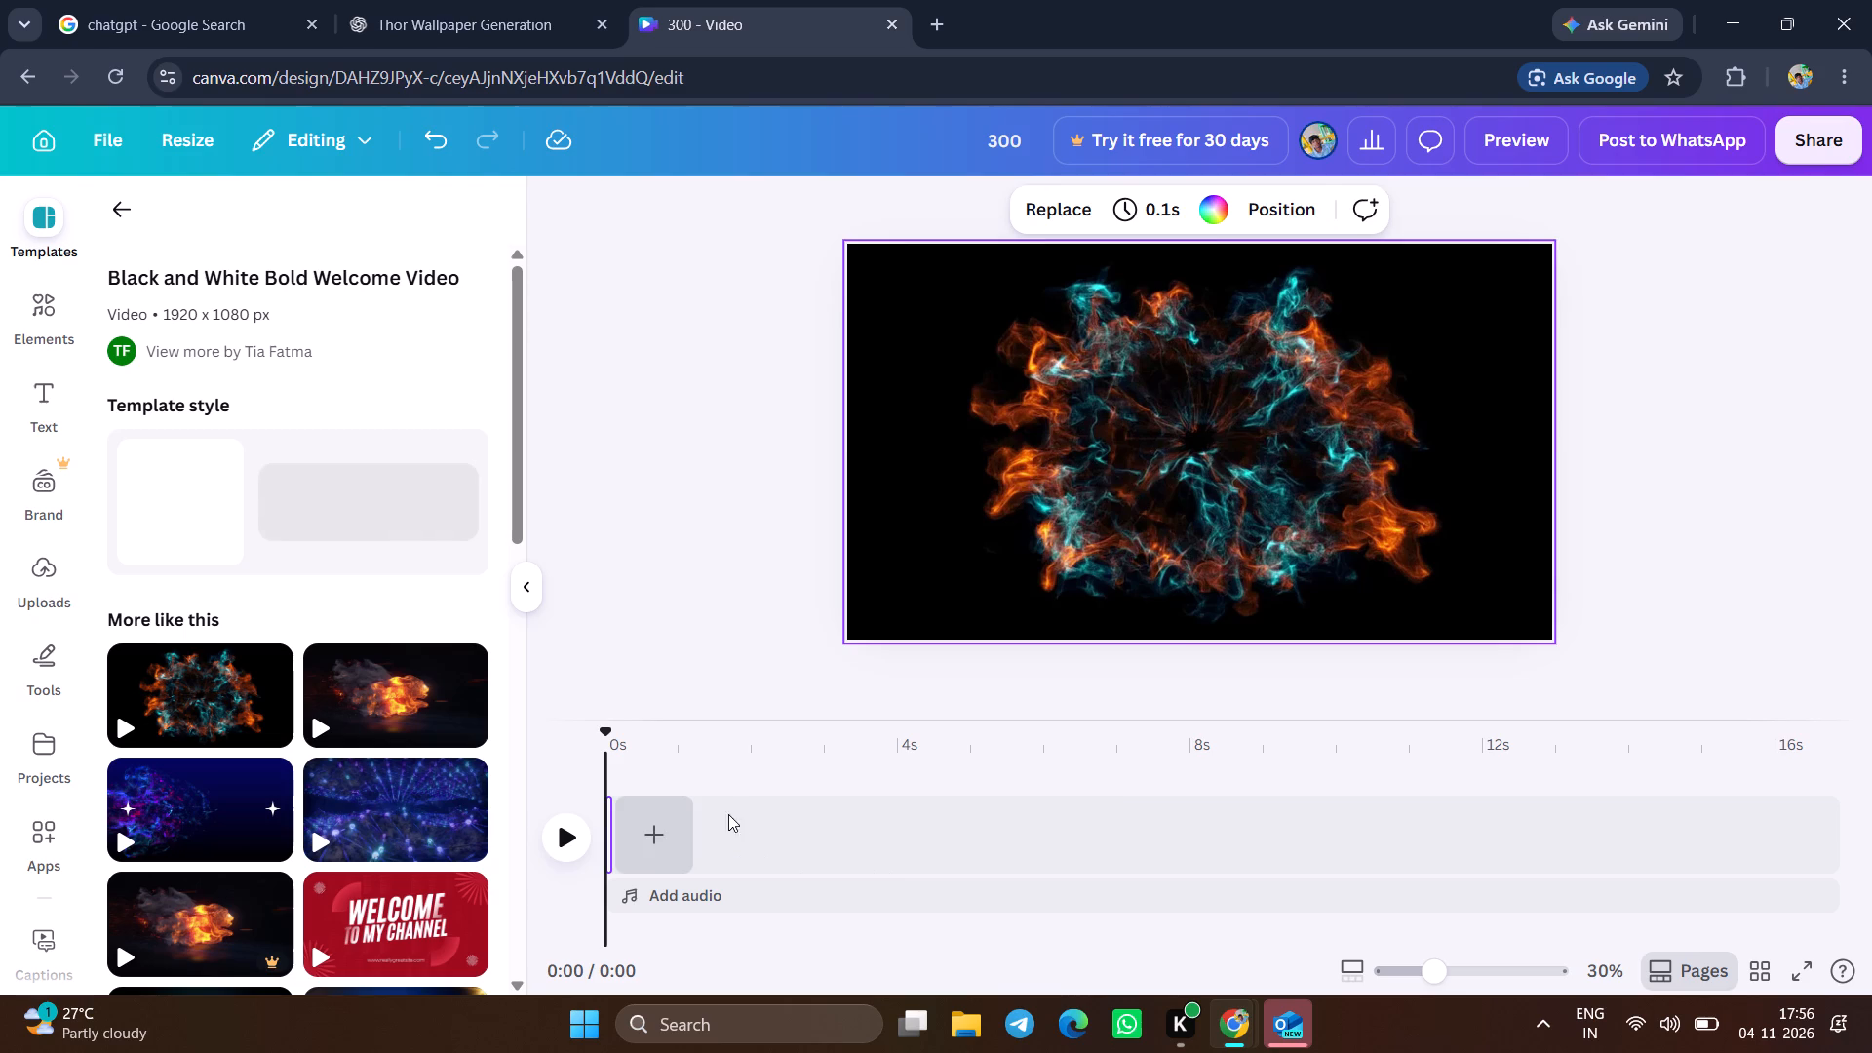
Play back the new WELCOME page and open its "-to our channel-" text line for editing.
click(571, 842)
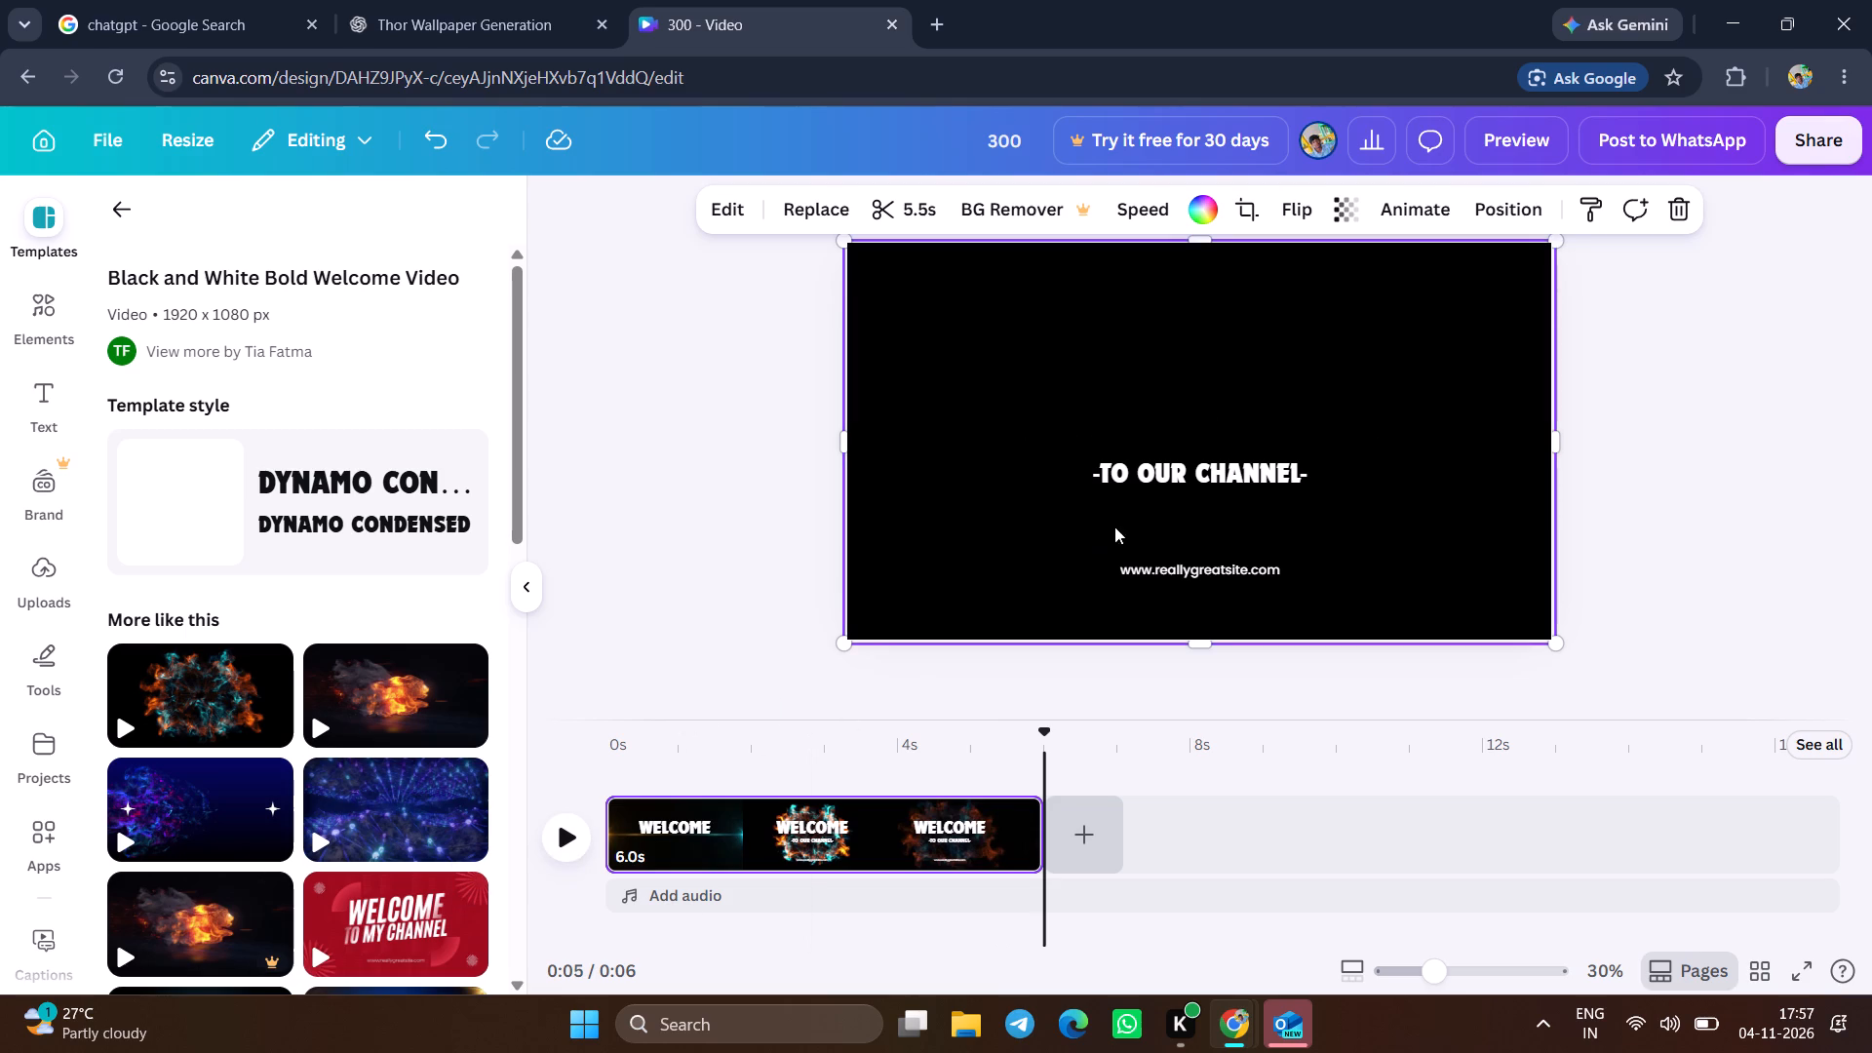
click(1123, 465)
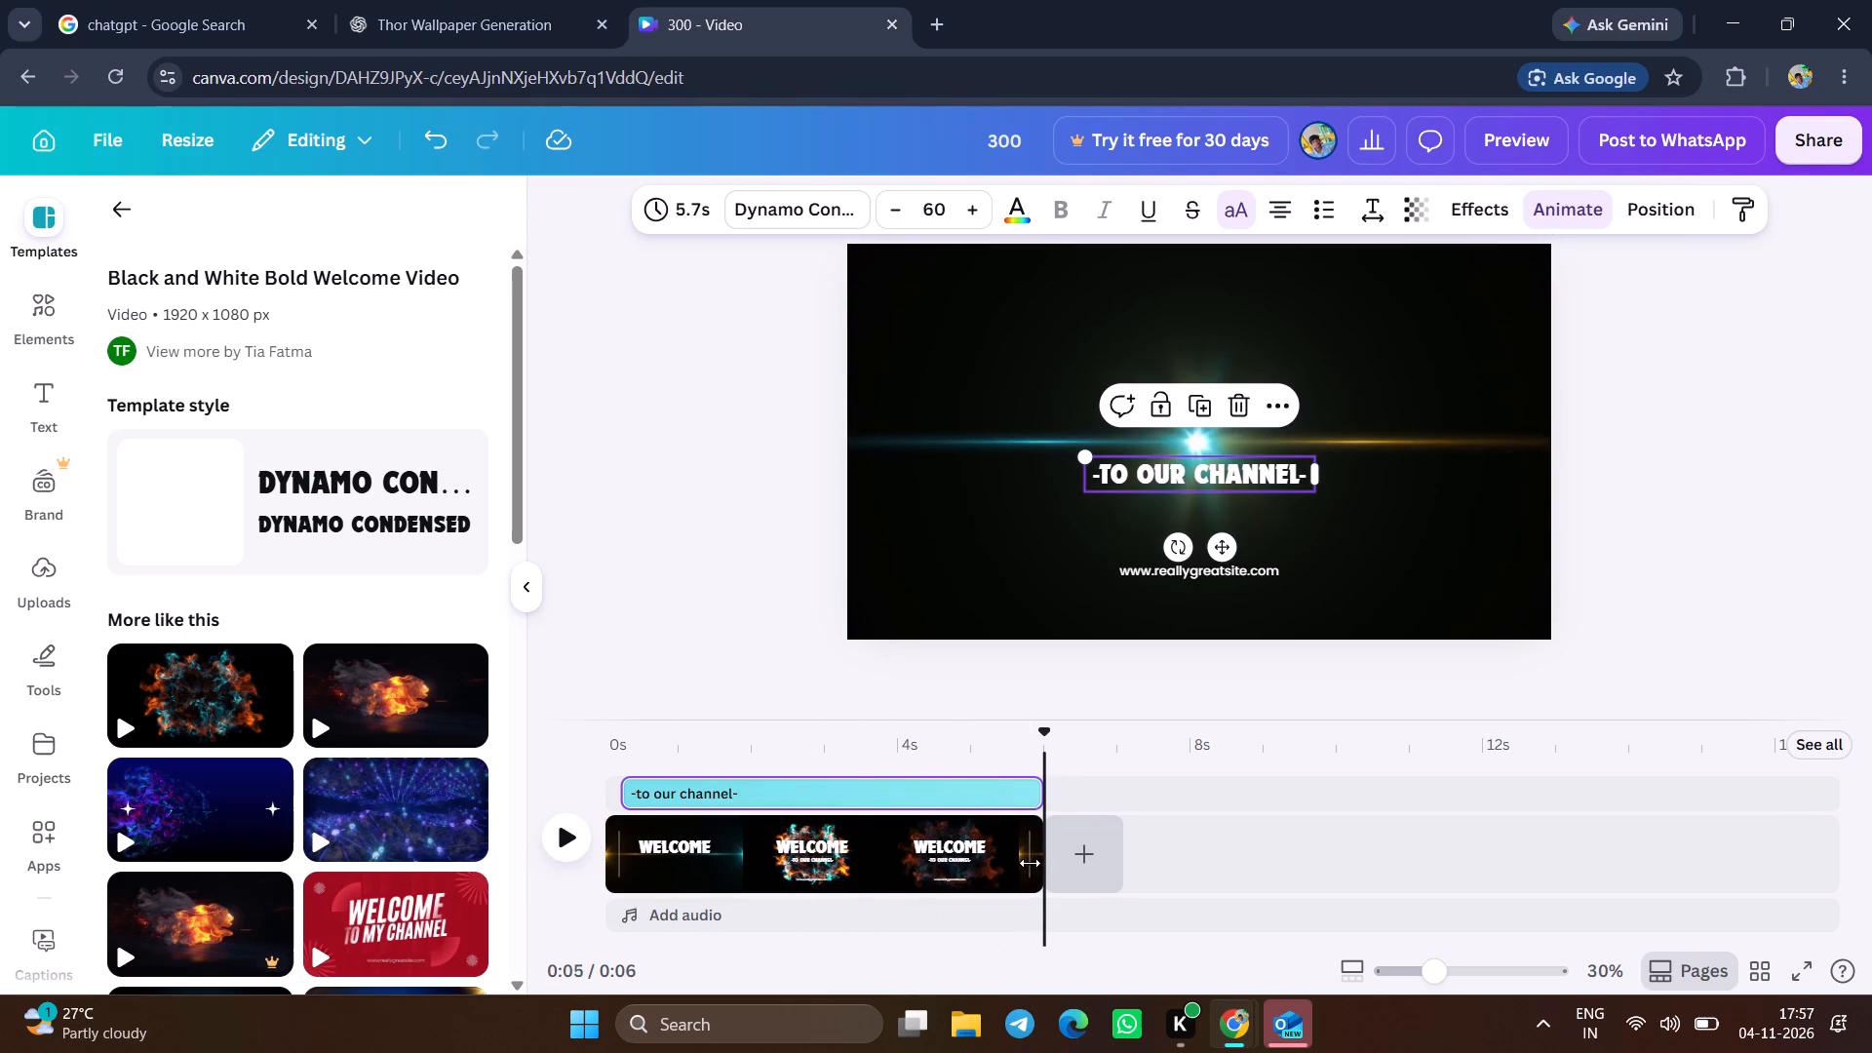
click(565, 838)
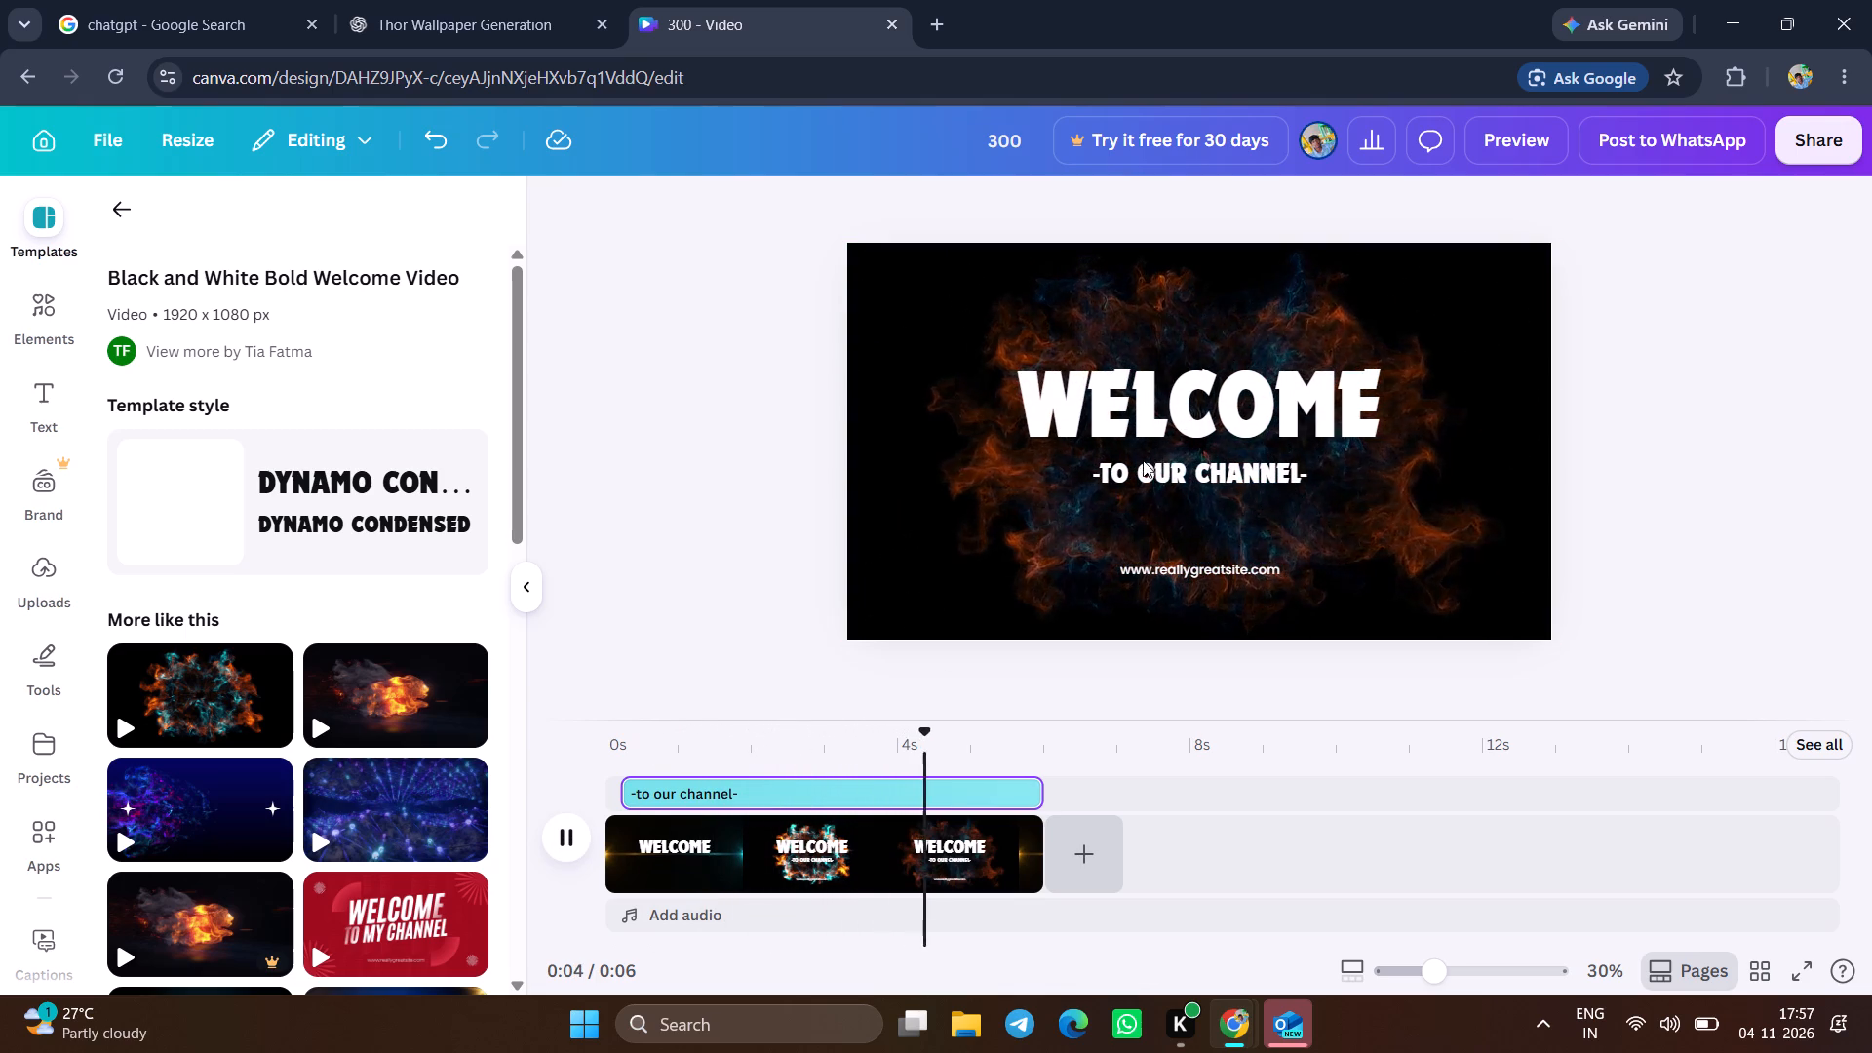
click(1143, 469)
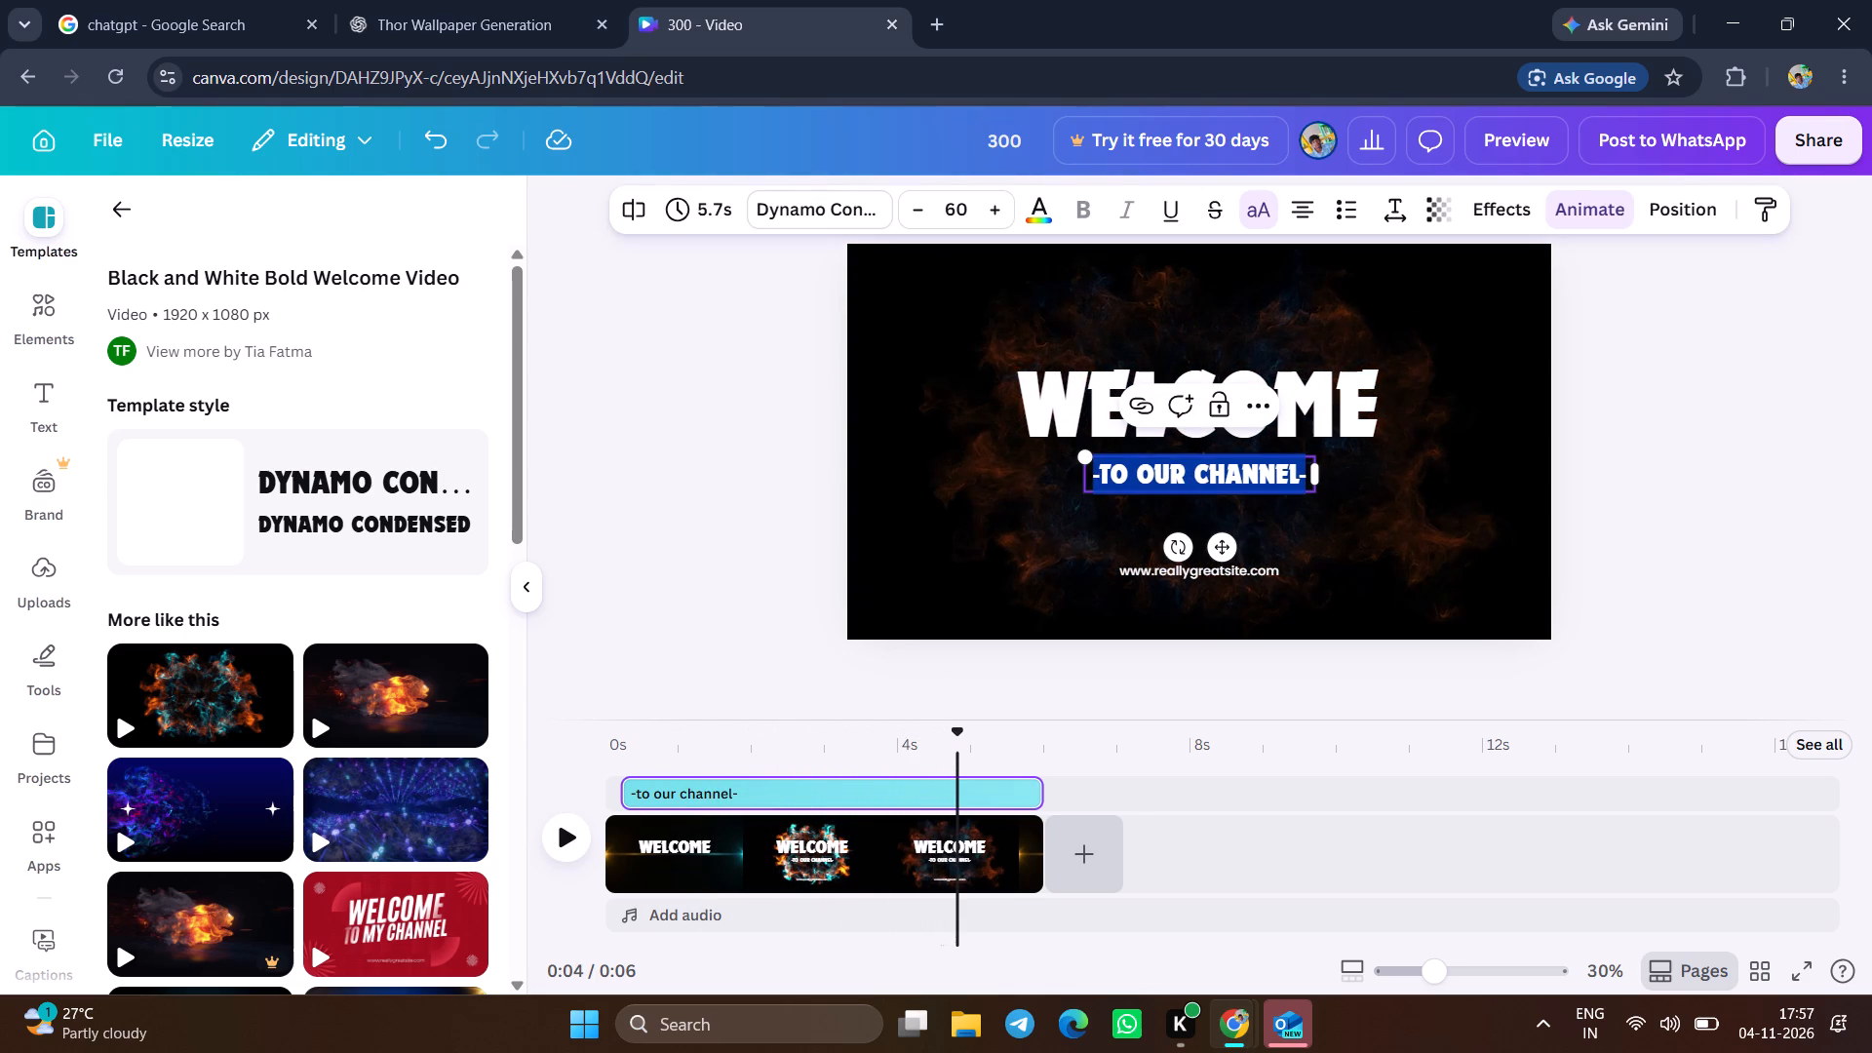
click(1158, 475)
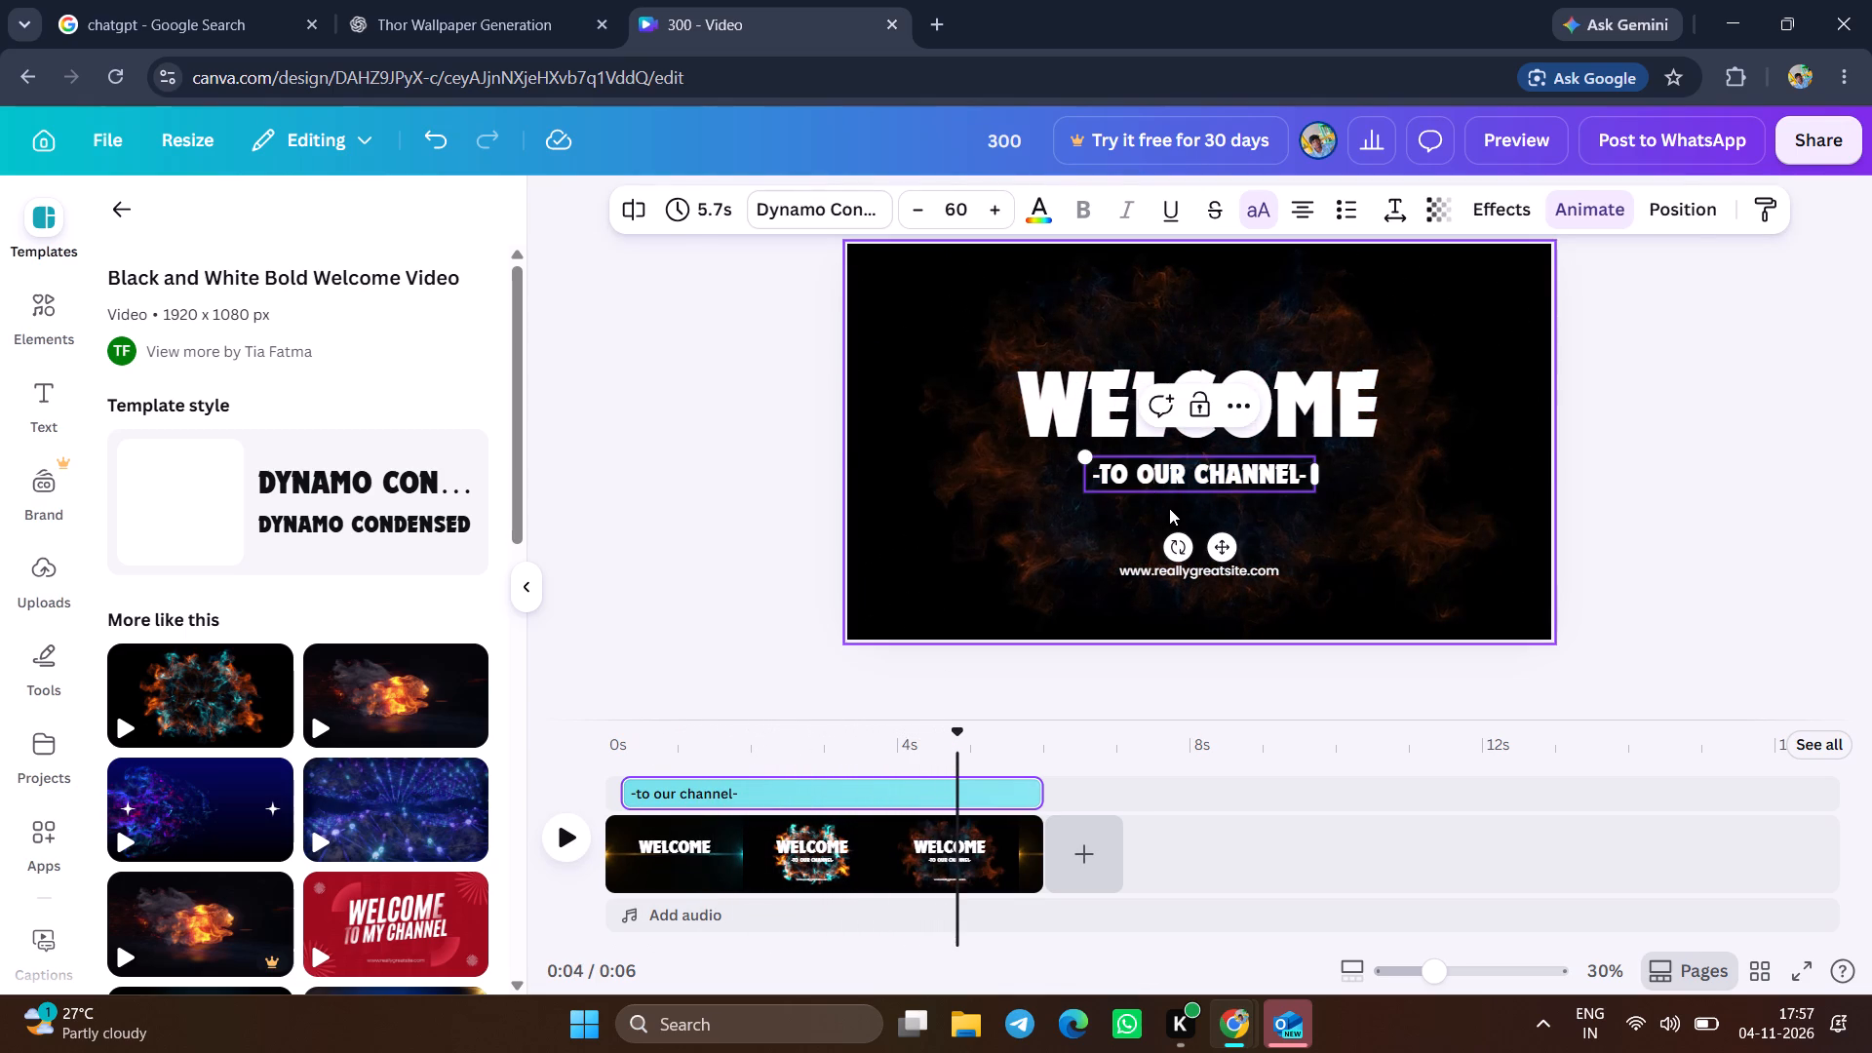
click(1169, 508)
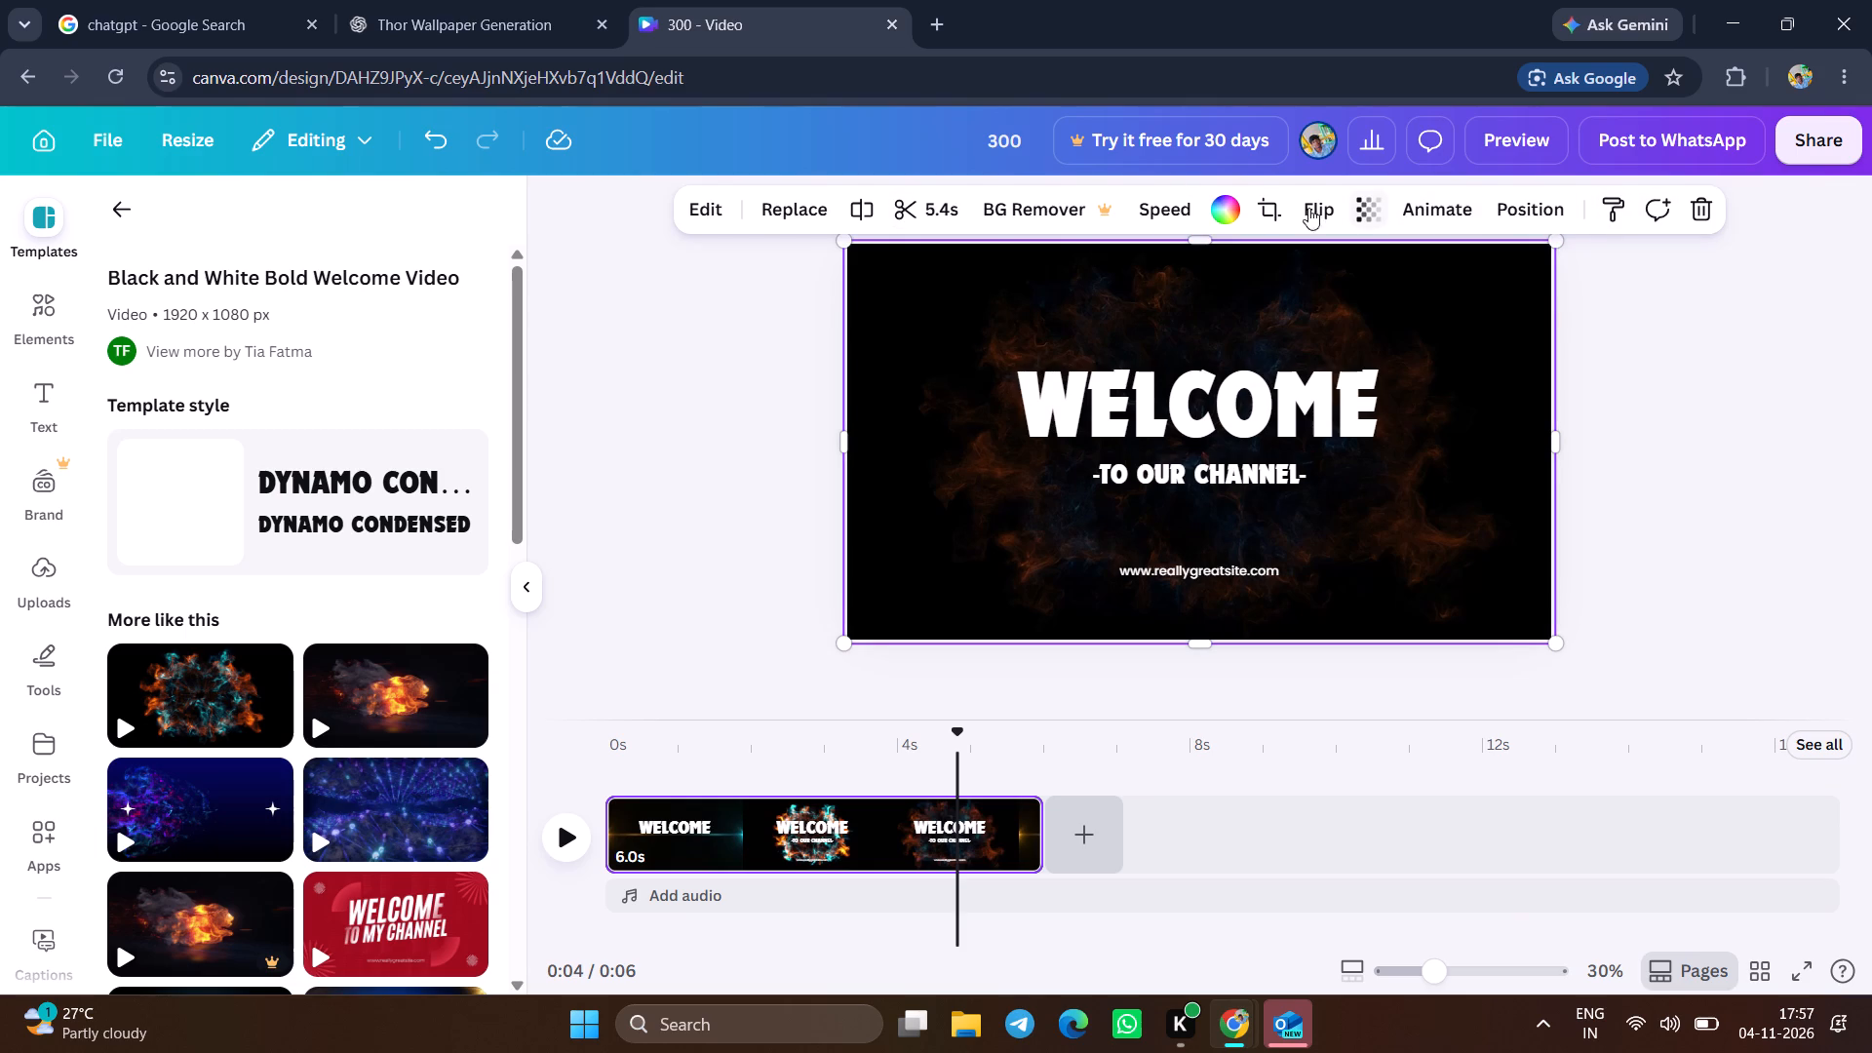
Add a new text box to the WELCOME page.
click(42, 398)
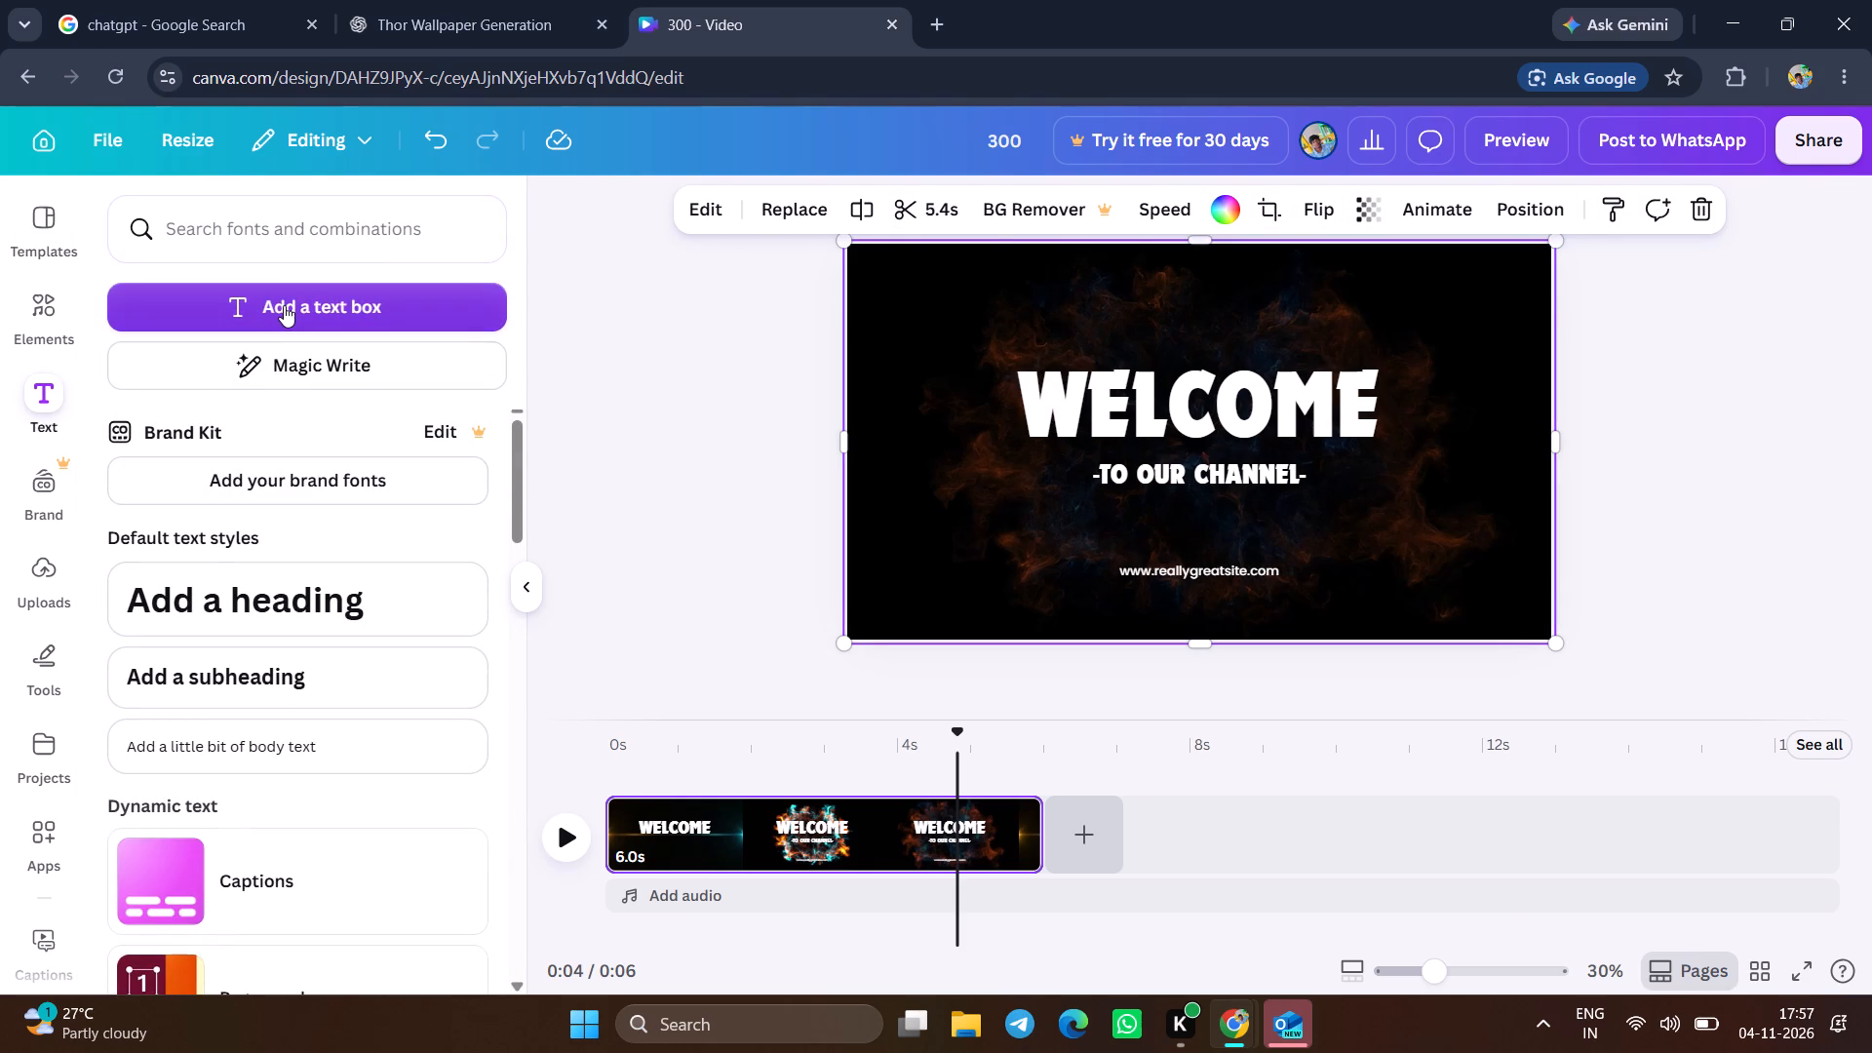
click(284, 305)
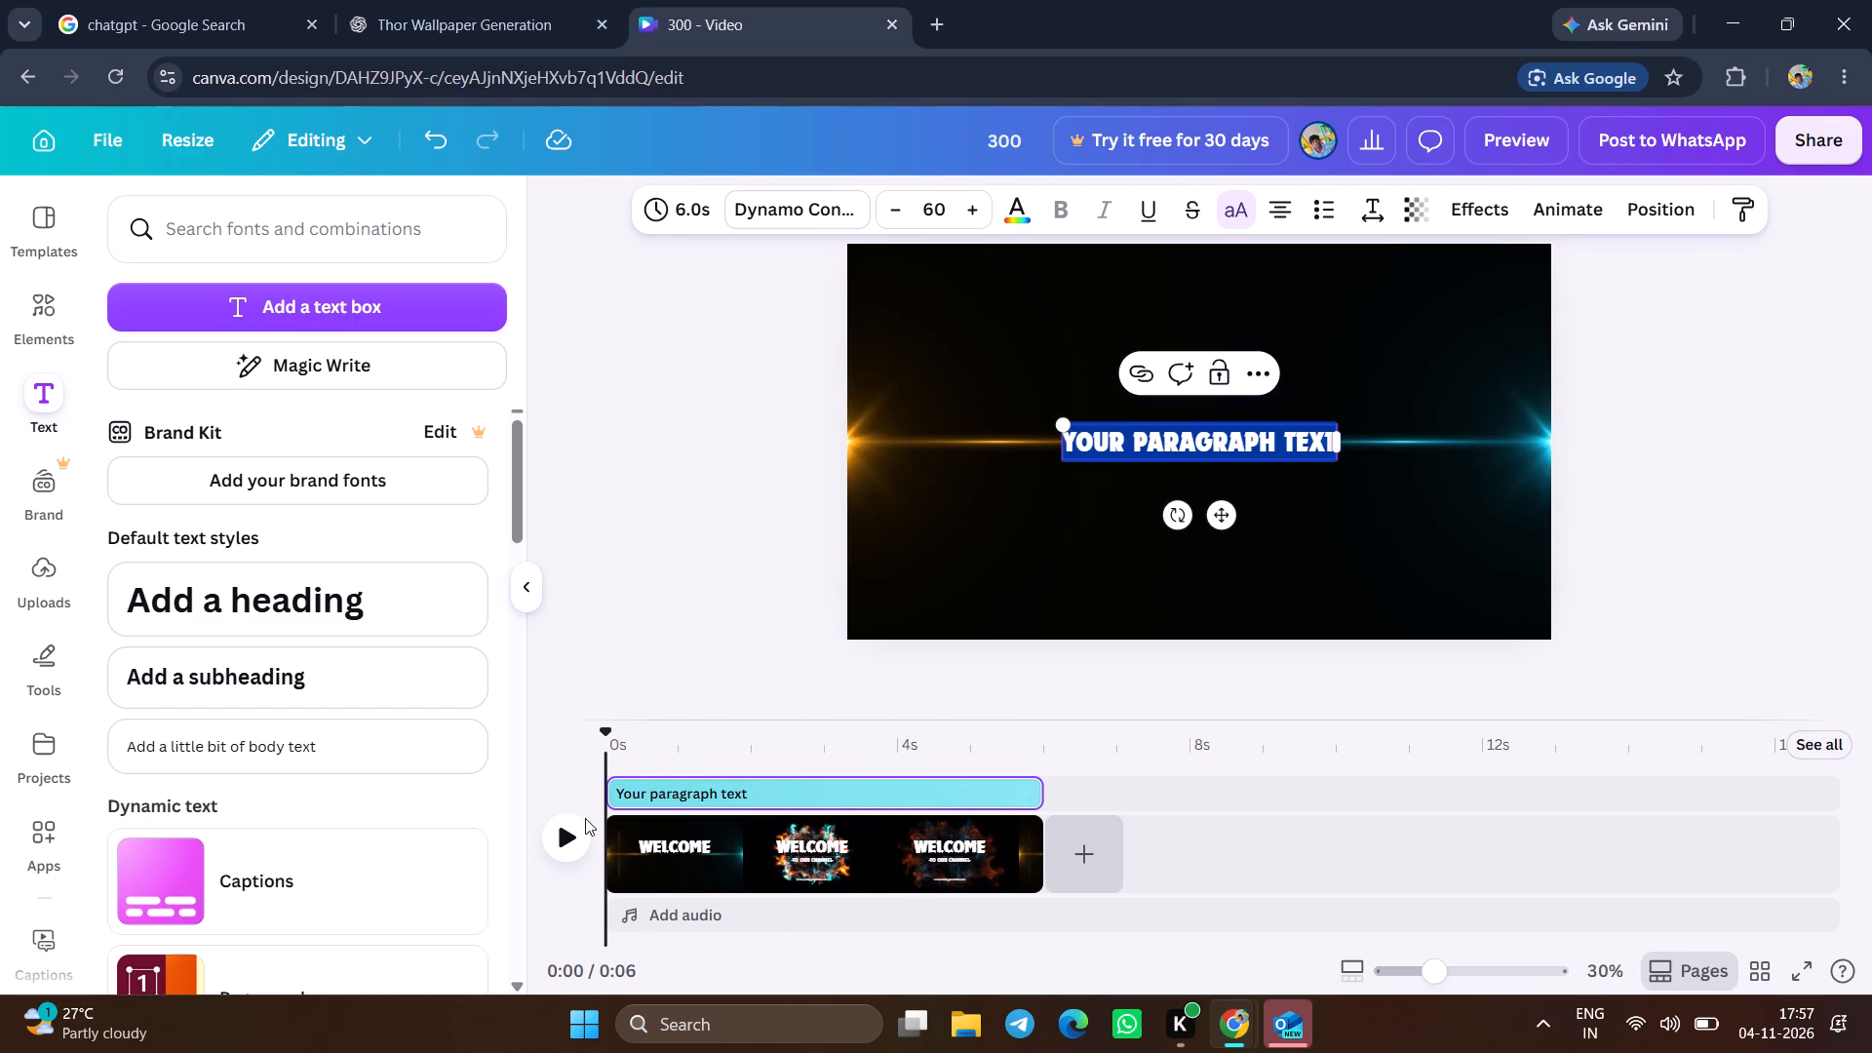
Play the video to the full smoke-burst frame and move the new text box between the "-to our channel-" line and the website line.
click(564, 847)
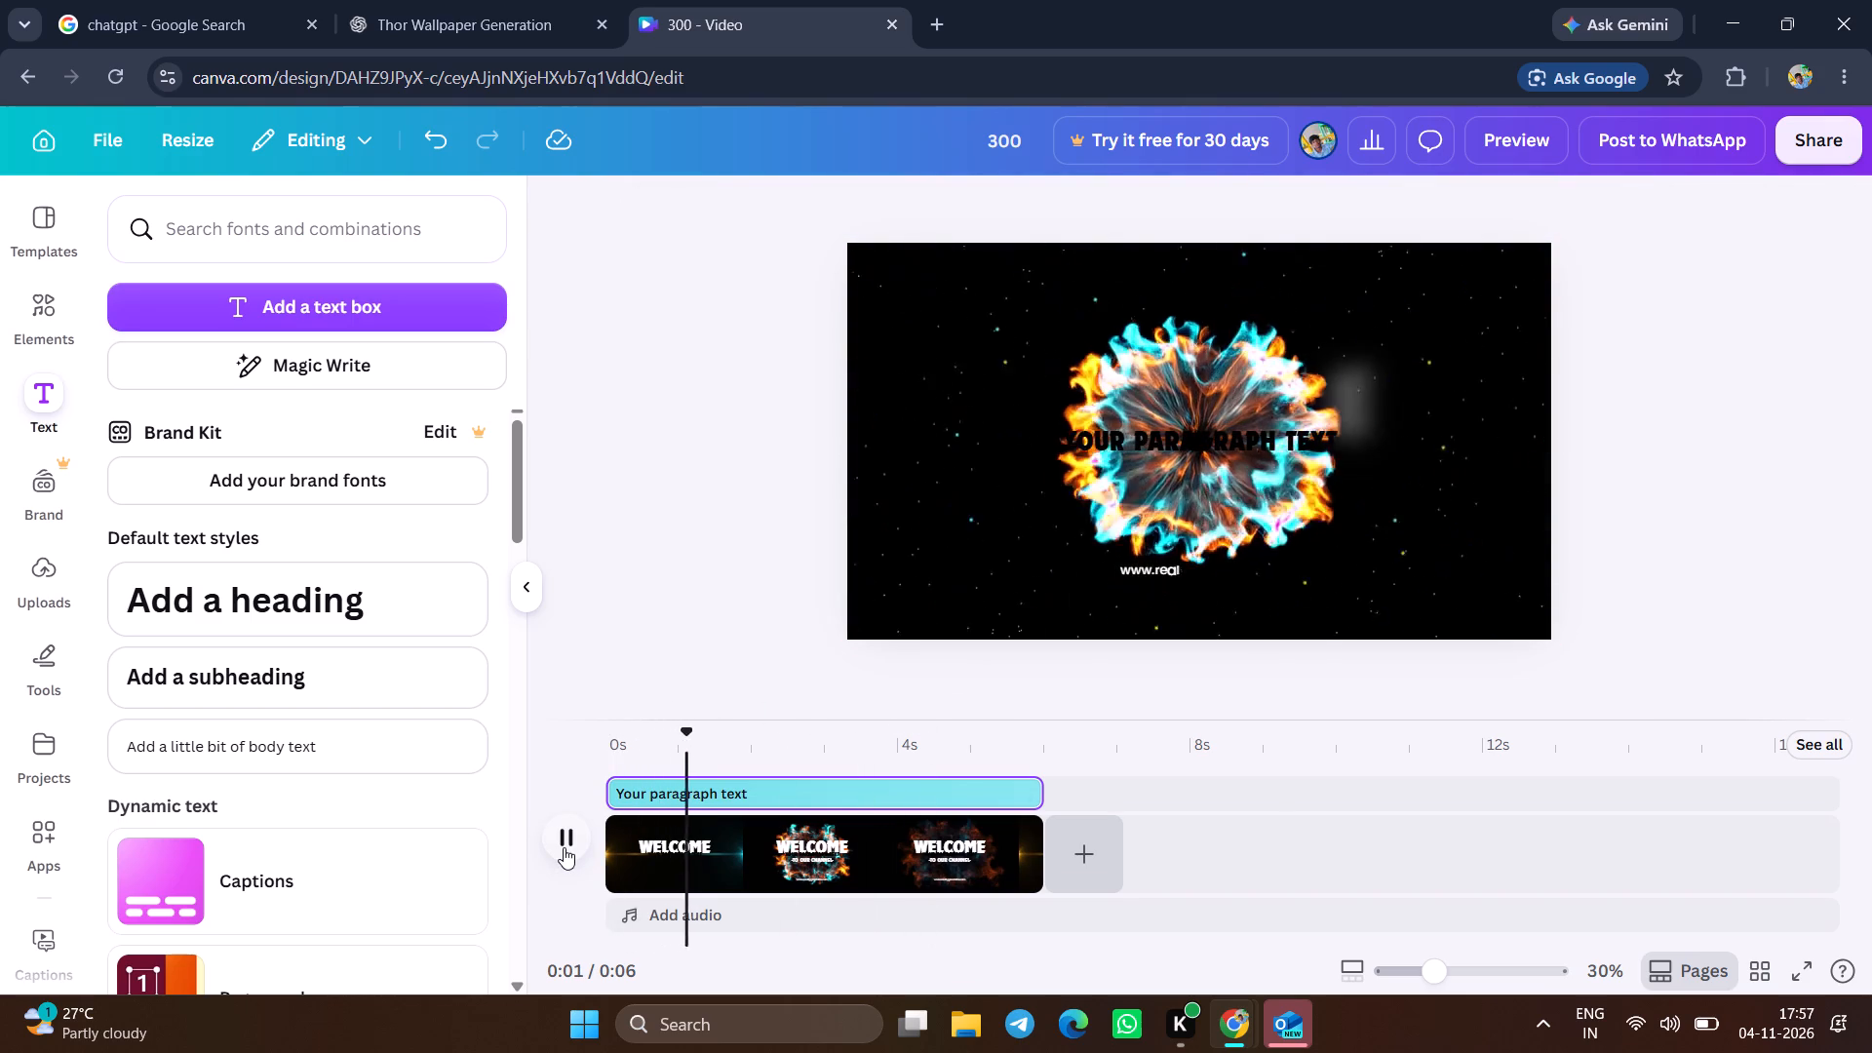
click(1130, 440)
drag(1136, 439, 1139, 508)
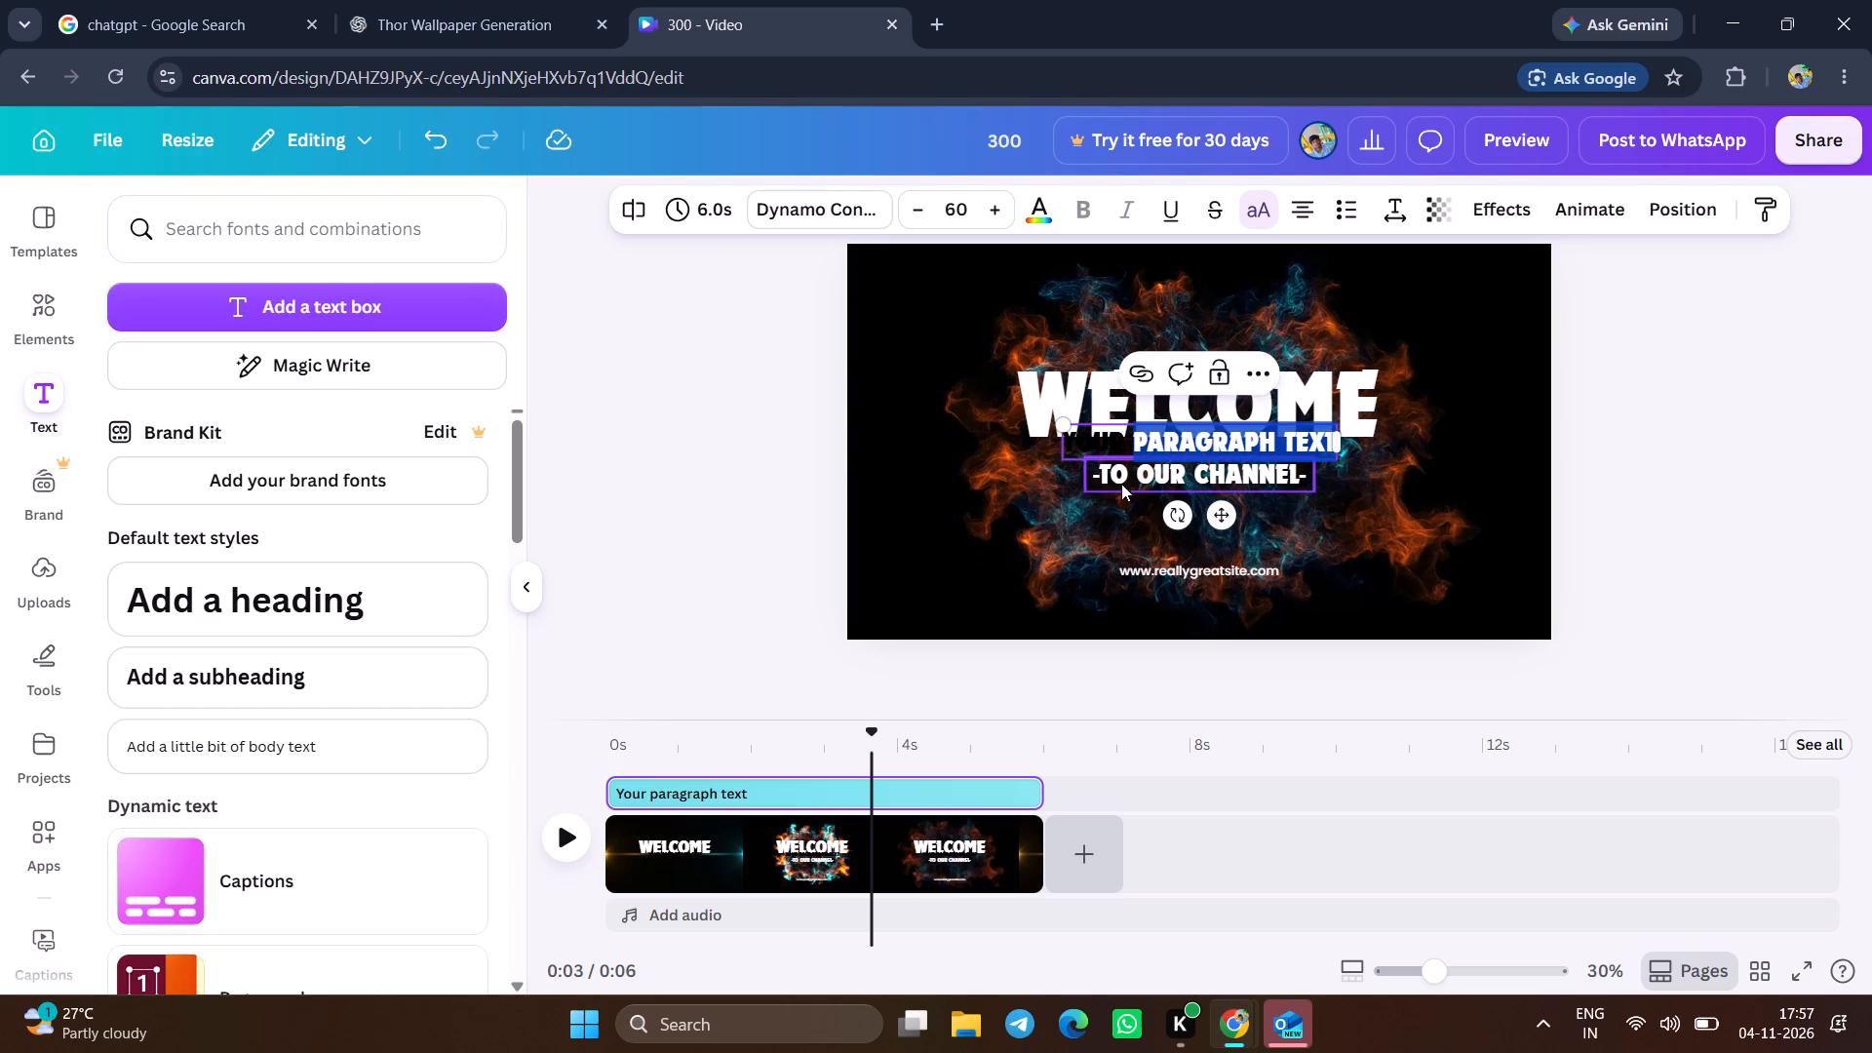
click(1320, 444)
drag(1284, 444, 1299, 467)
click(1307, 441)
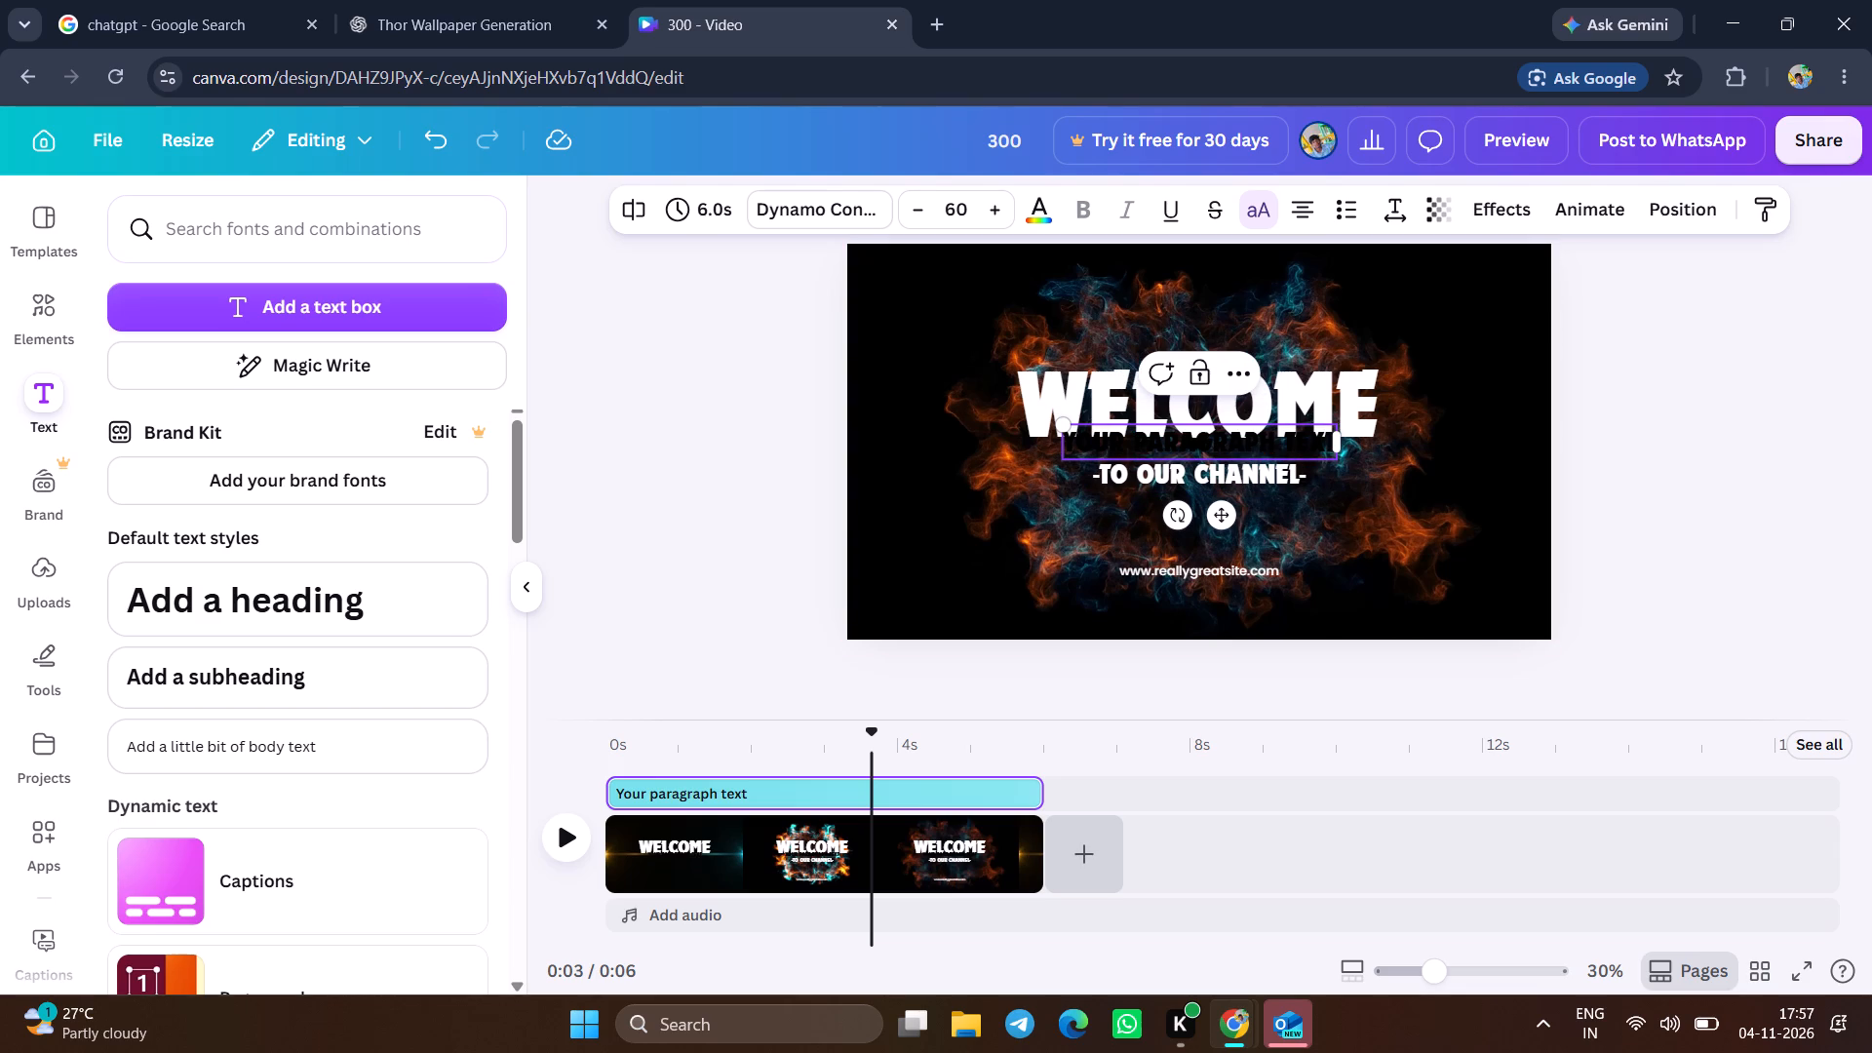
click(1088, 449)
drag(1132, 433, 1152, 502)
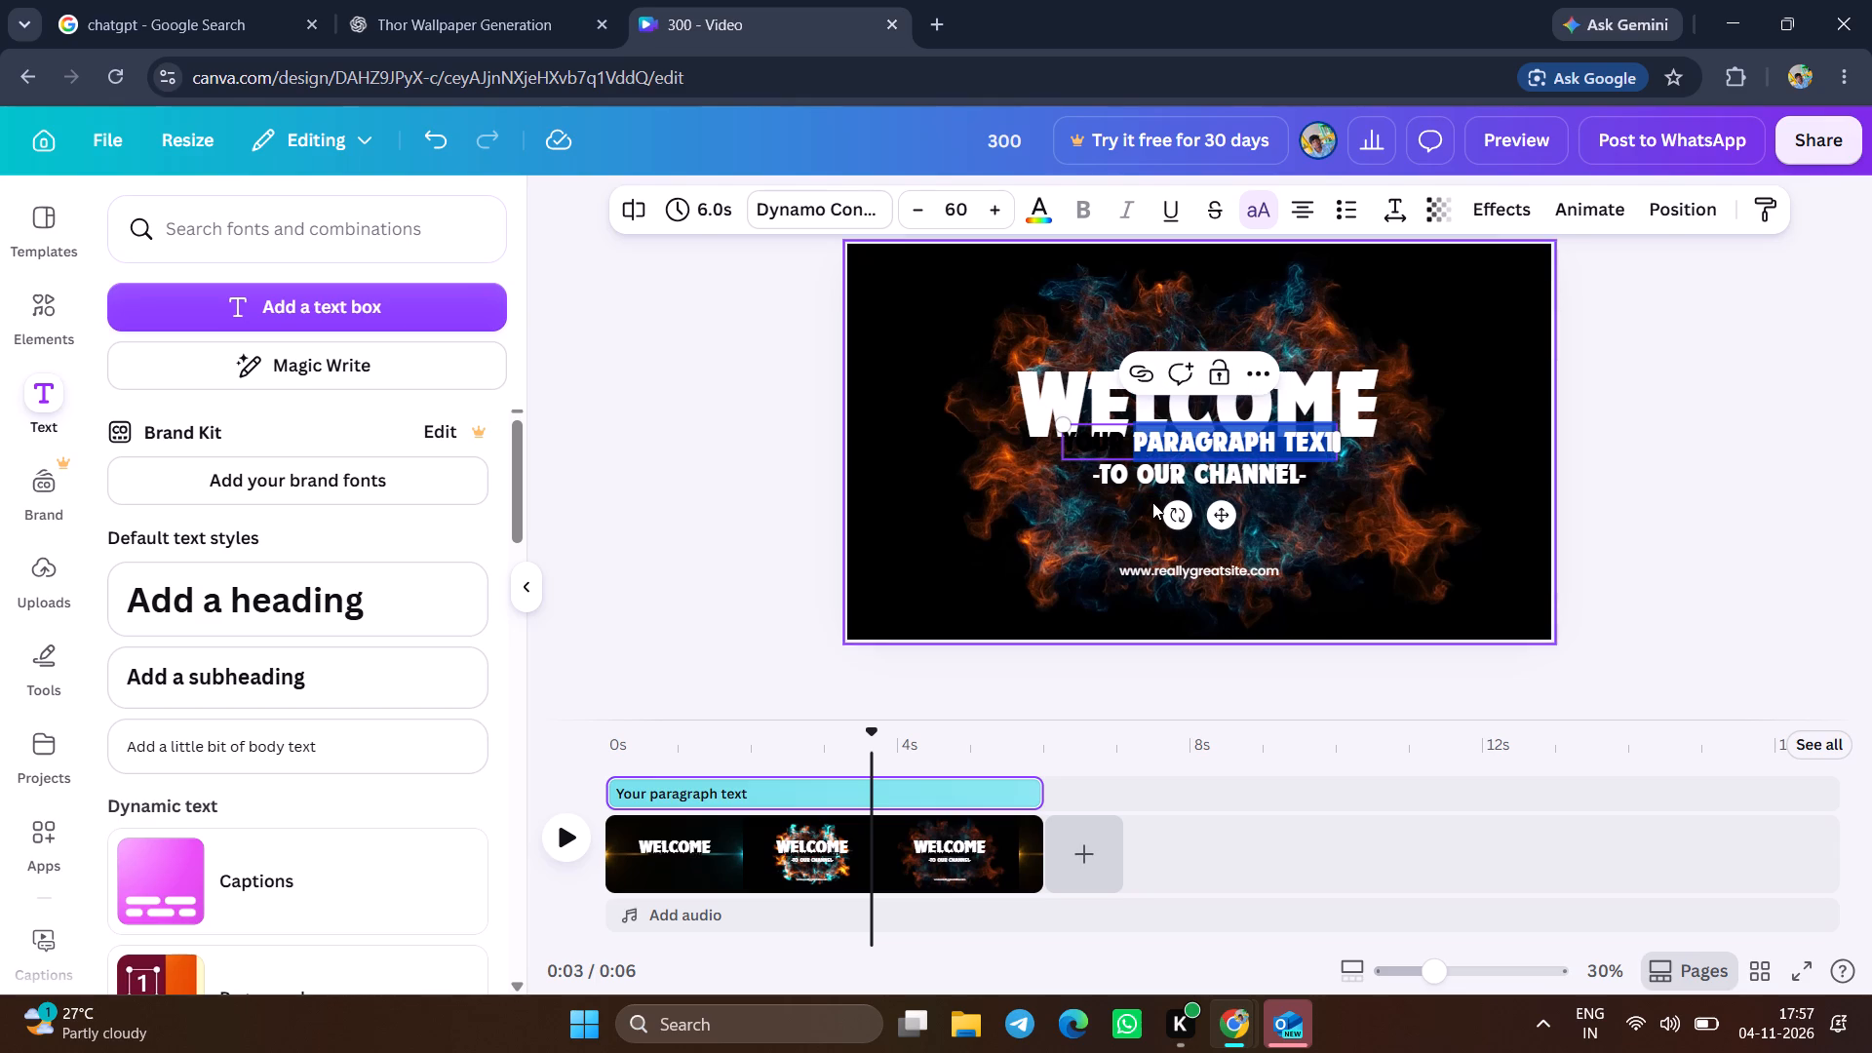
click(1216, 518)
drag(1216, 520, 1219, 555)
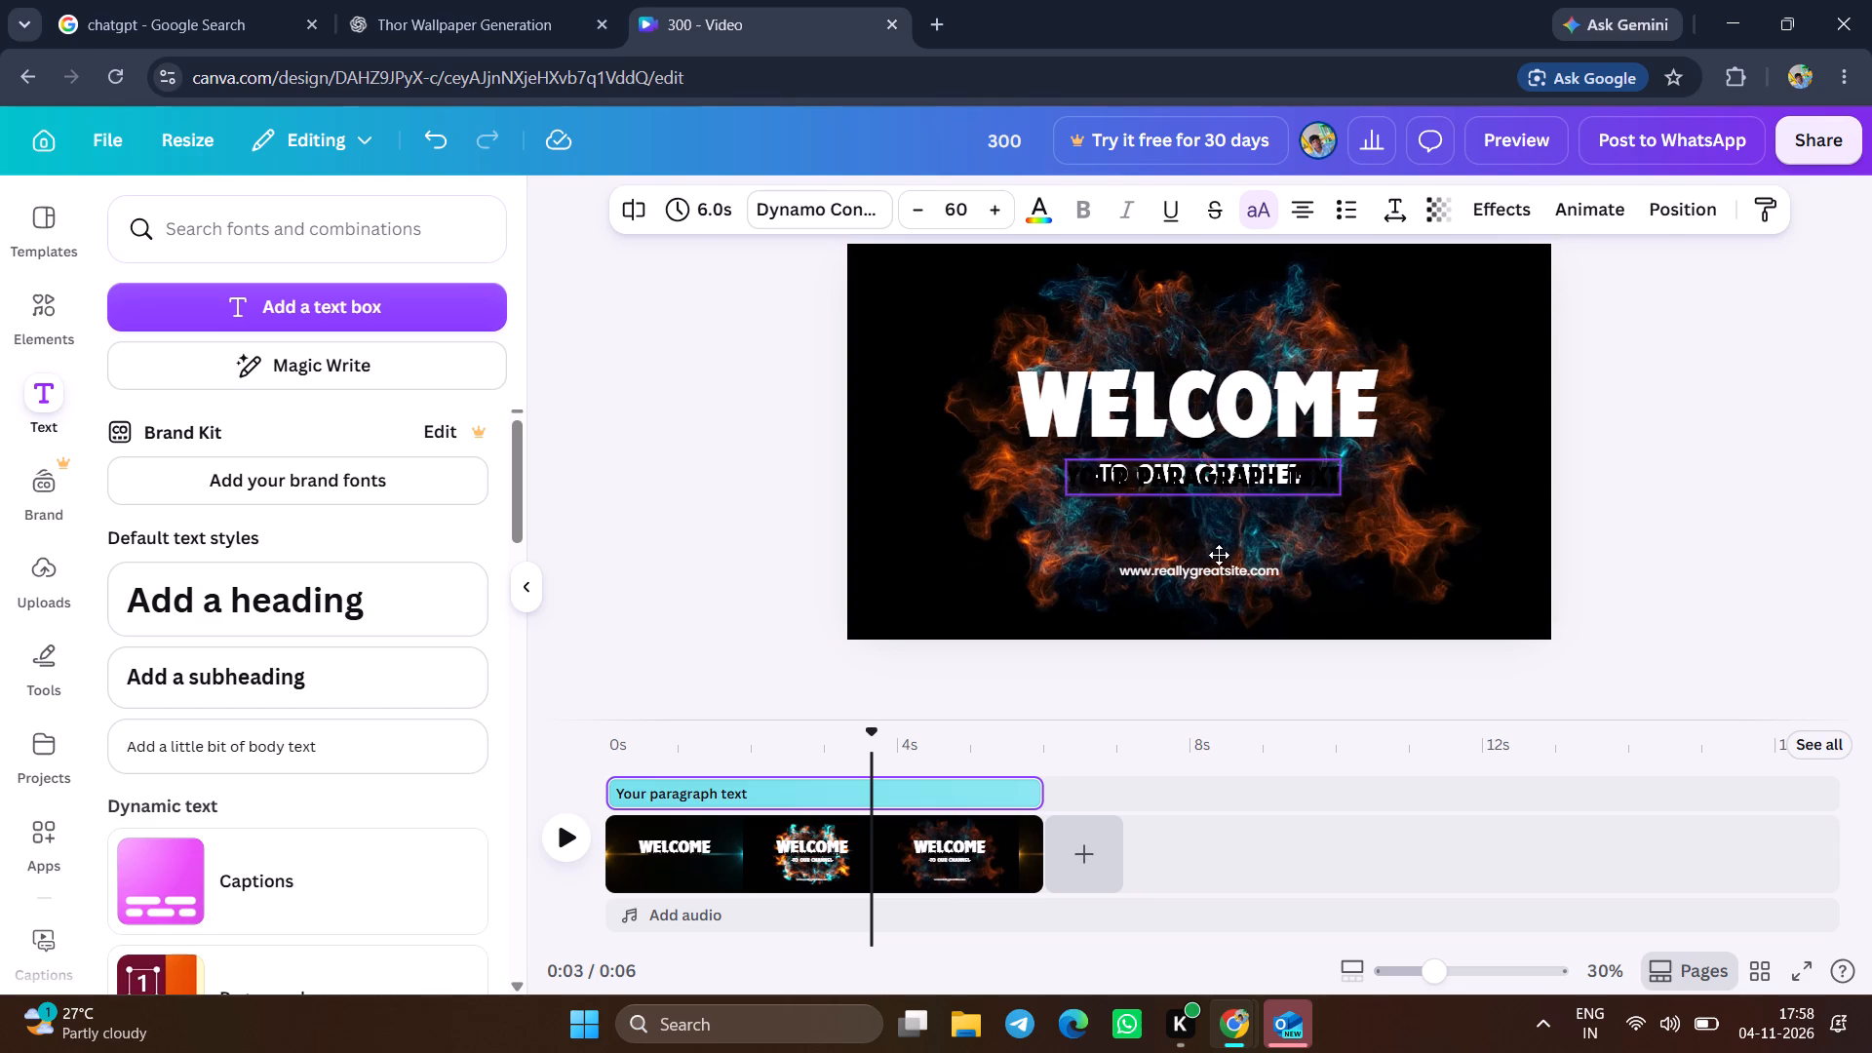
drag(1219, 555, 1228, 587)
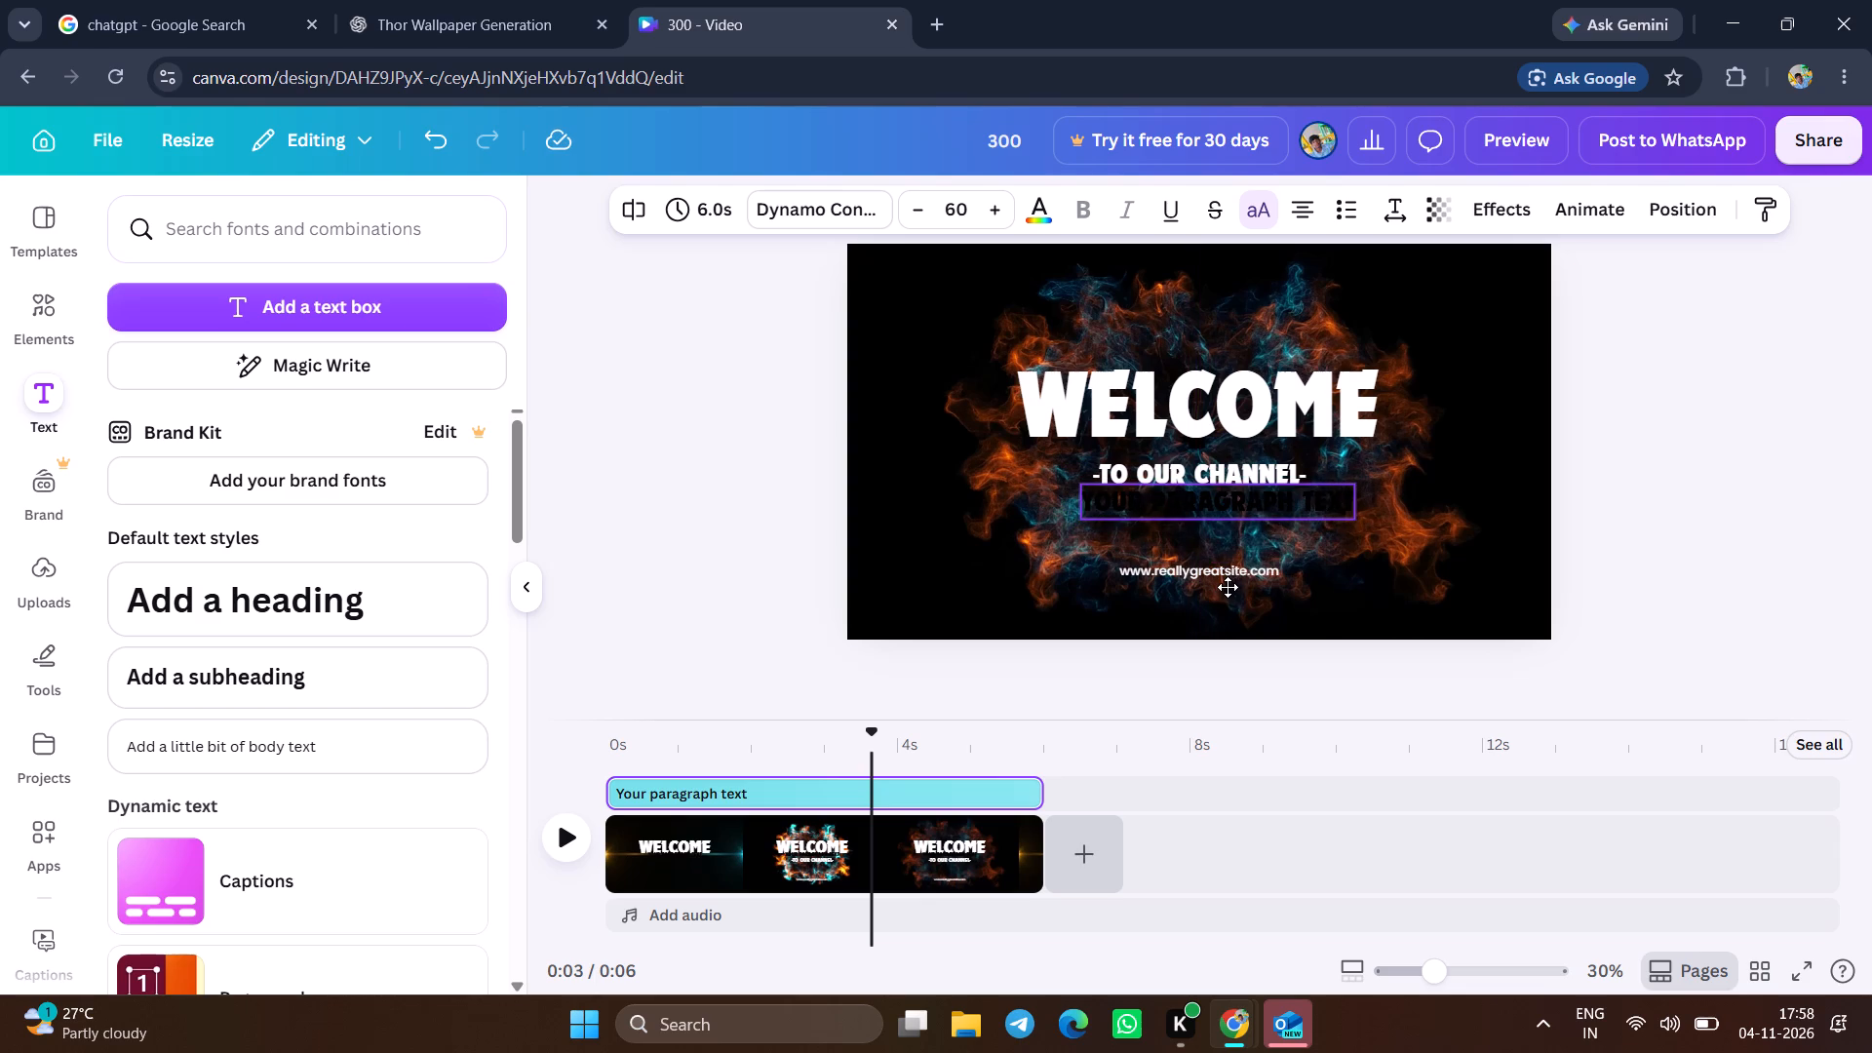
drag(1228, 587, 1226, 590)
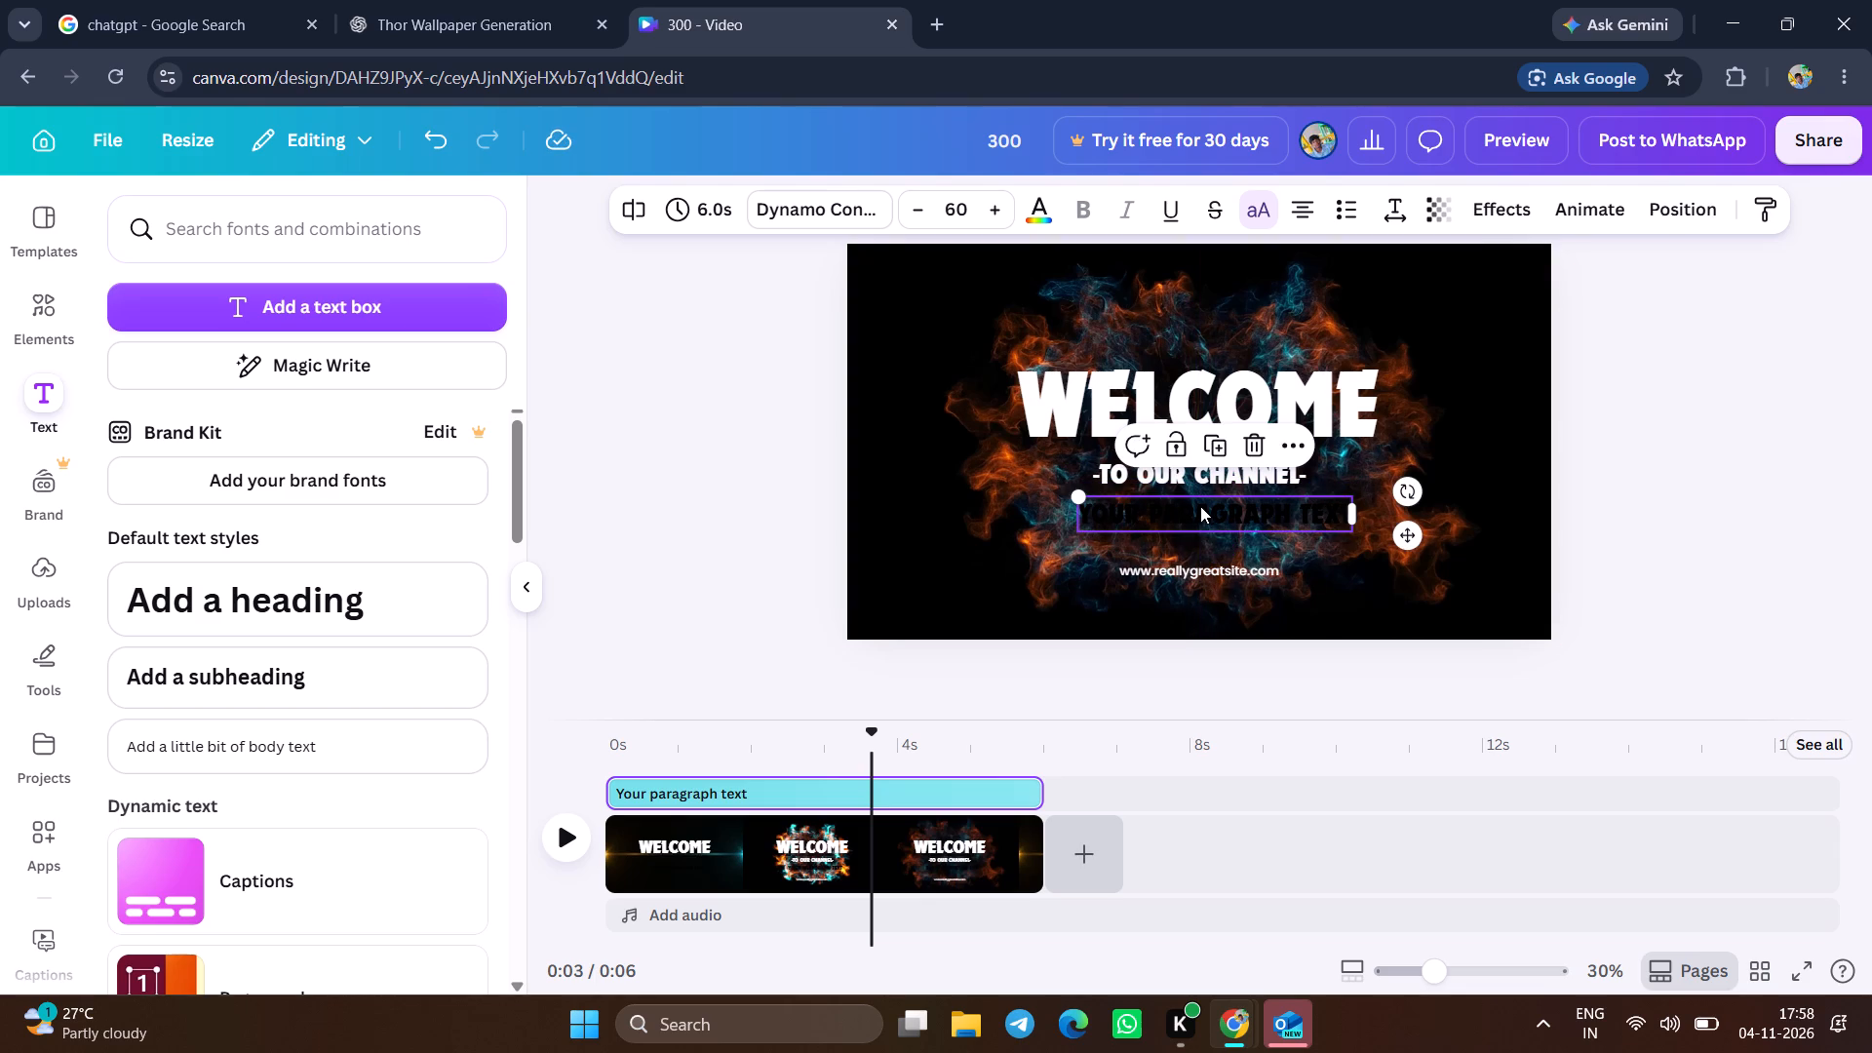
Look through the default text styles, dynamic text, text apps and font combinations for the new text box.
click(1196, 505)
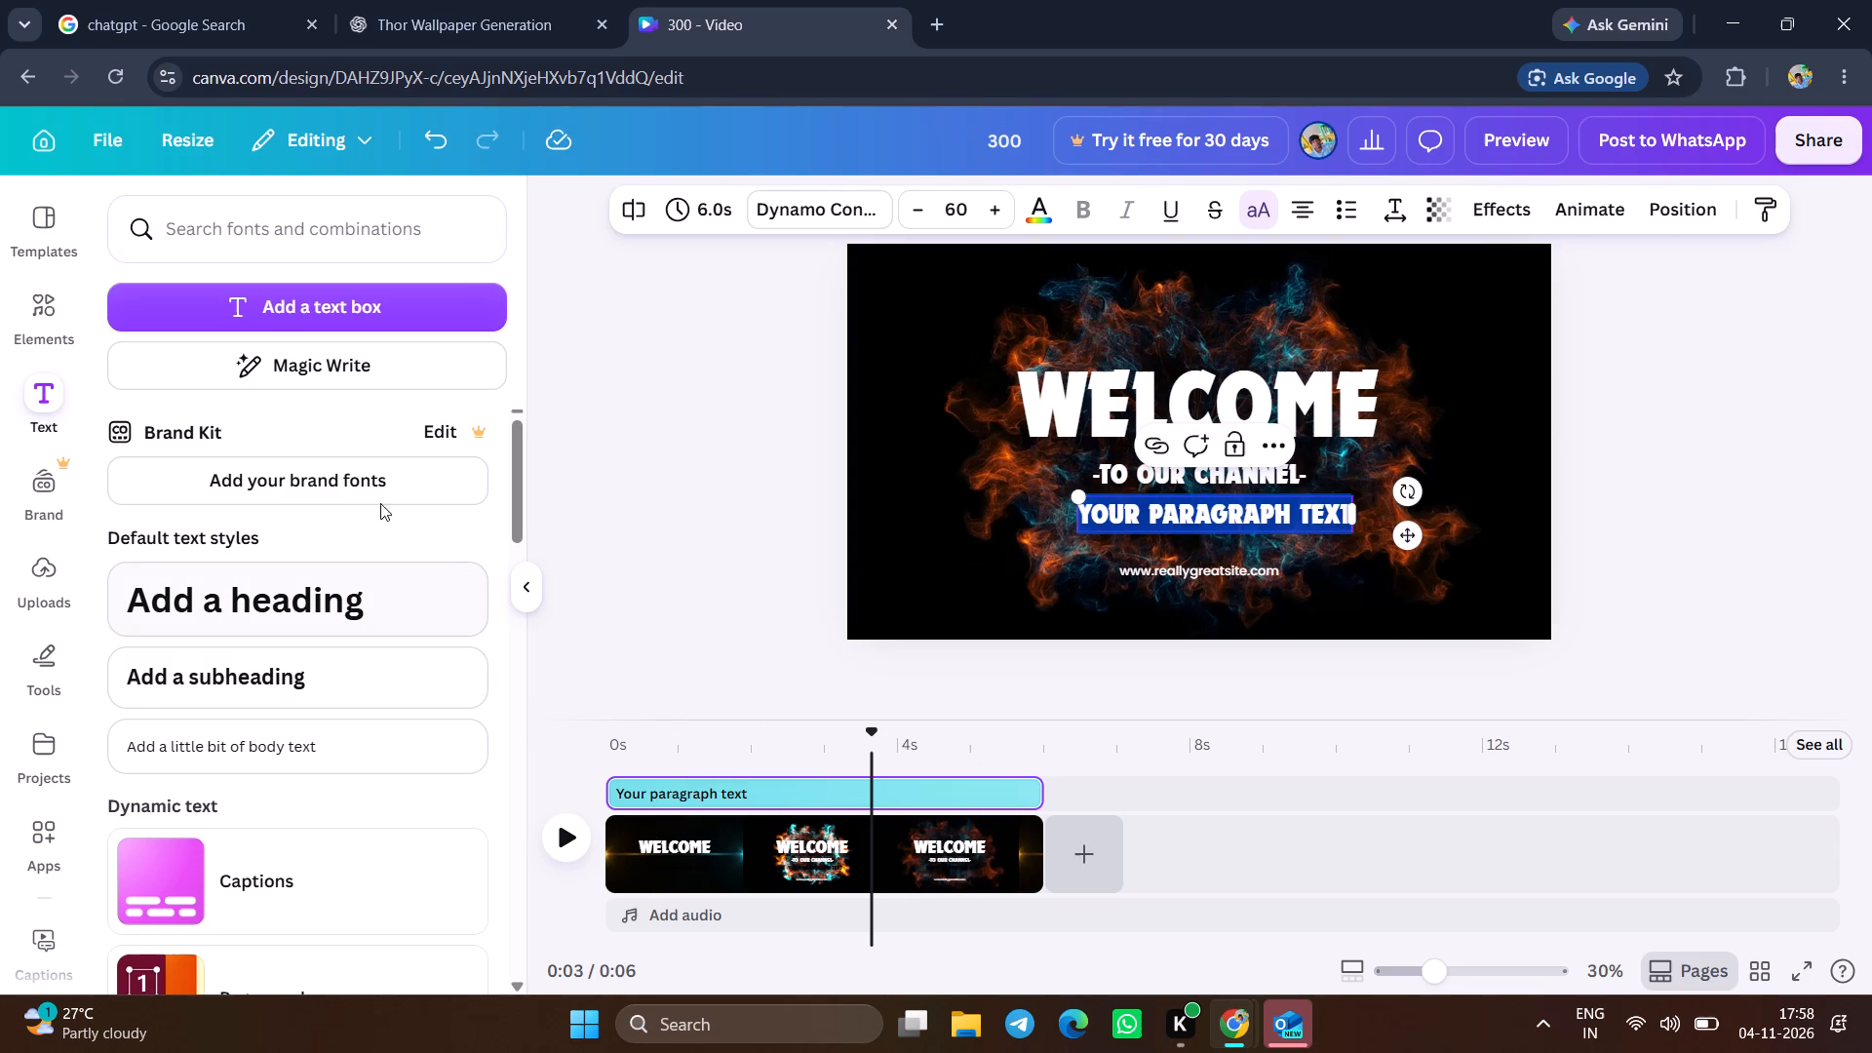
scroll(366, 711, down, 5)
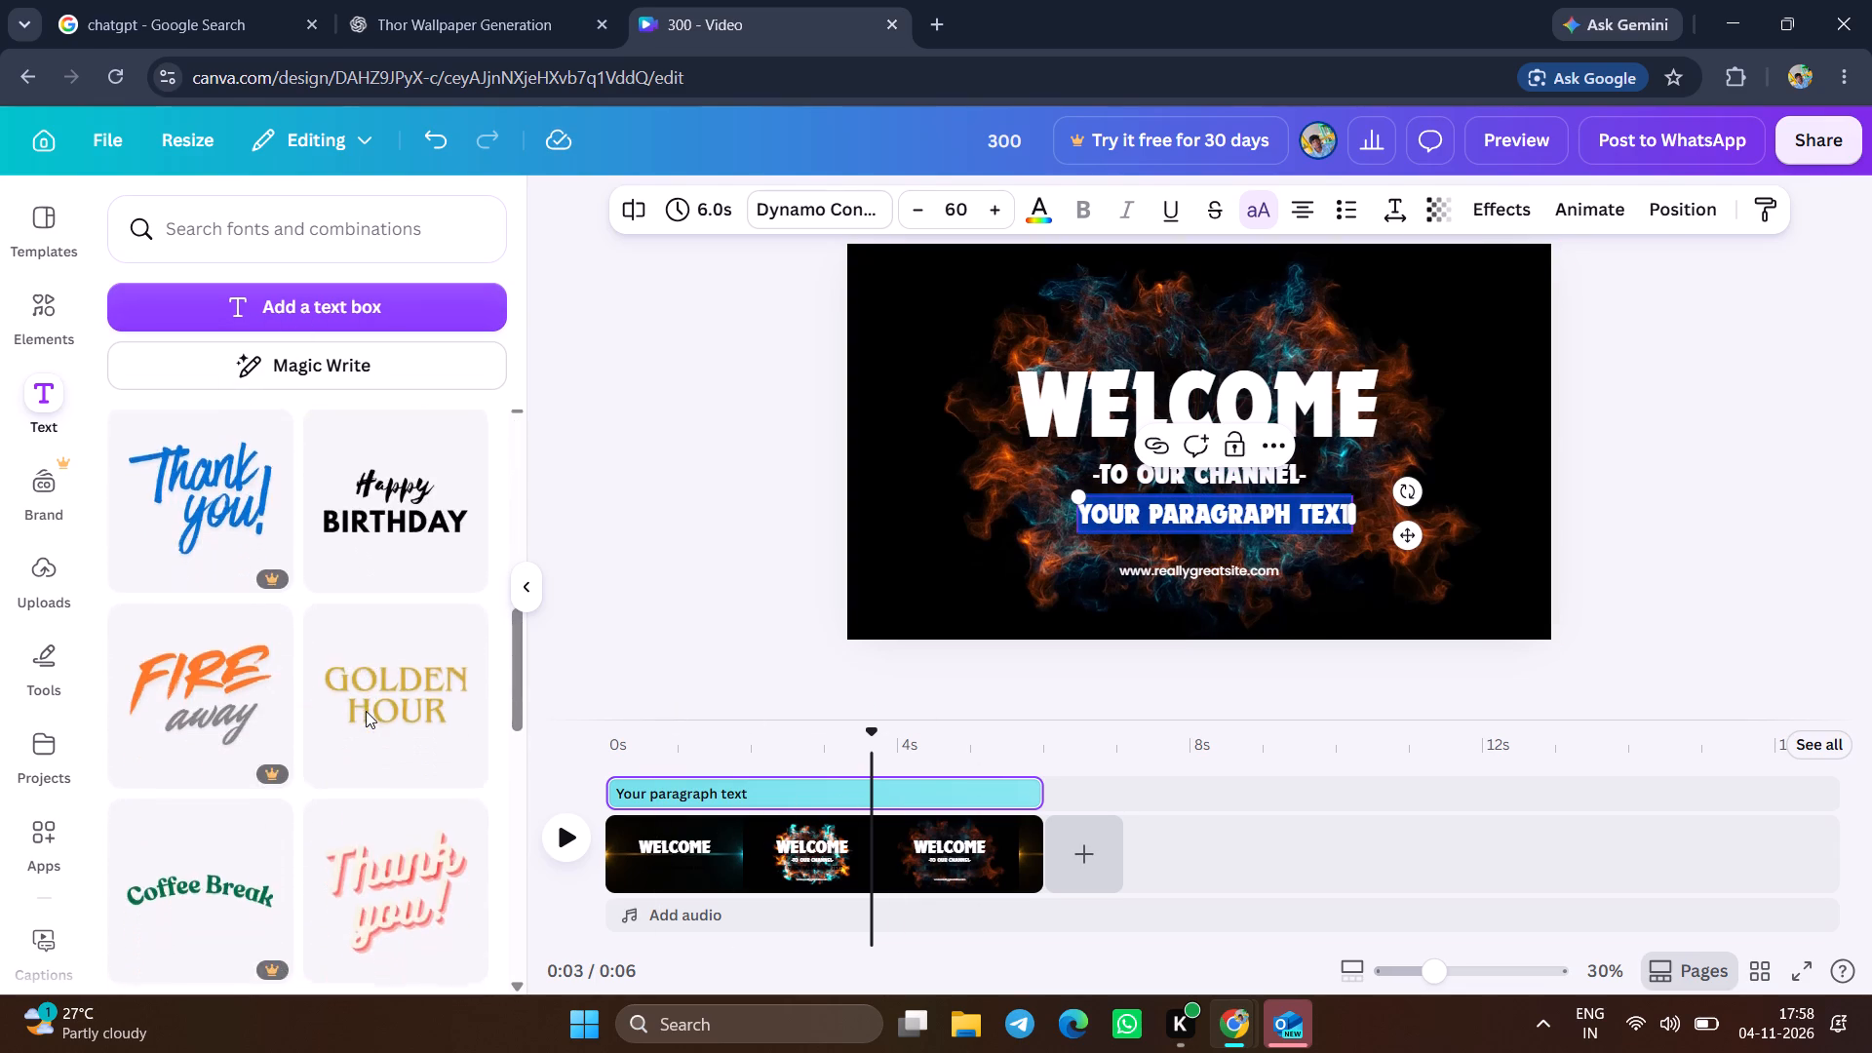
scroll(366, 711, down, 2)
scroll(366, 711, up, 3)
scroll(366, 711, down, 1)
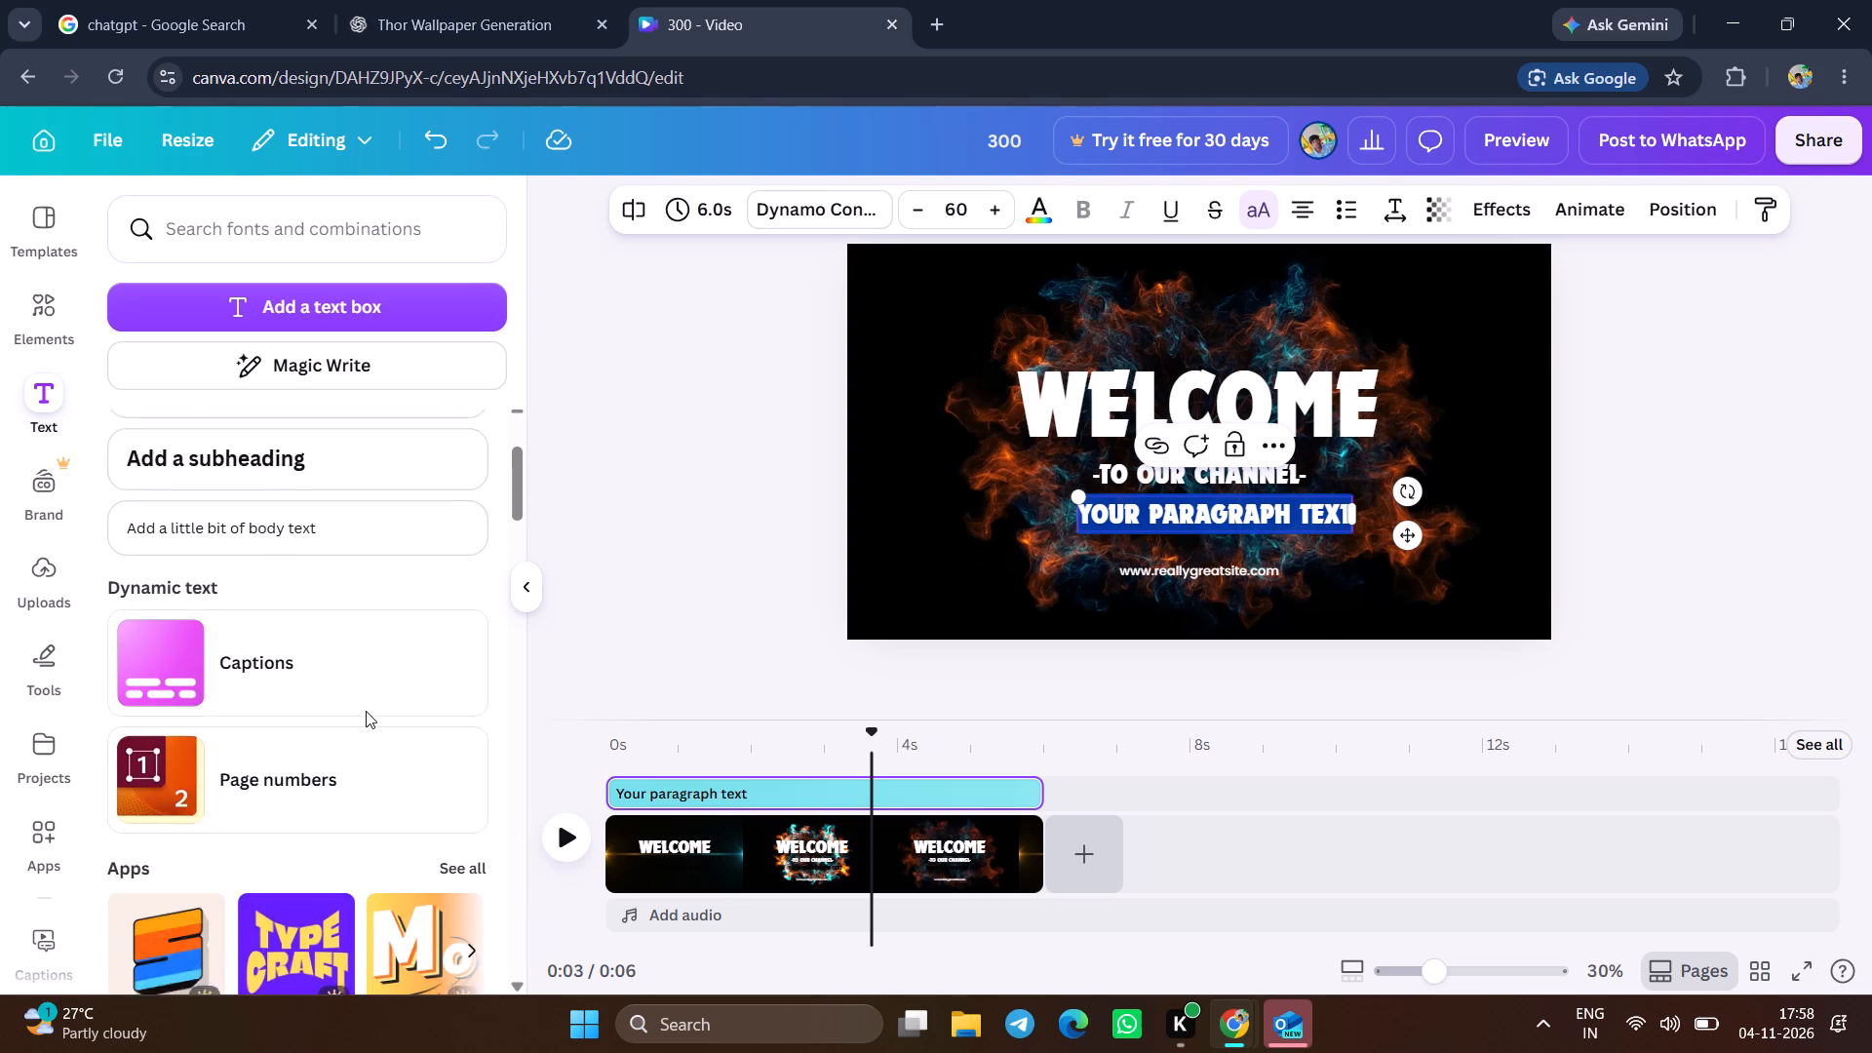
scroll(366, 711, down, 4)
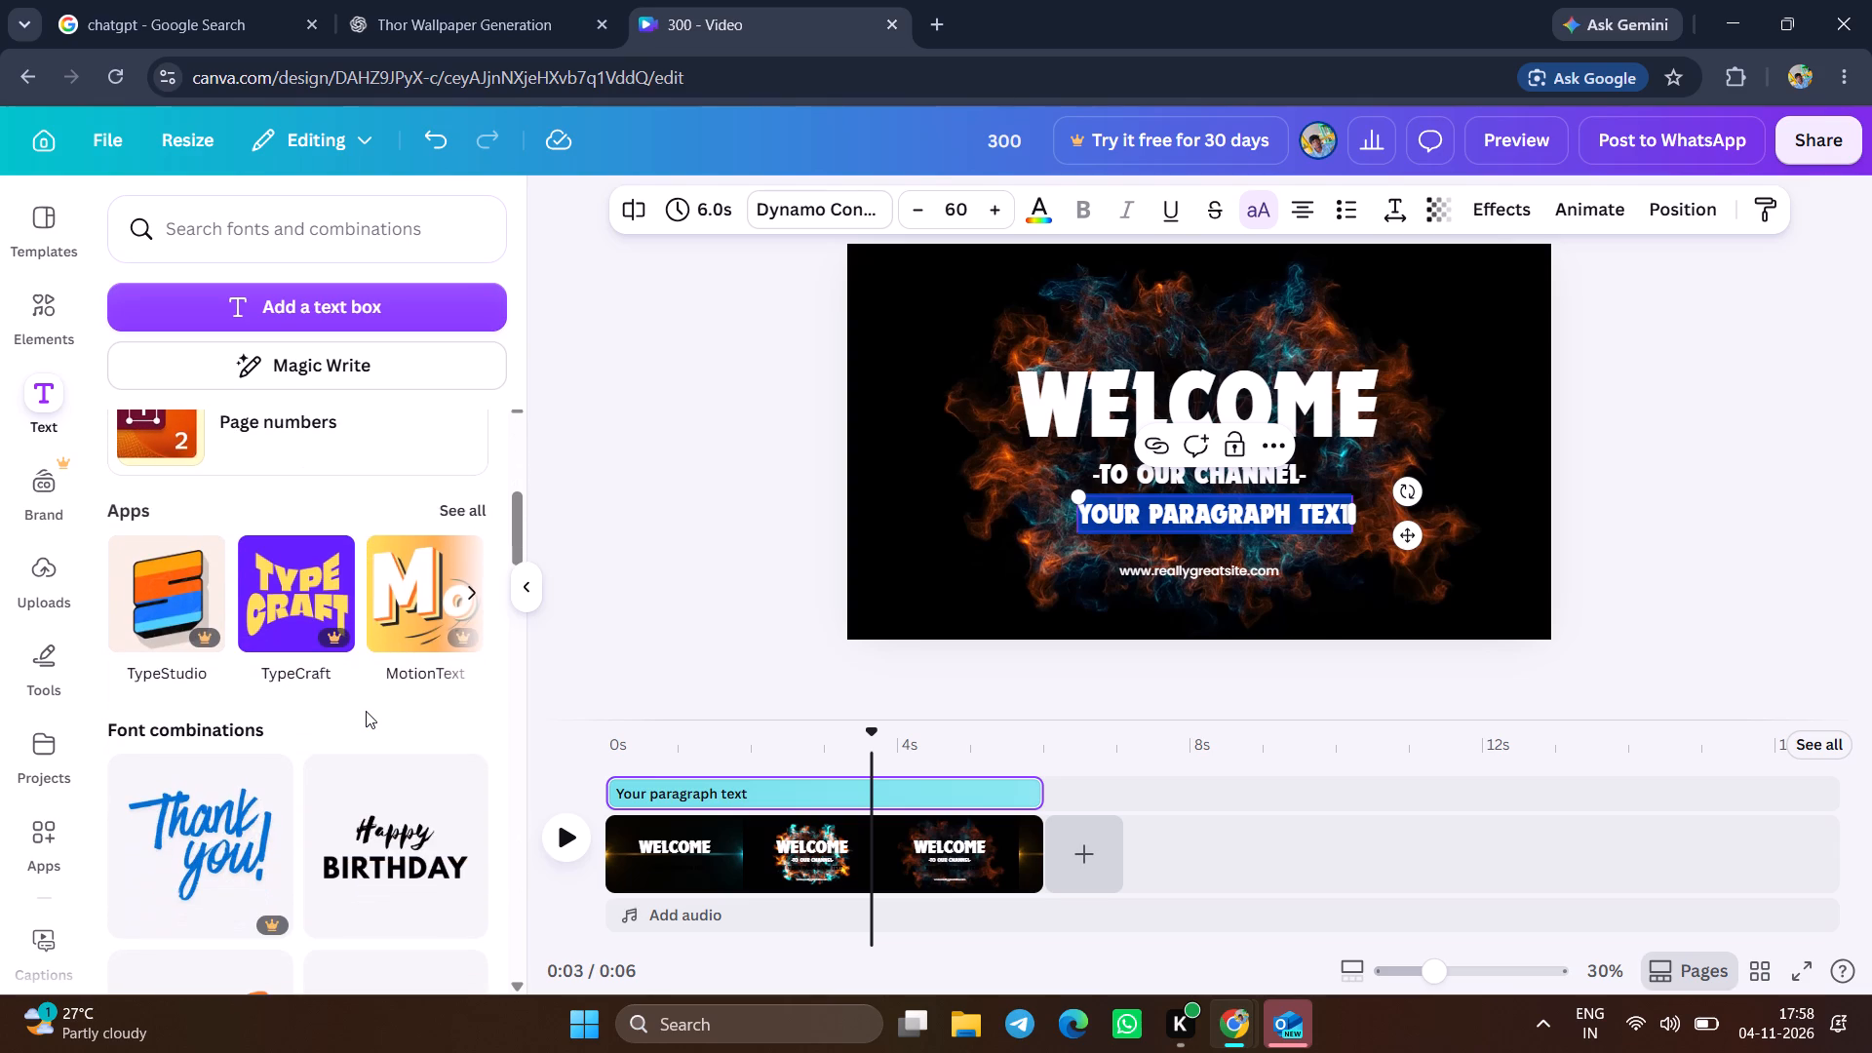
scroll(370, 682, right, 1)
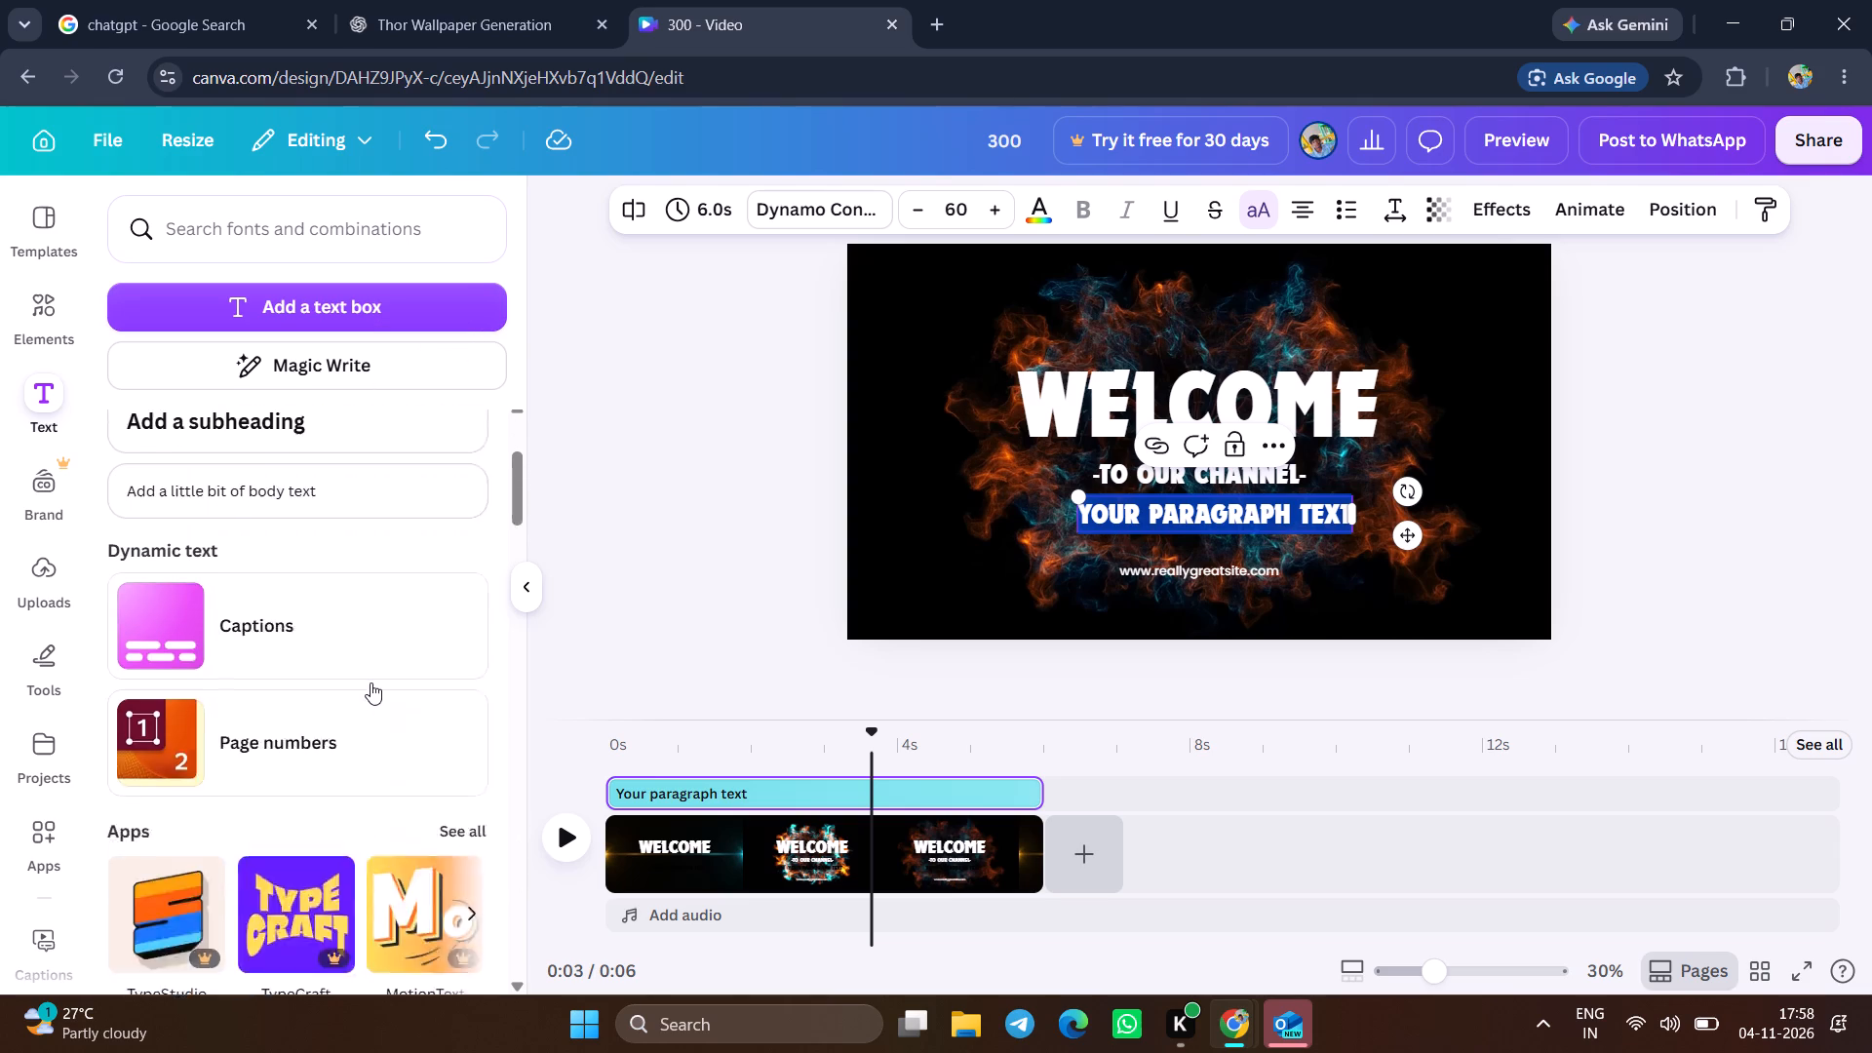
click(1139, 519)
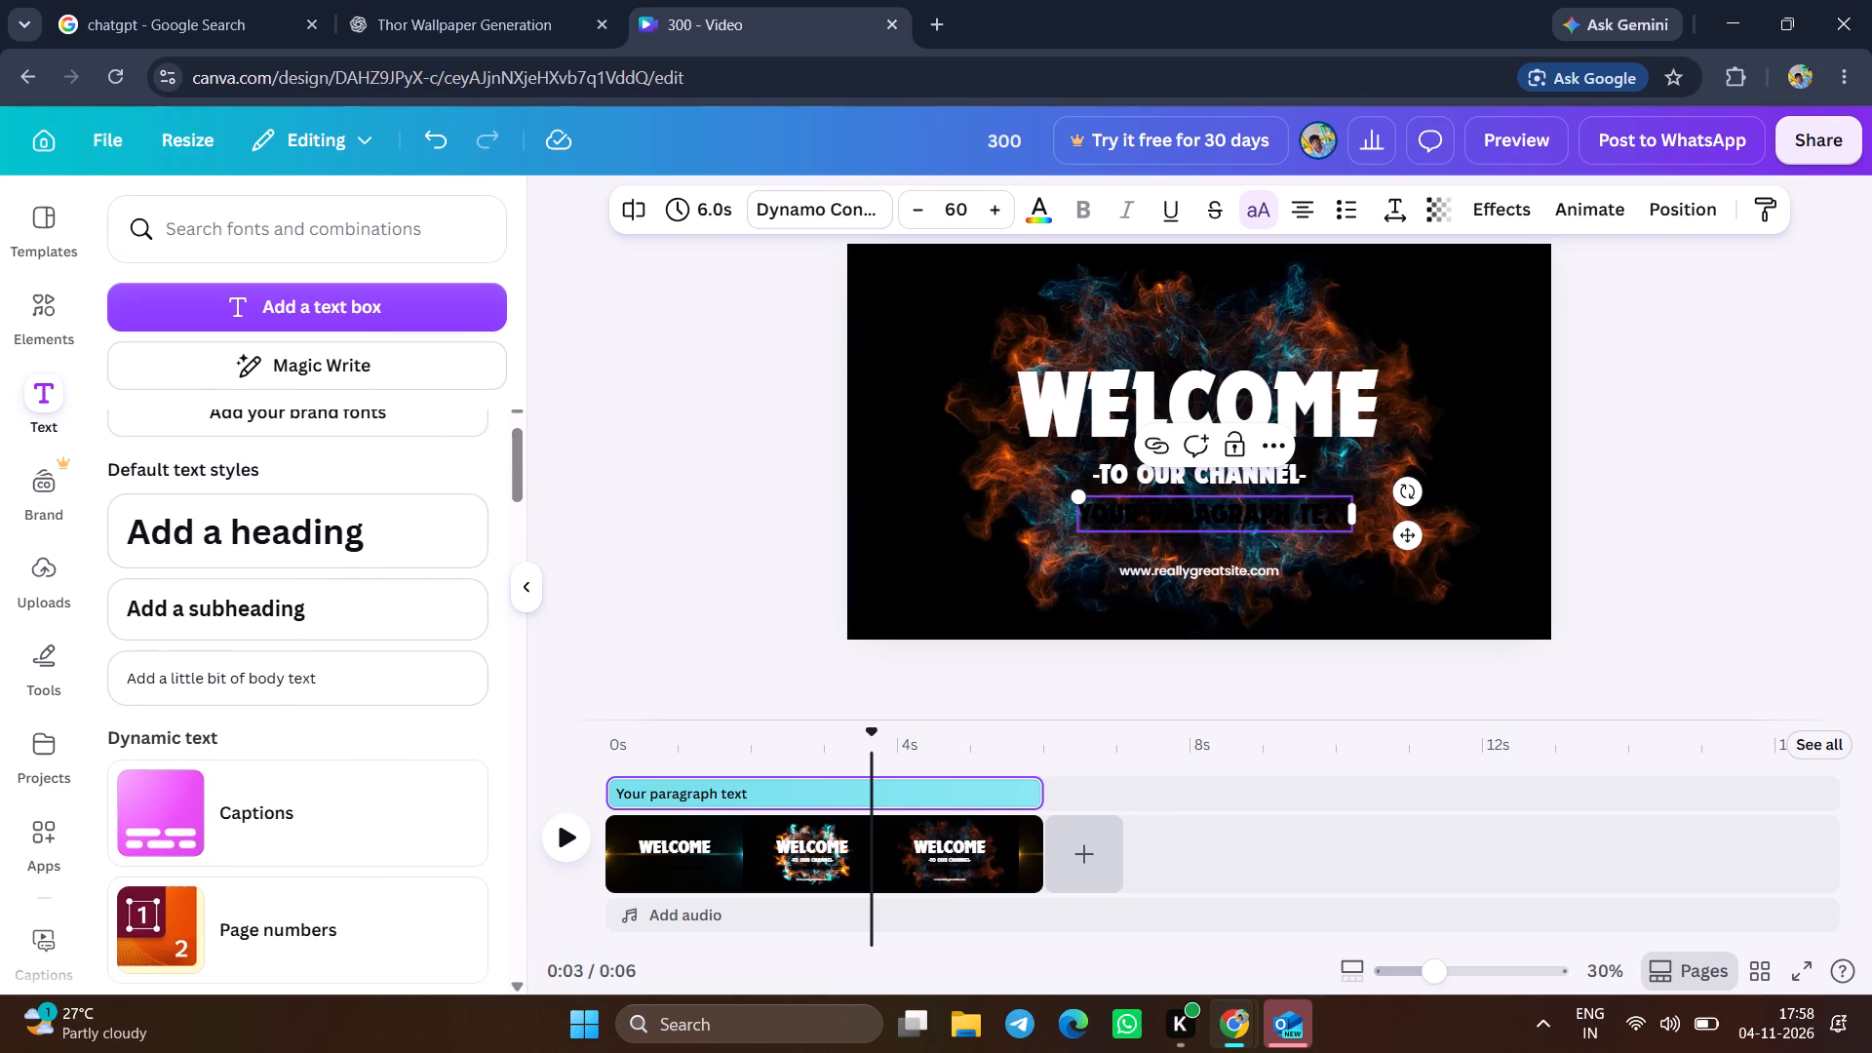
click(1337, 514)
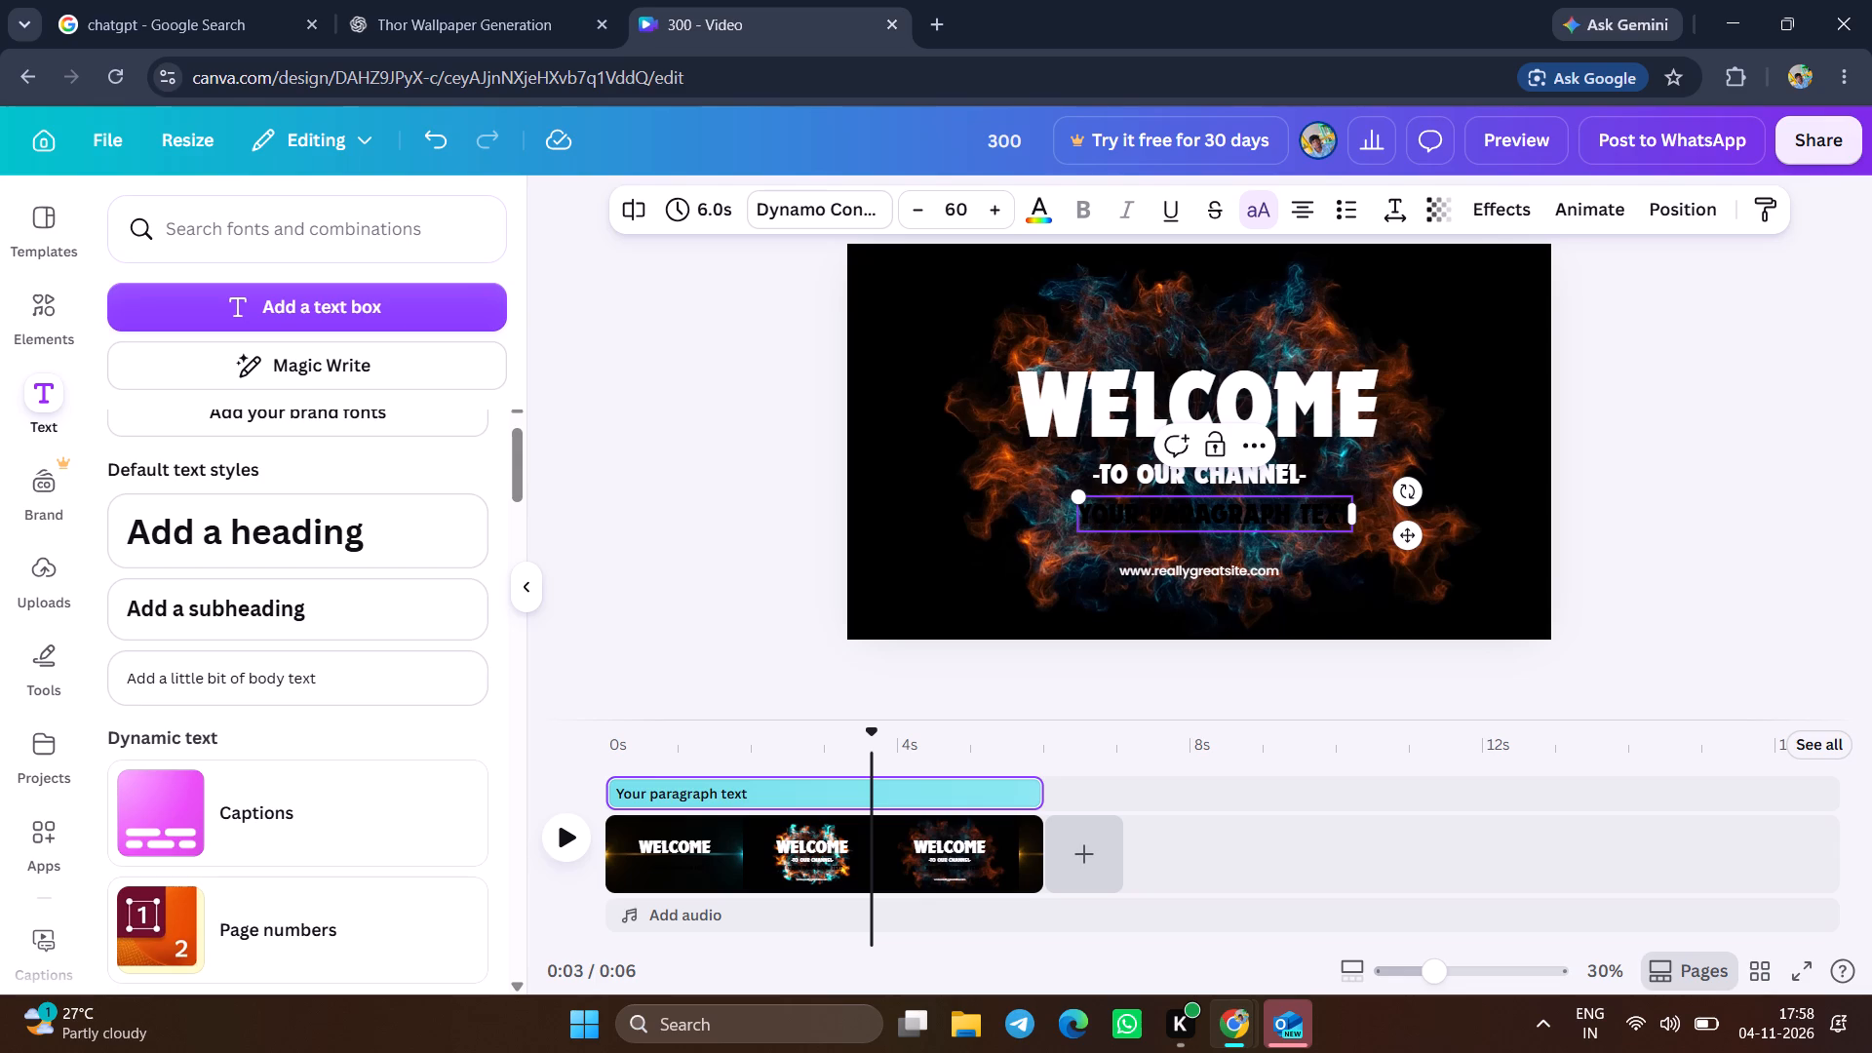
click(1337, 514)
key(BackSpace)
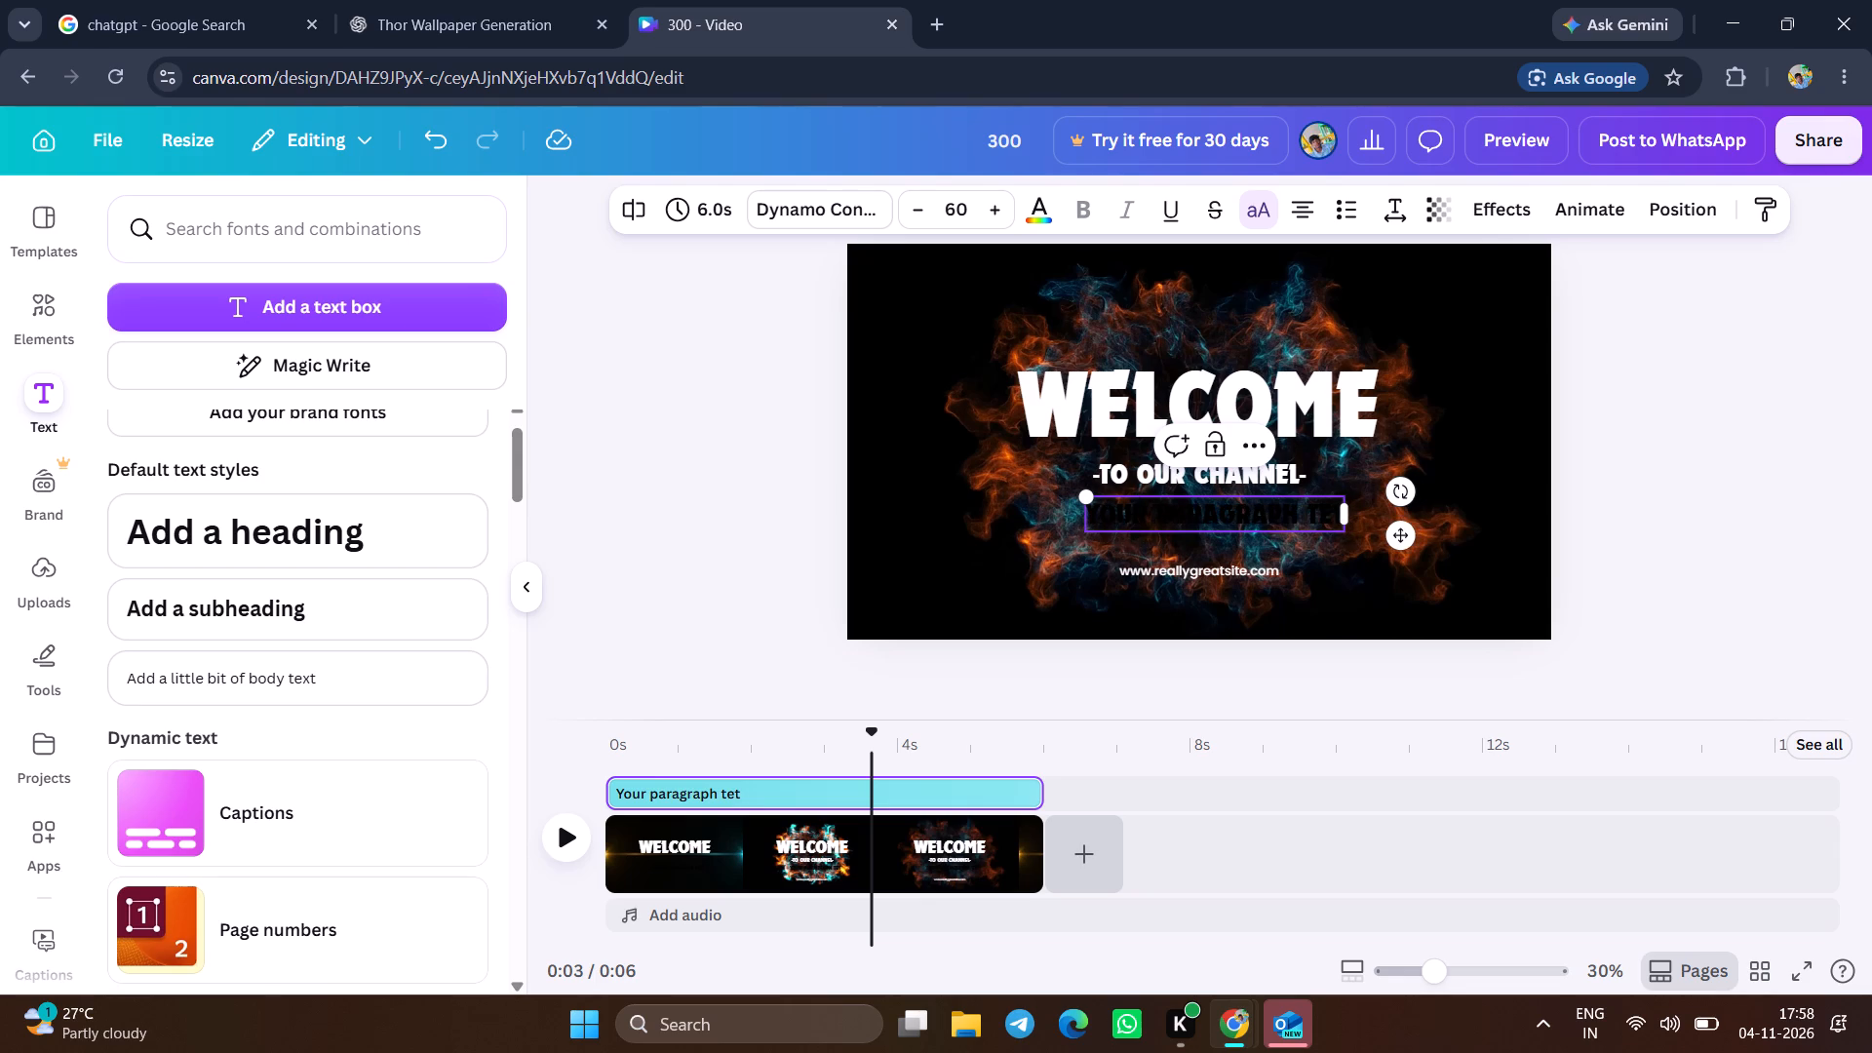
key(BackSpace)
key(BackSpace)
key(BackSpace)
key(BackSpace)
key(BackSpace)
key(BackSpace)
key(BackSpace)
key(BackSpace)
key(BackSpace)
key(BackSpace)
key(BackSpace)
key(BackSpace)
key(BackSpace)
key(BackSpace)
key(BackSpace)
key(BackSpace)
key(BackSpace)
key(BackSpace)
key(BackSpace)
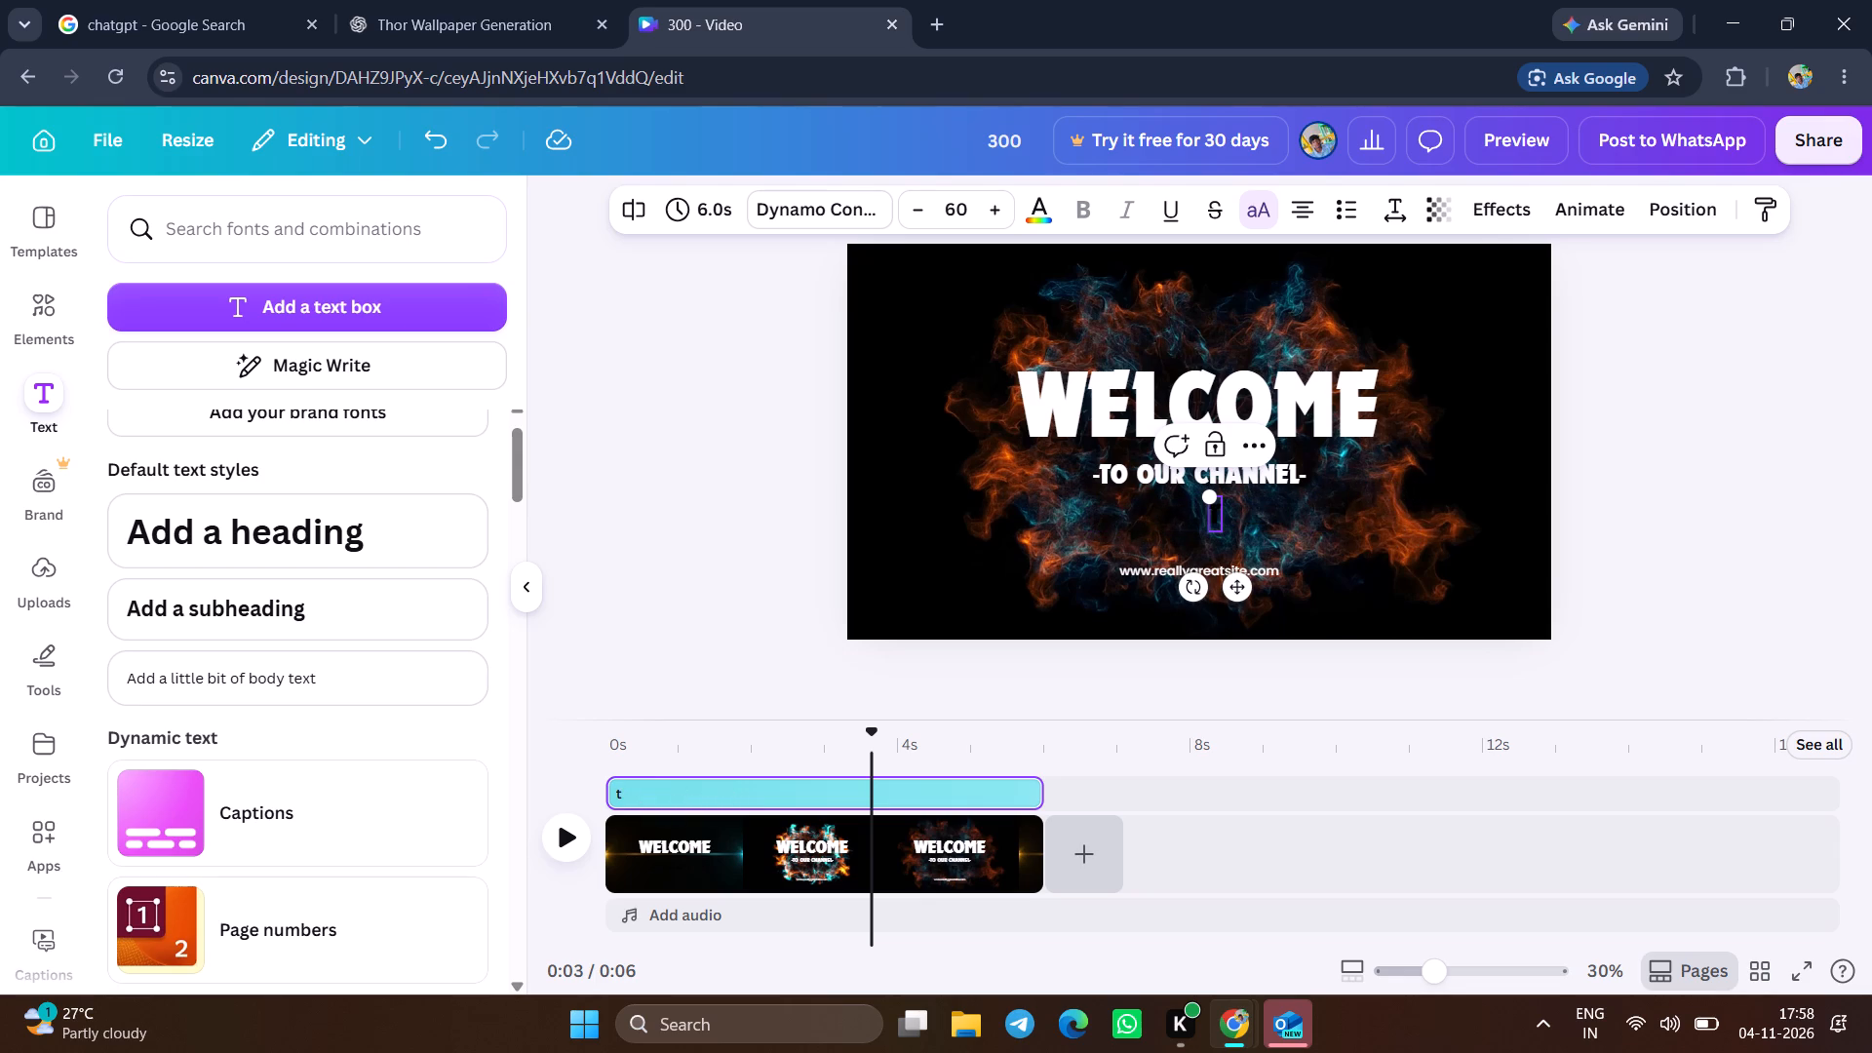
key(BackSpace)
key(shift+at)
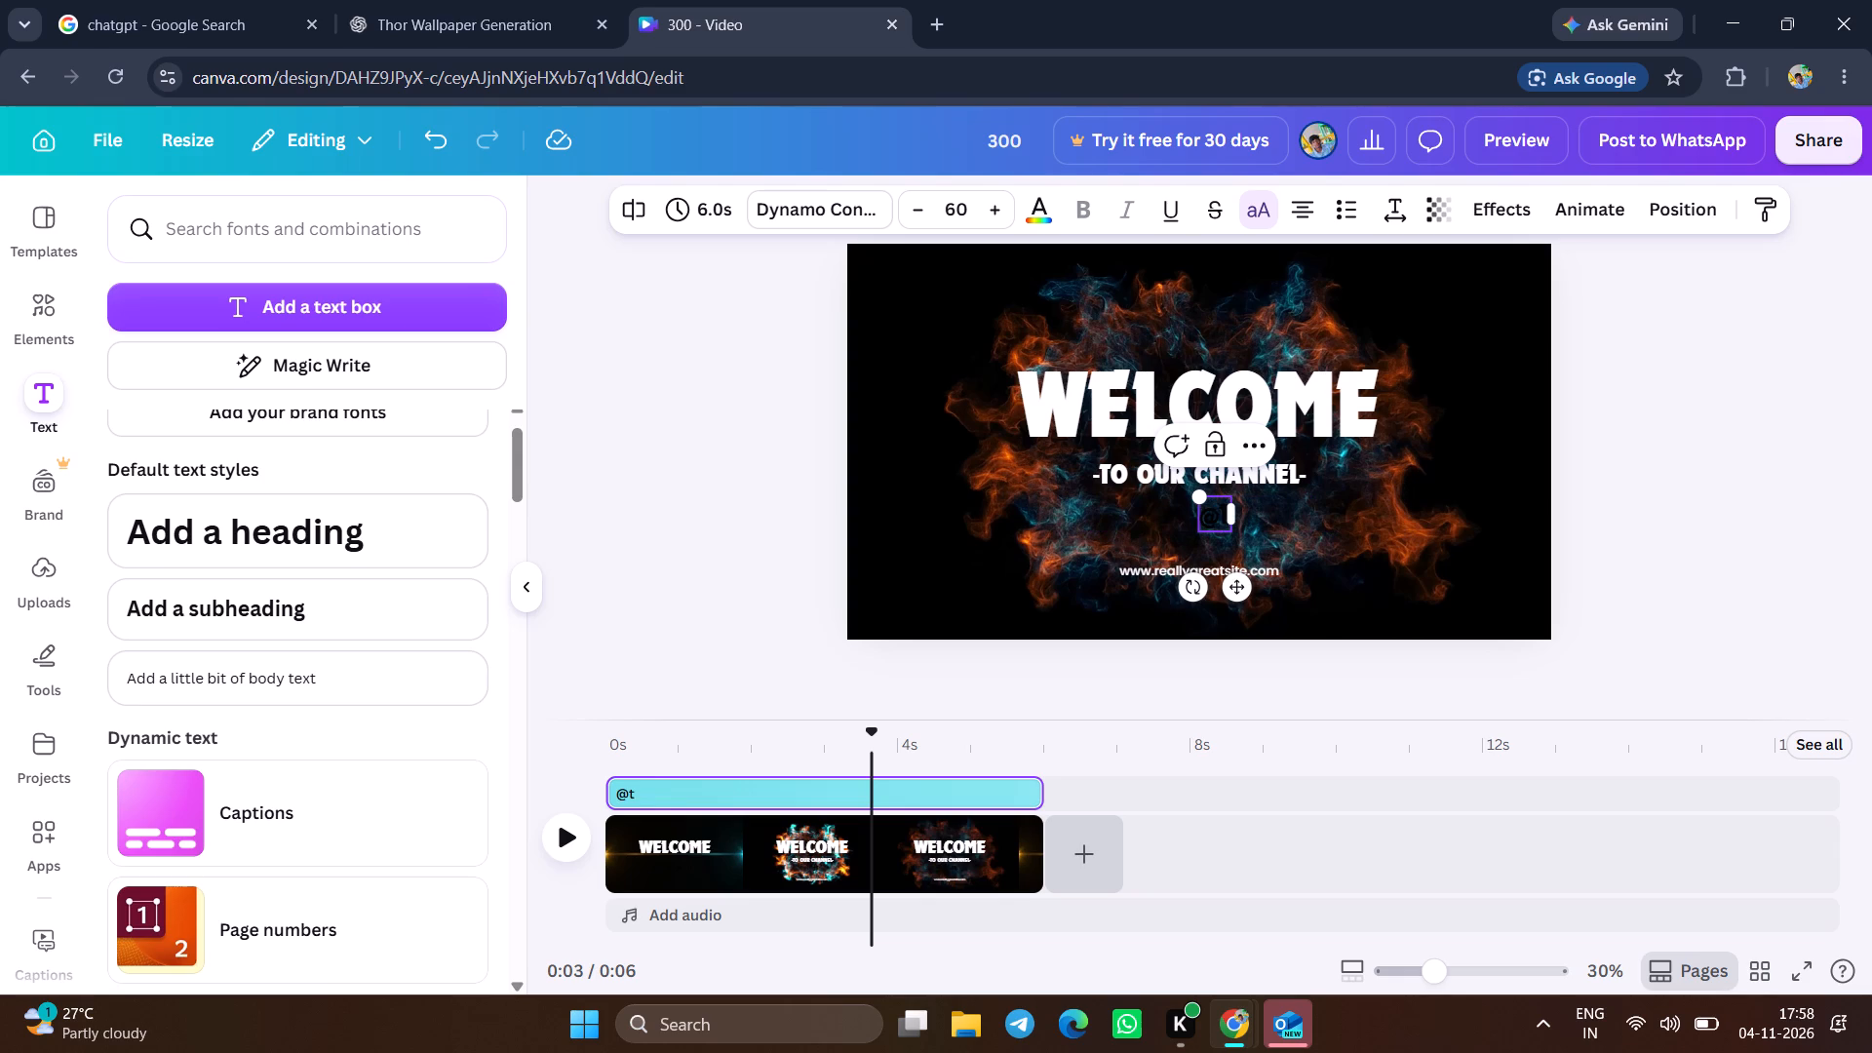
key(t)
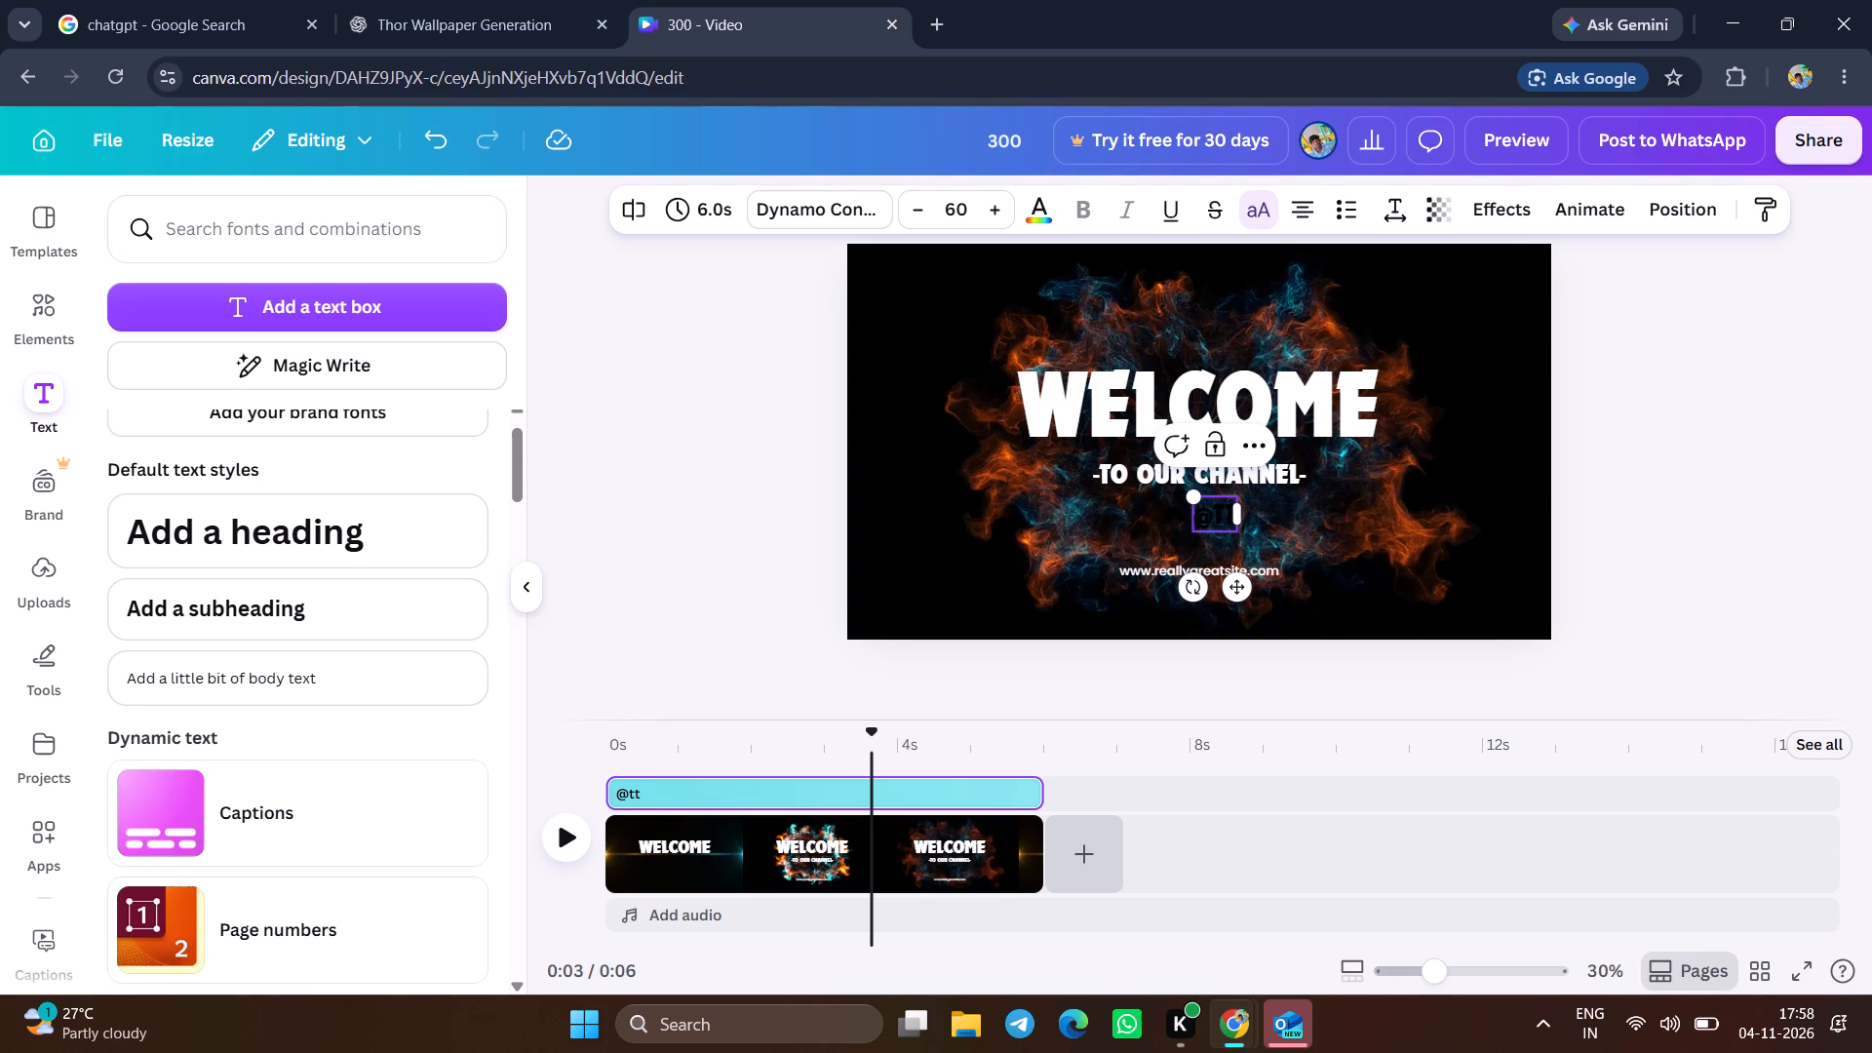
key(BackSpace)
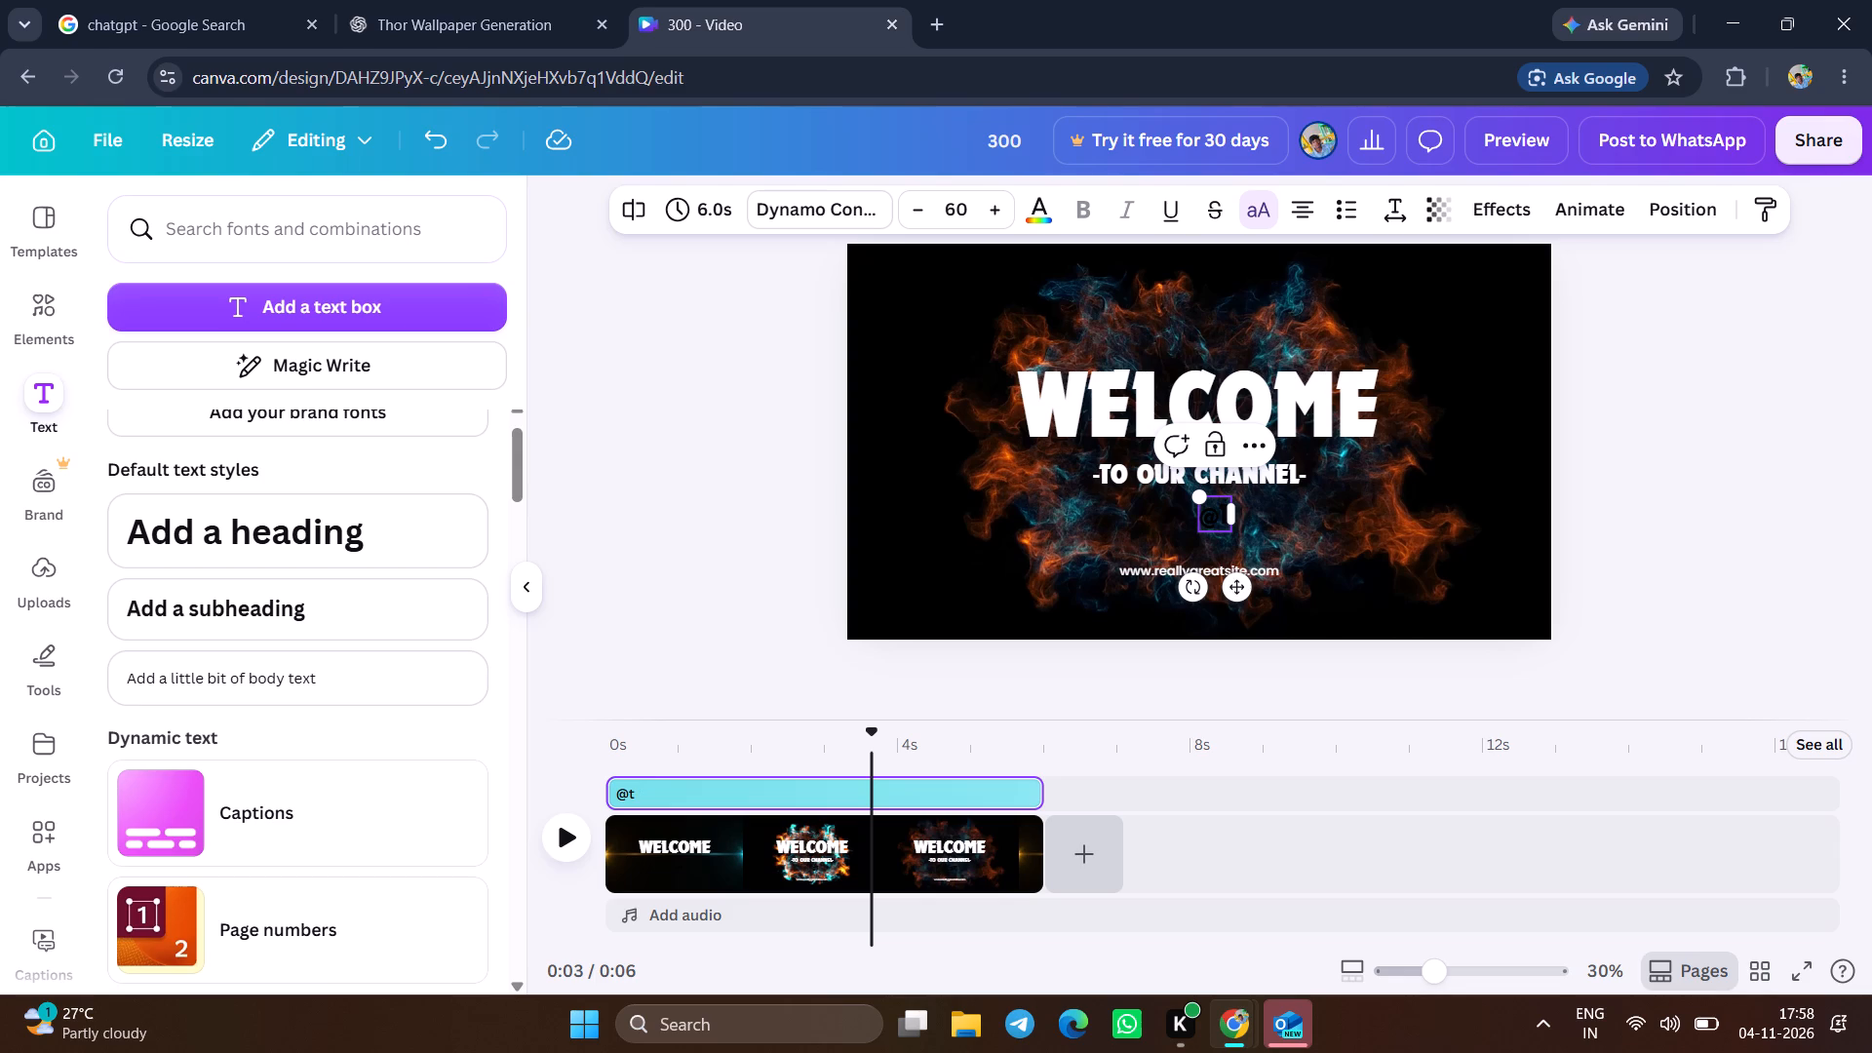
text(Tea)
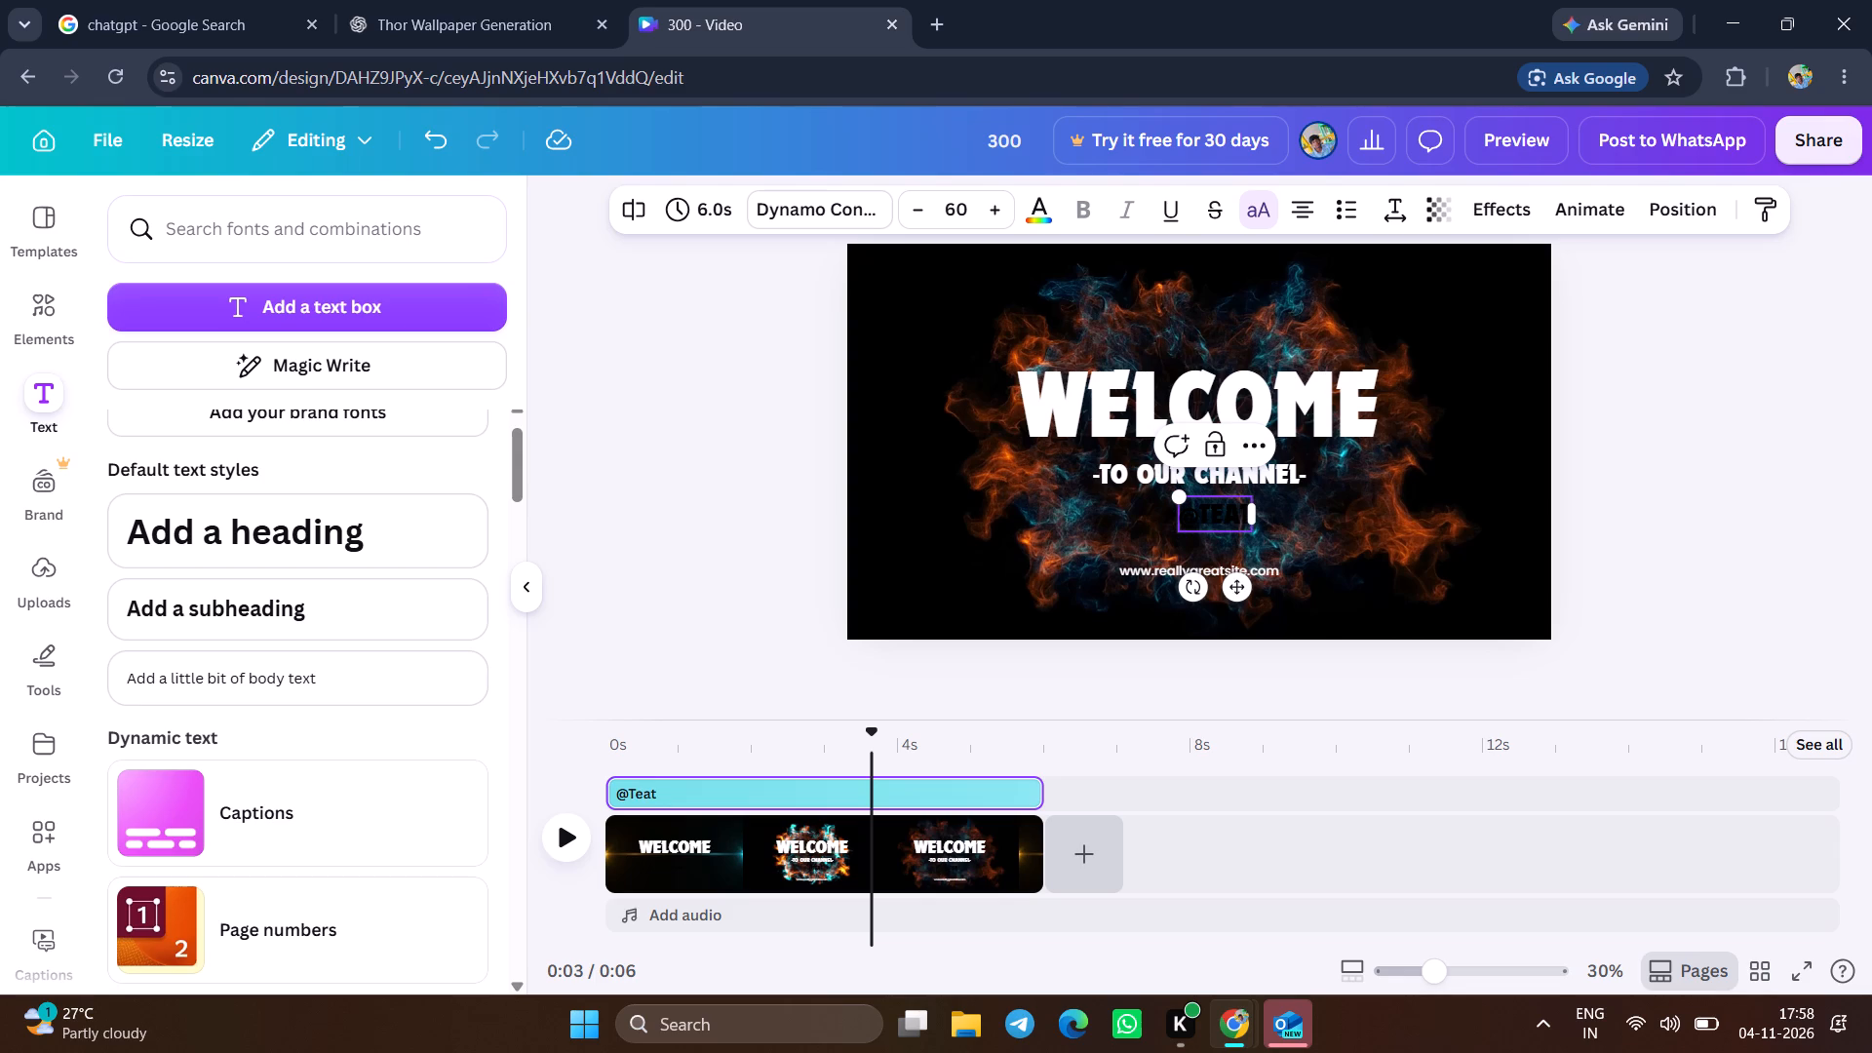
key(m)
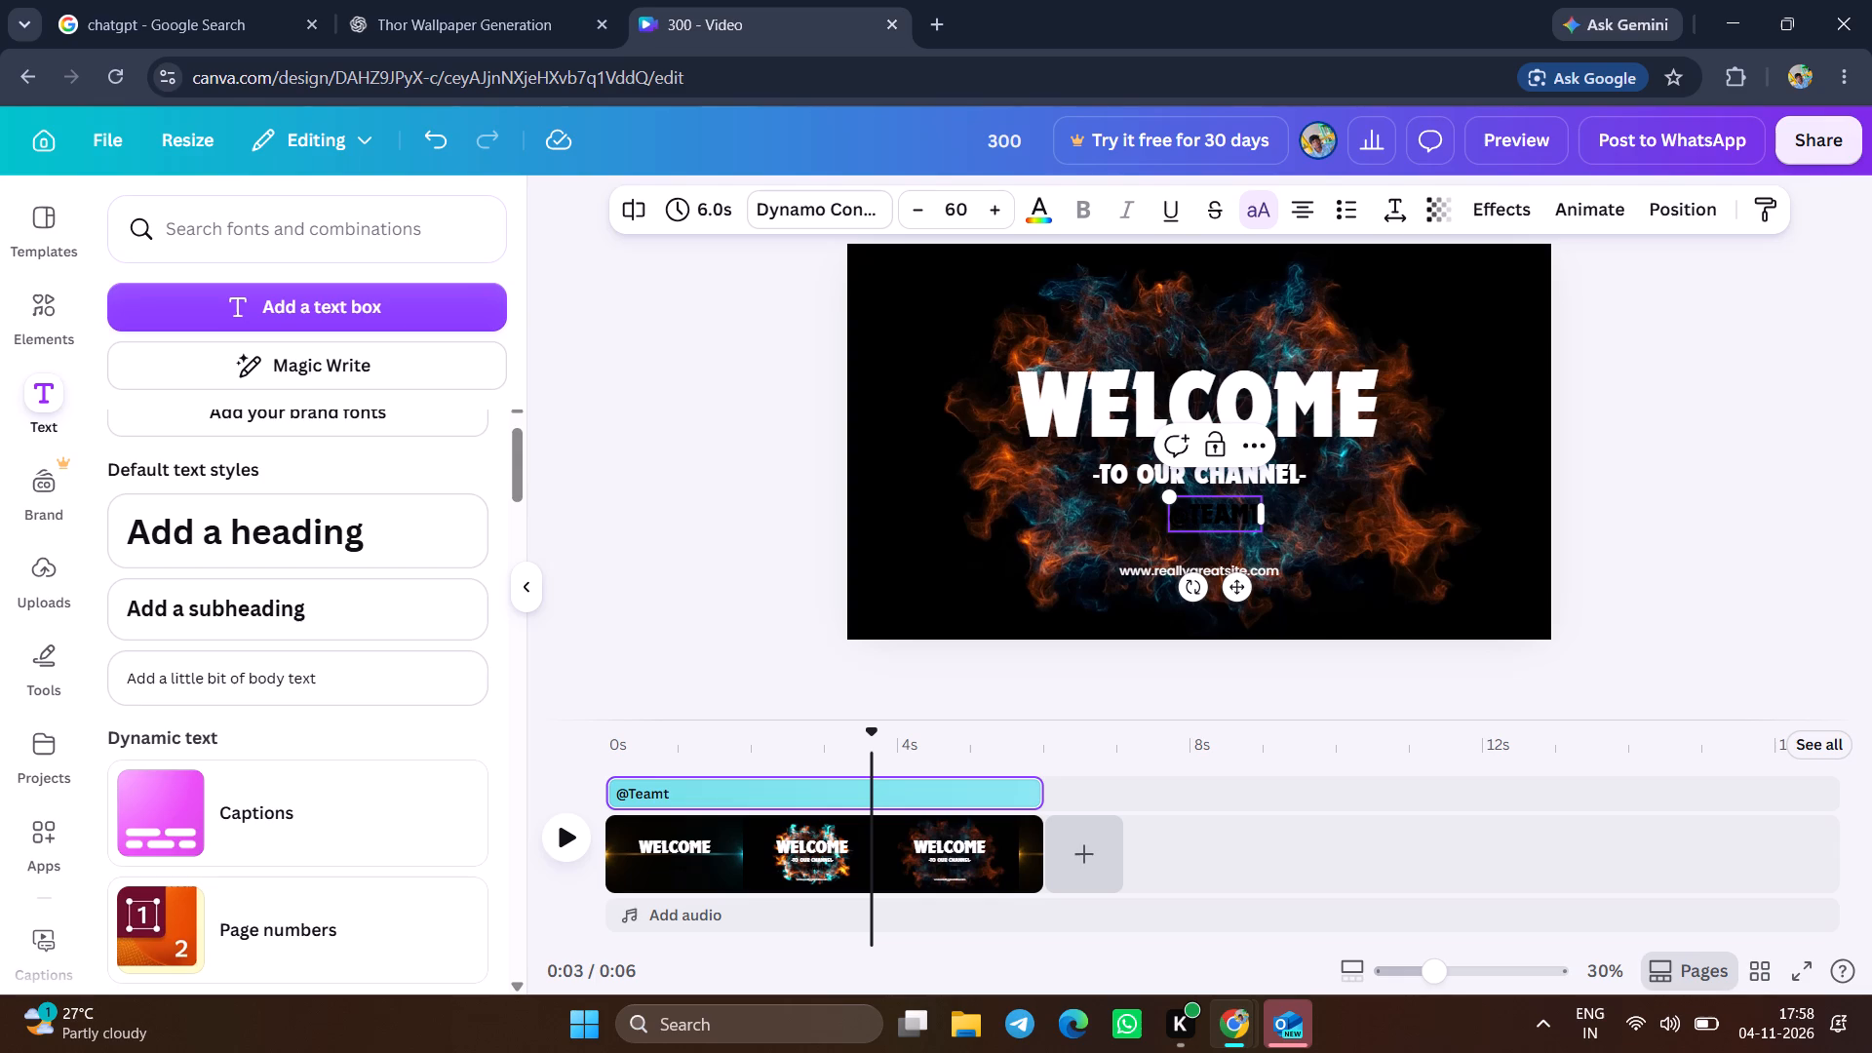
text(Ya)
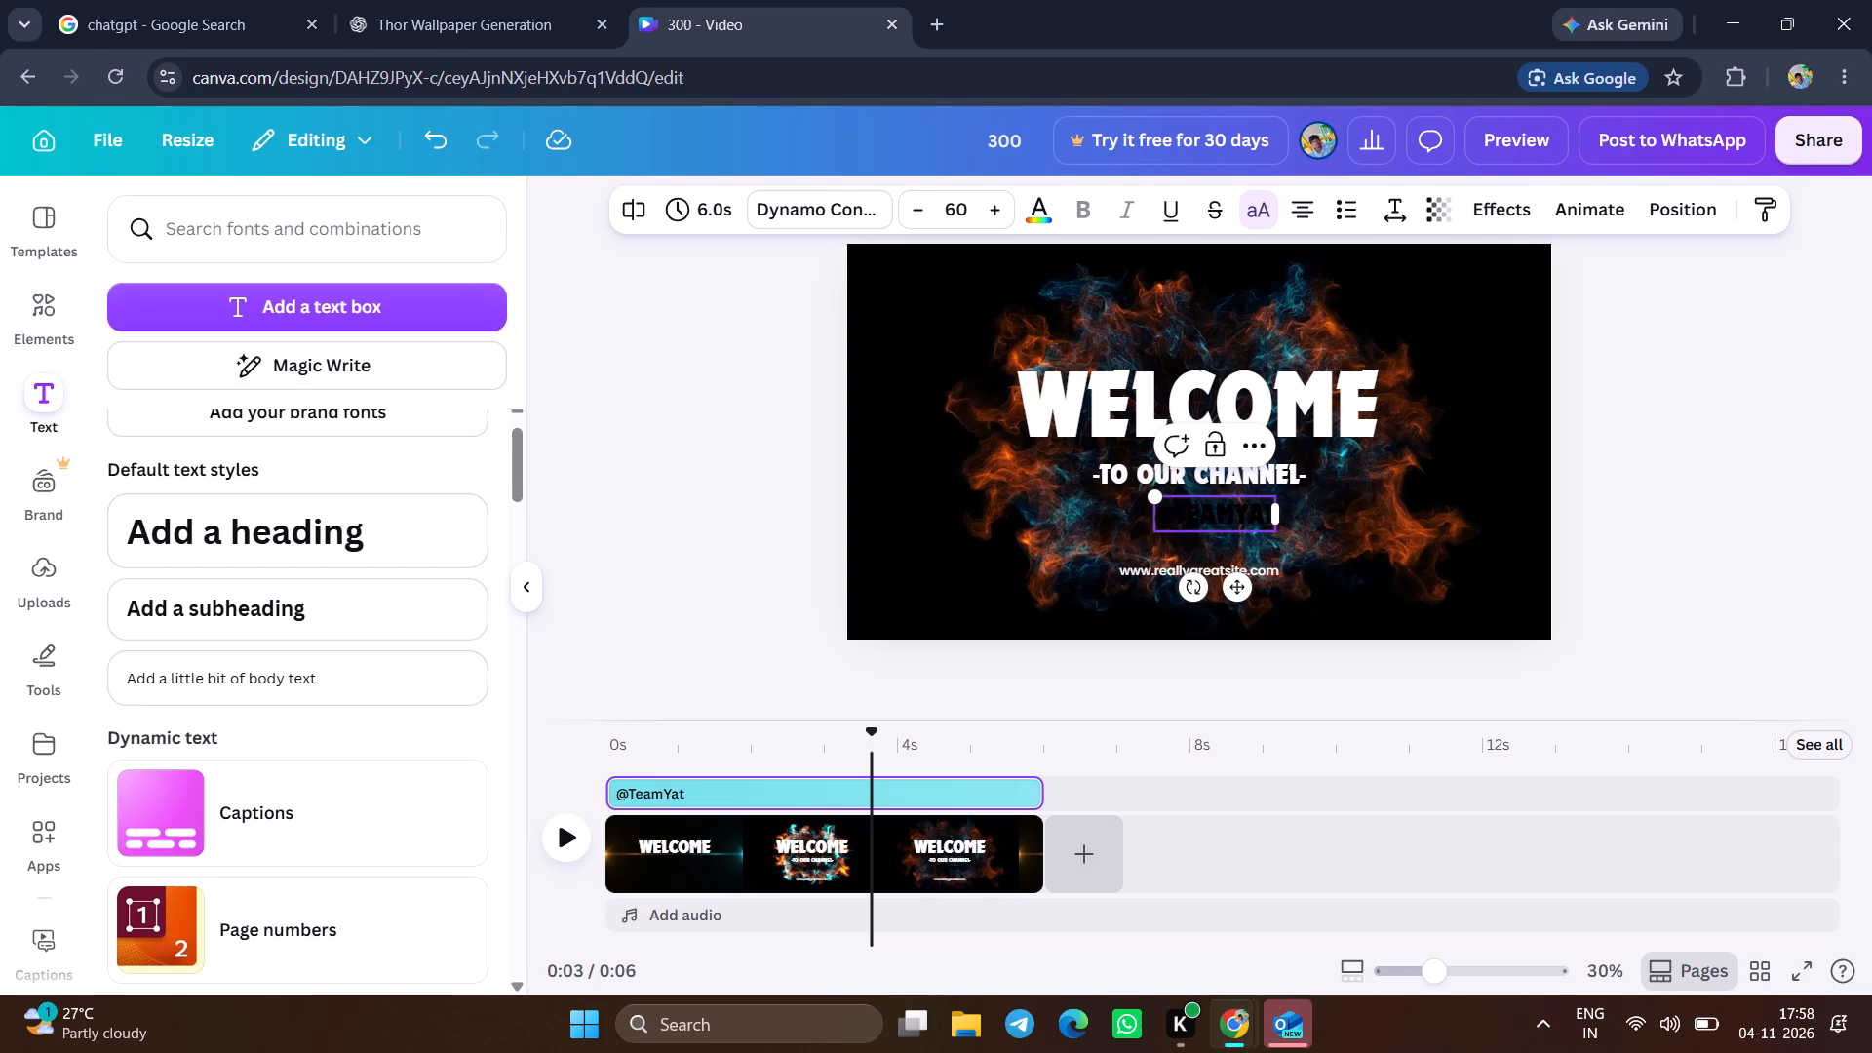
text(da)
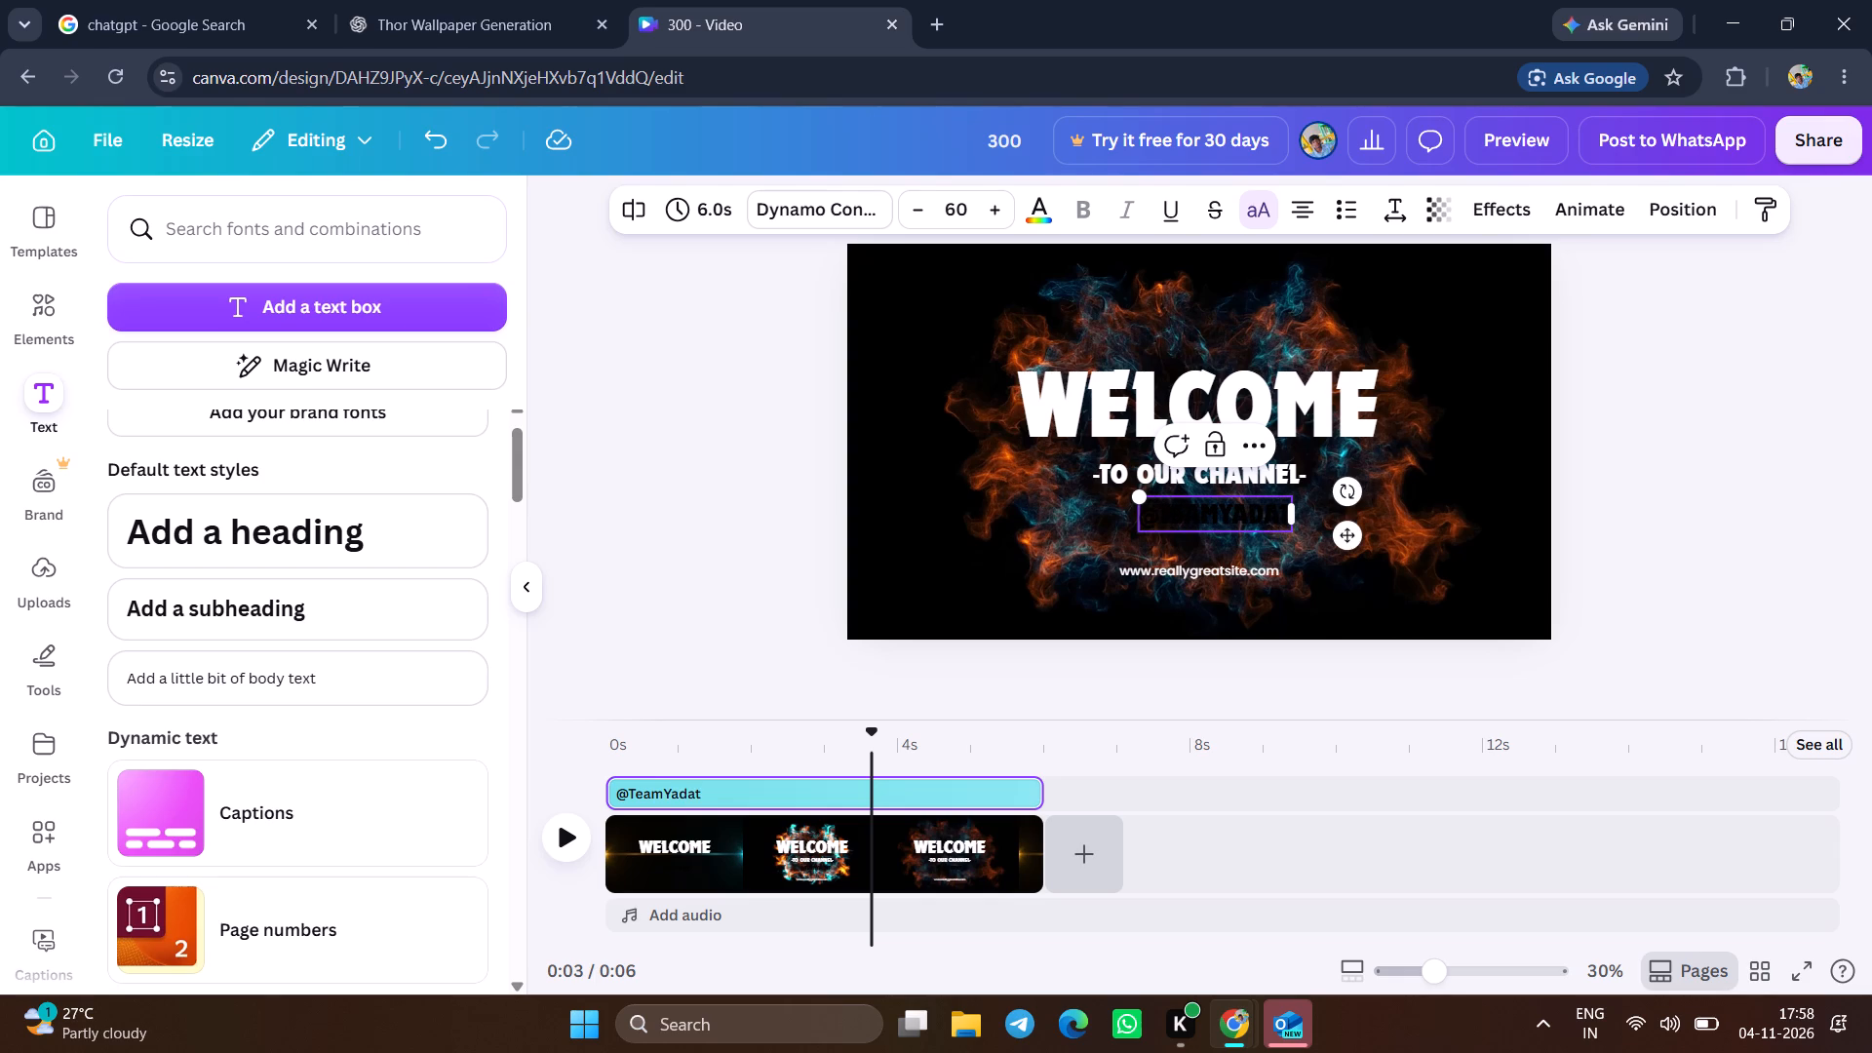
key(v)
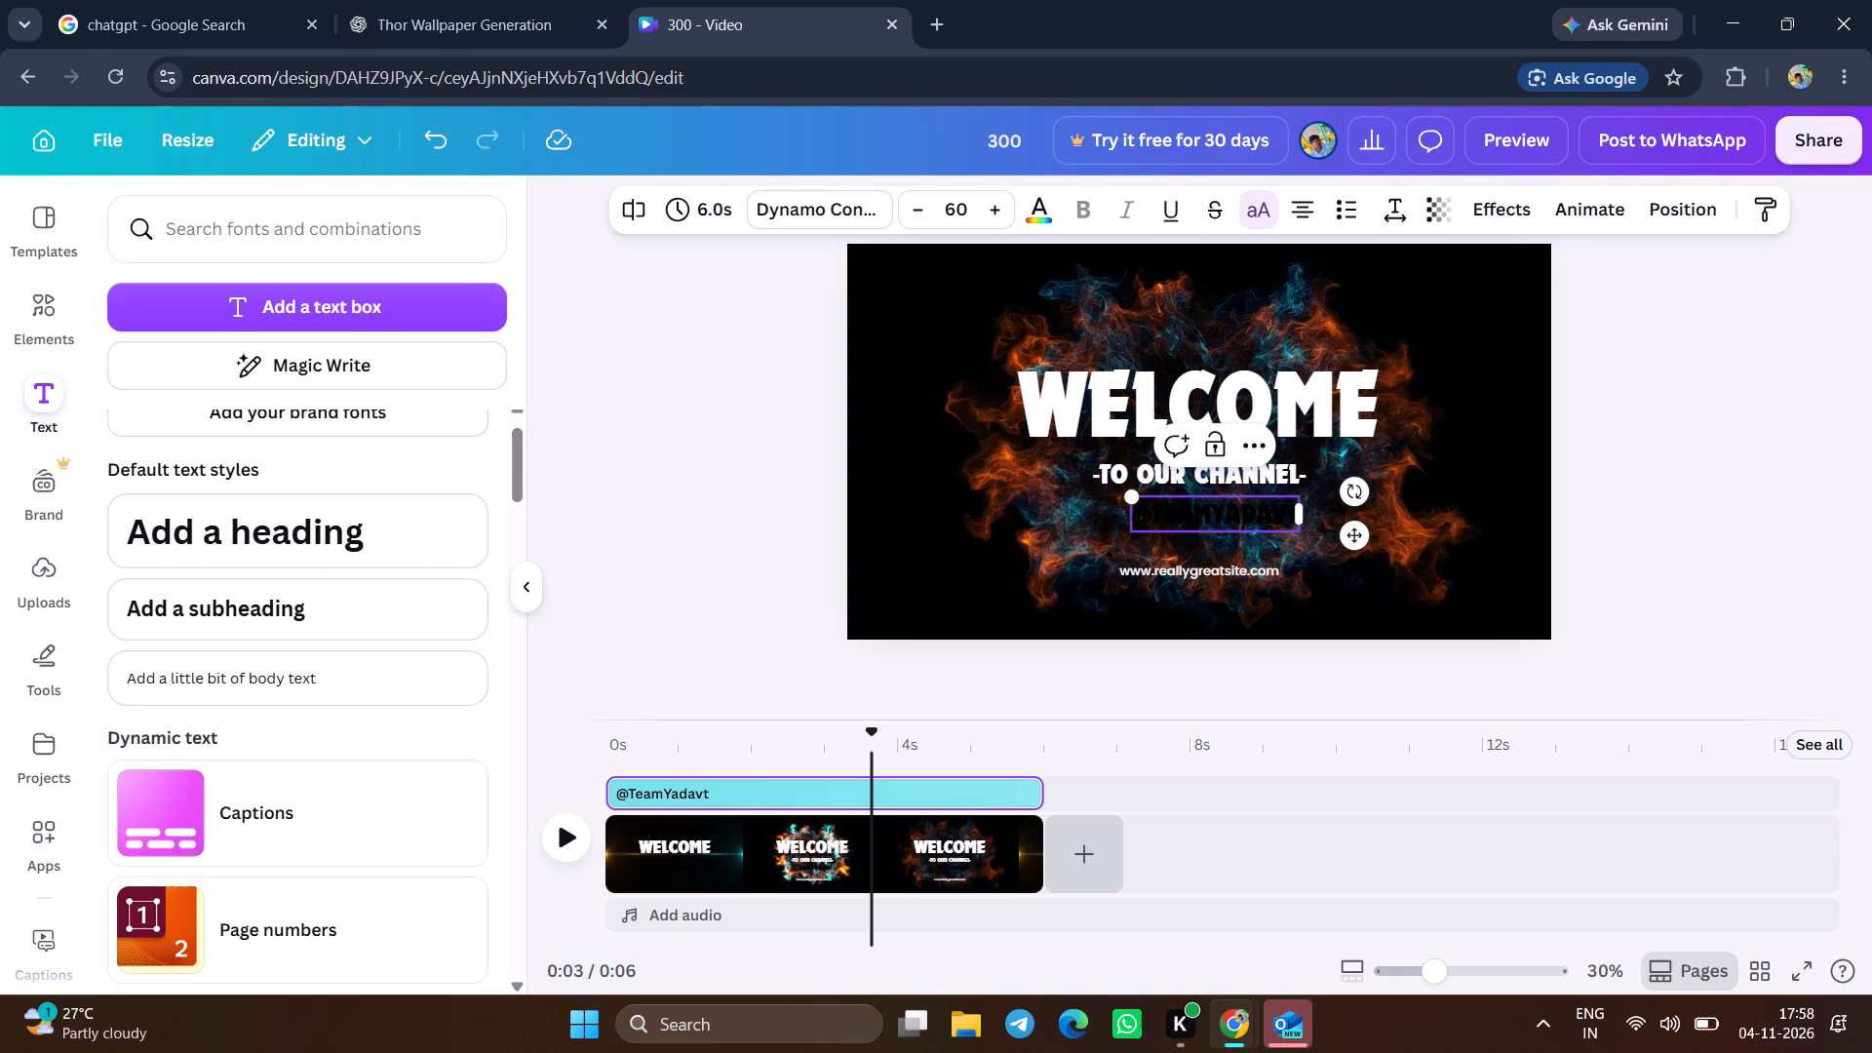
key(apostrophe)
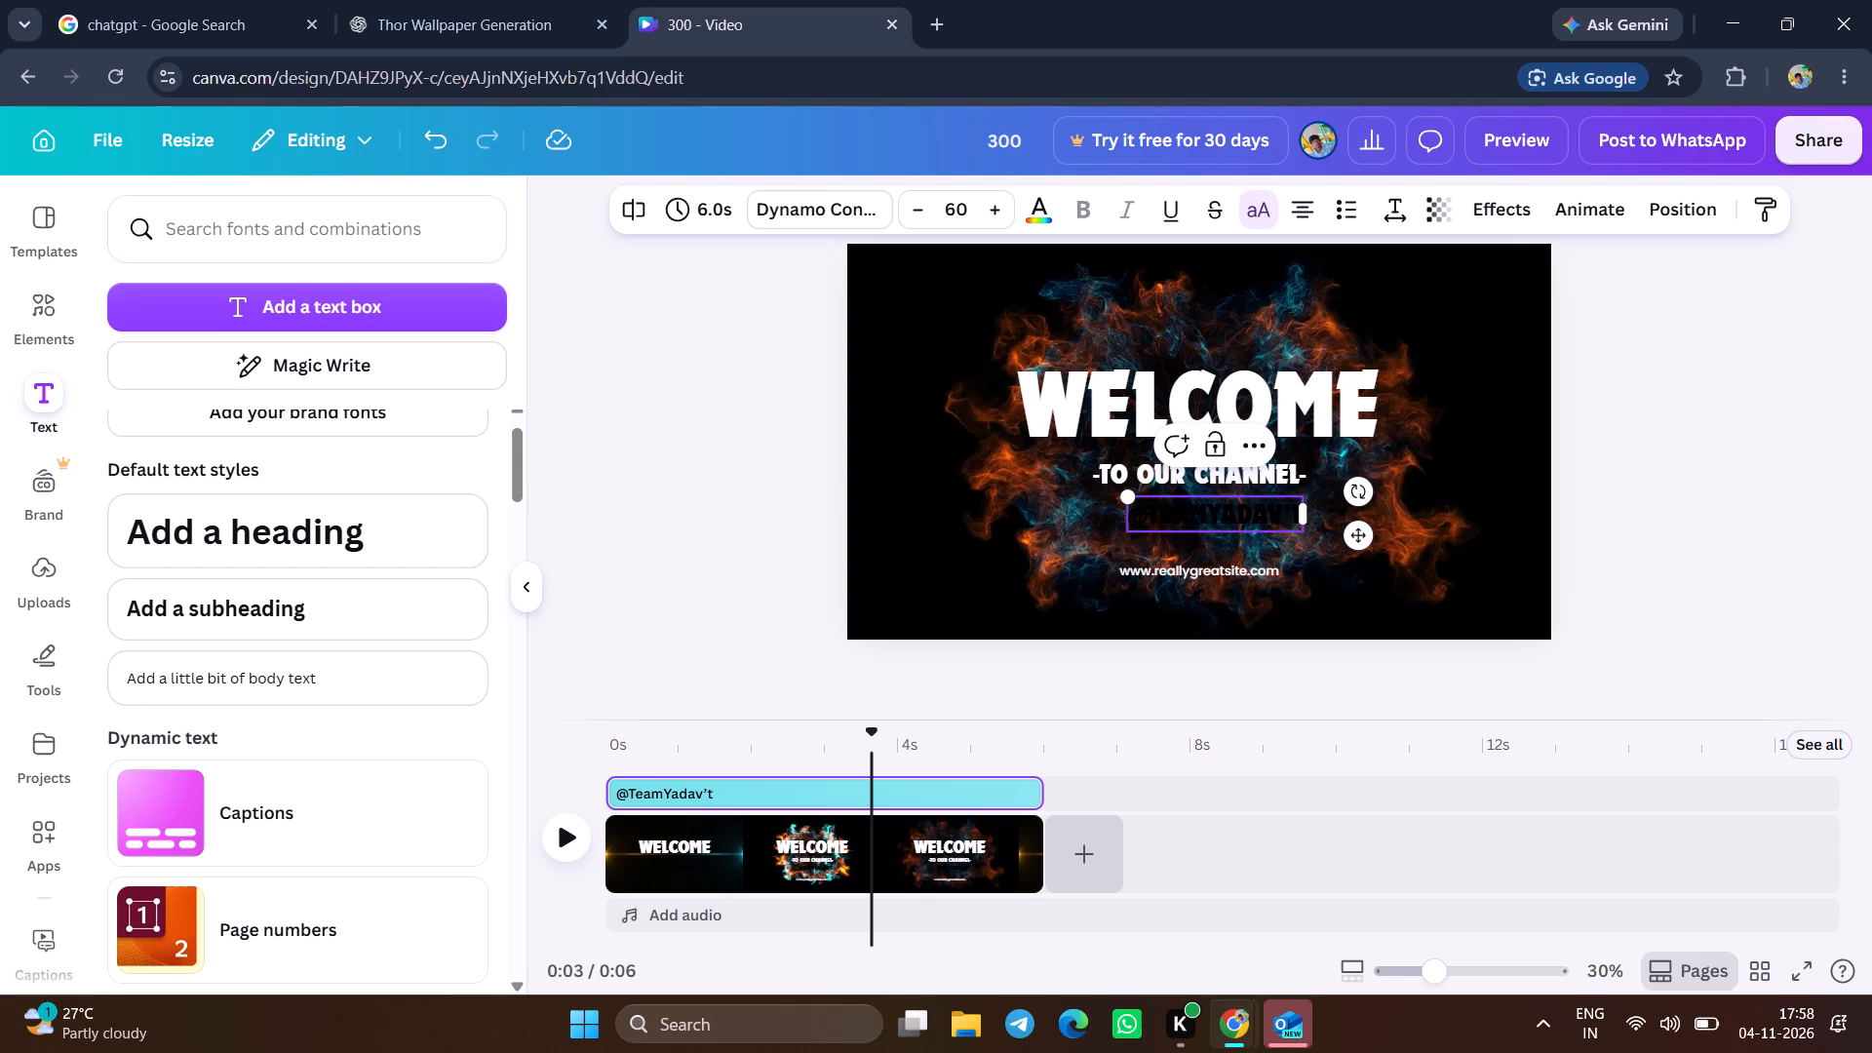
key(s)
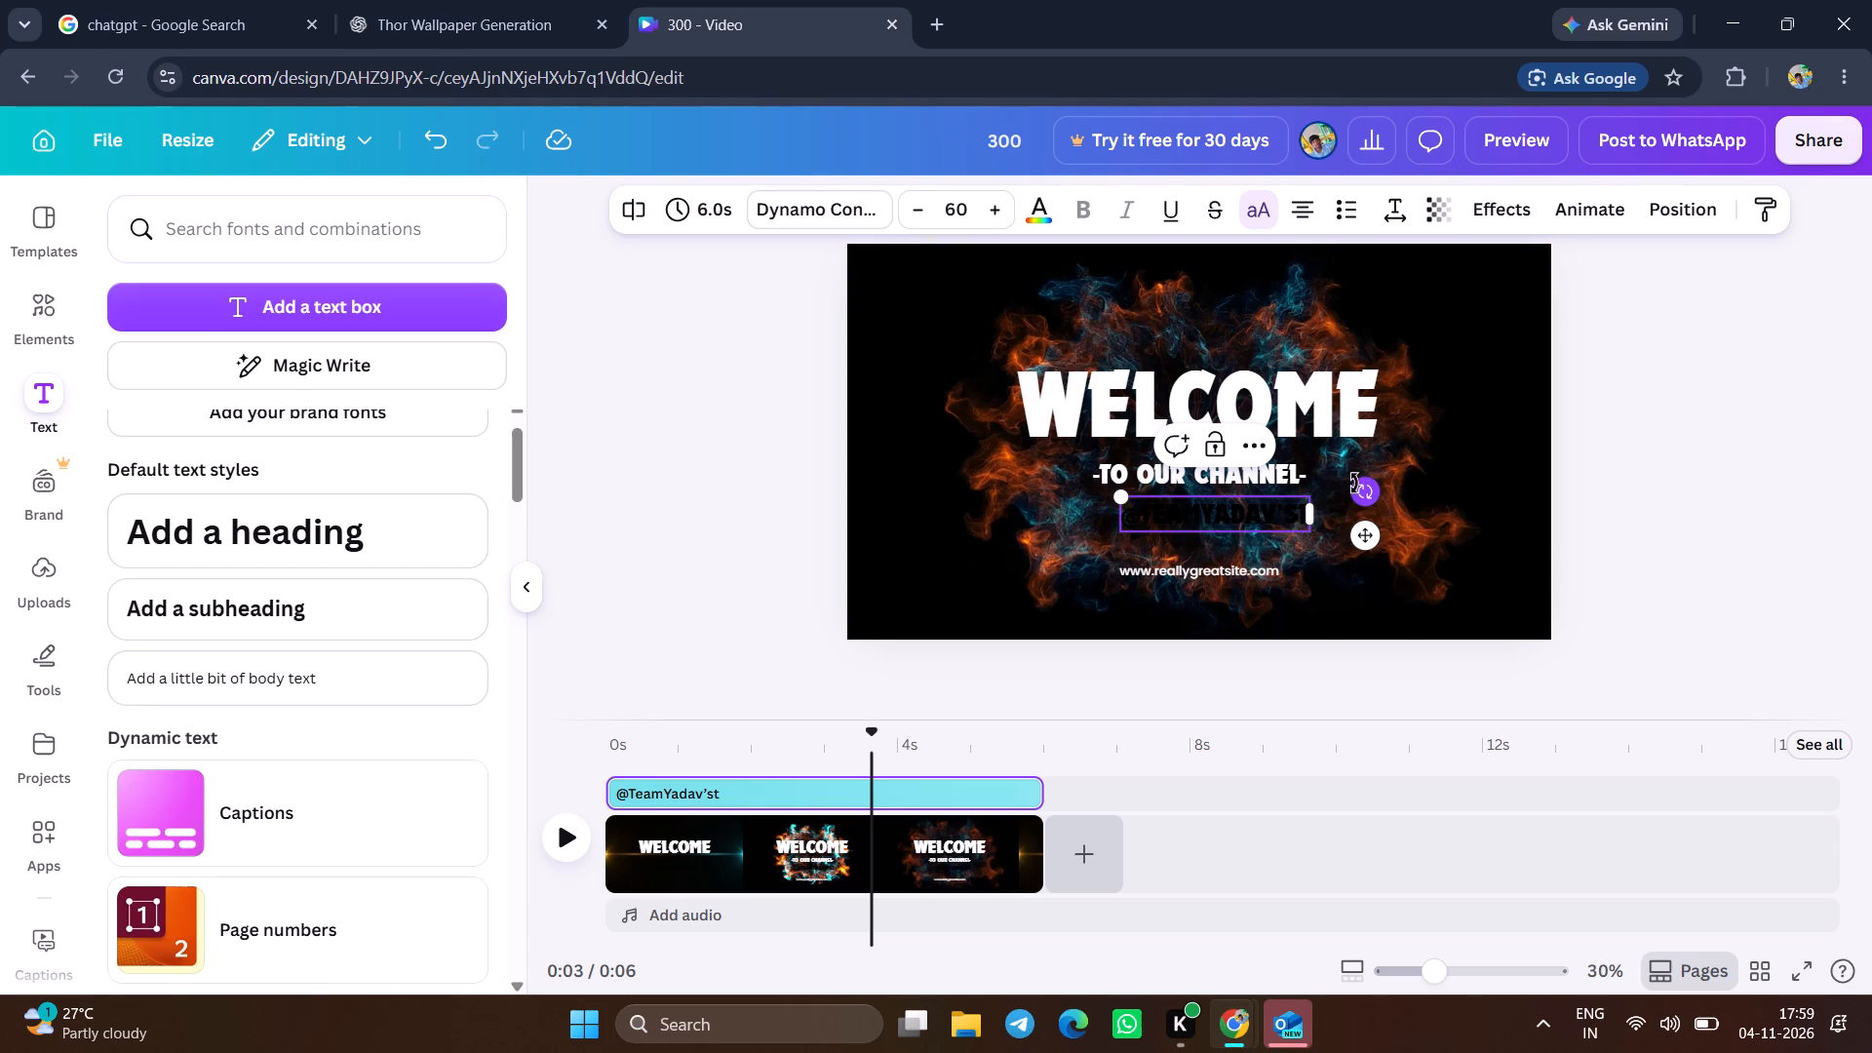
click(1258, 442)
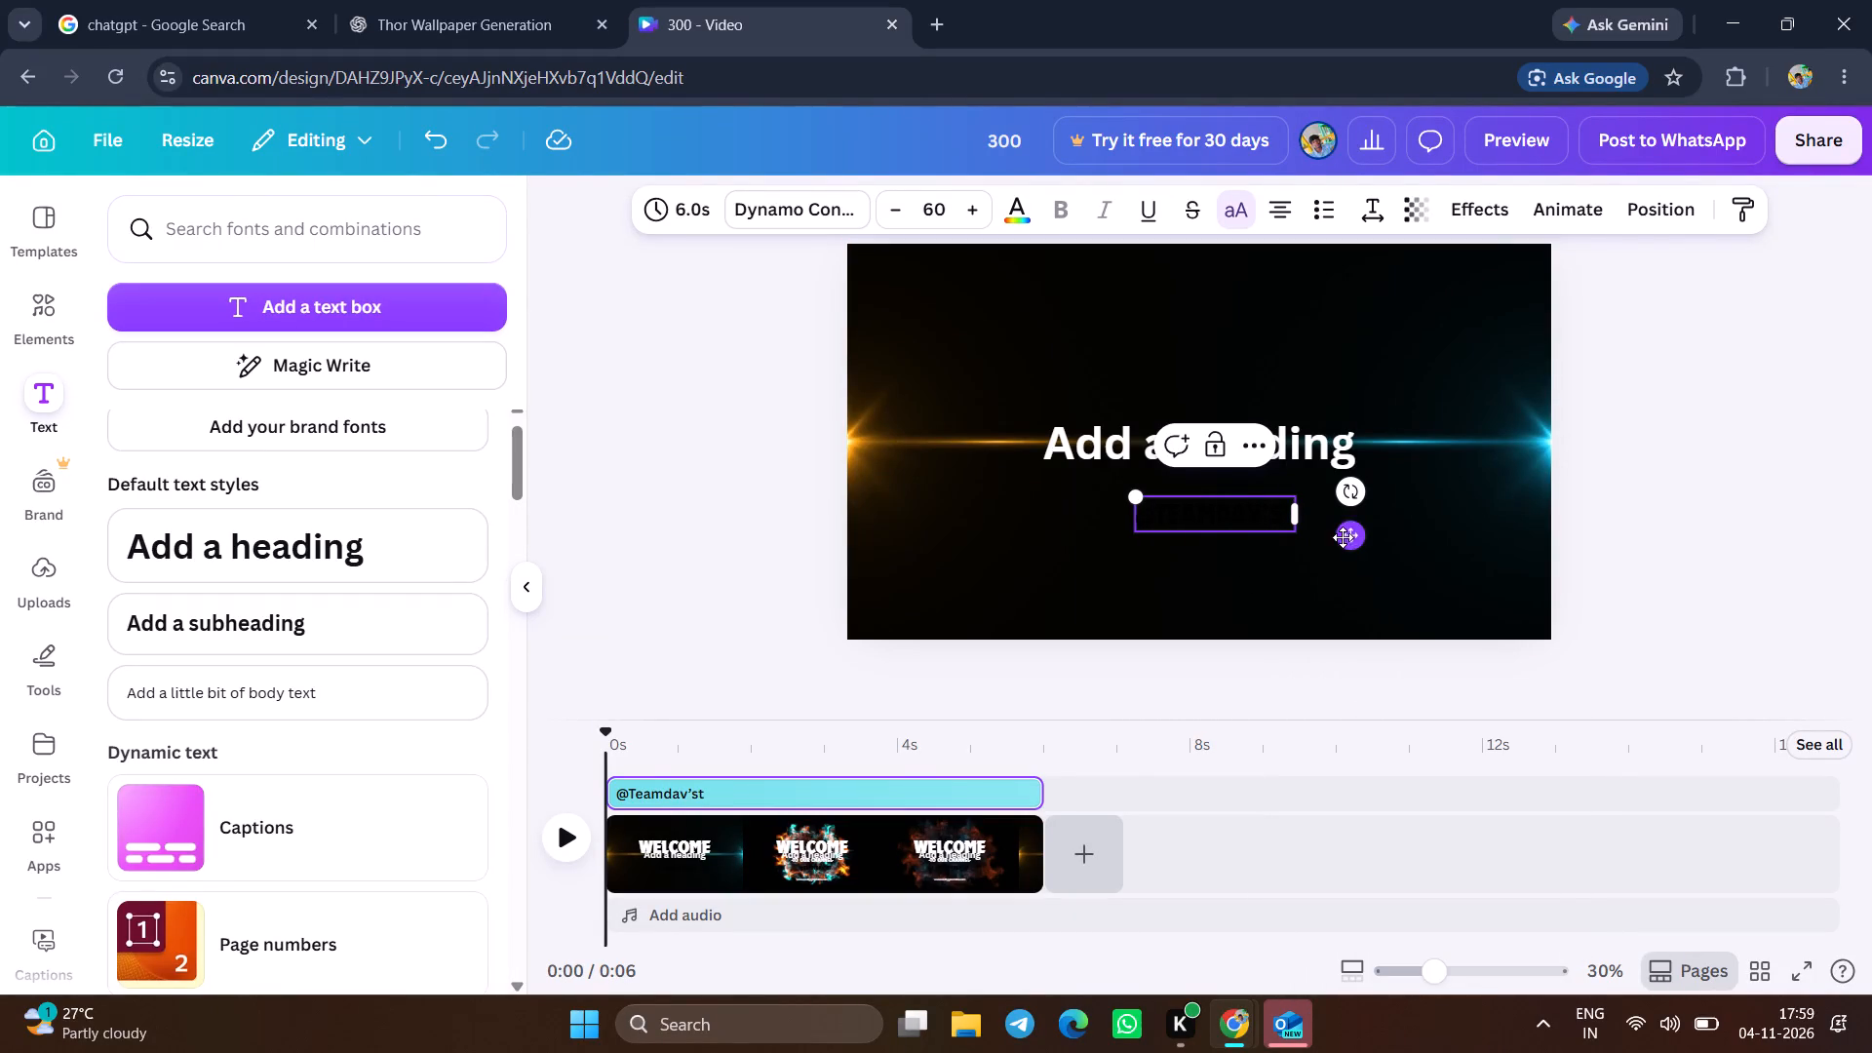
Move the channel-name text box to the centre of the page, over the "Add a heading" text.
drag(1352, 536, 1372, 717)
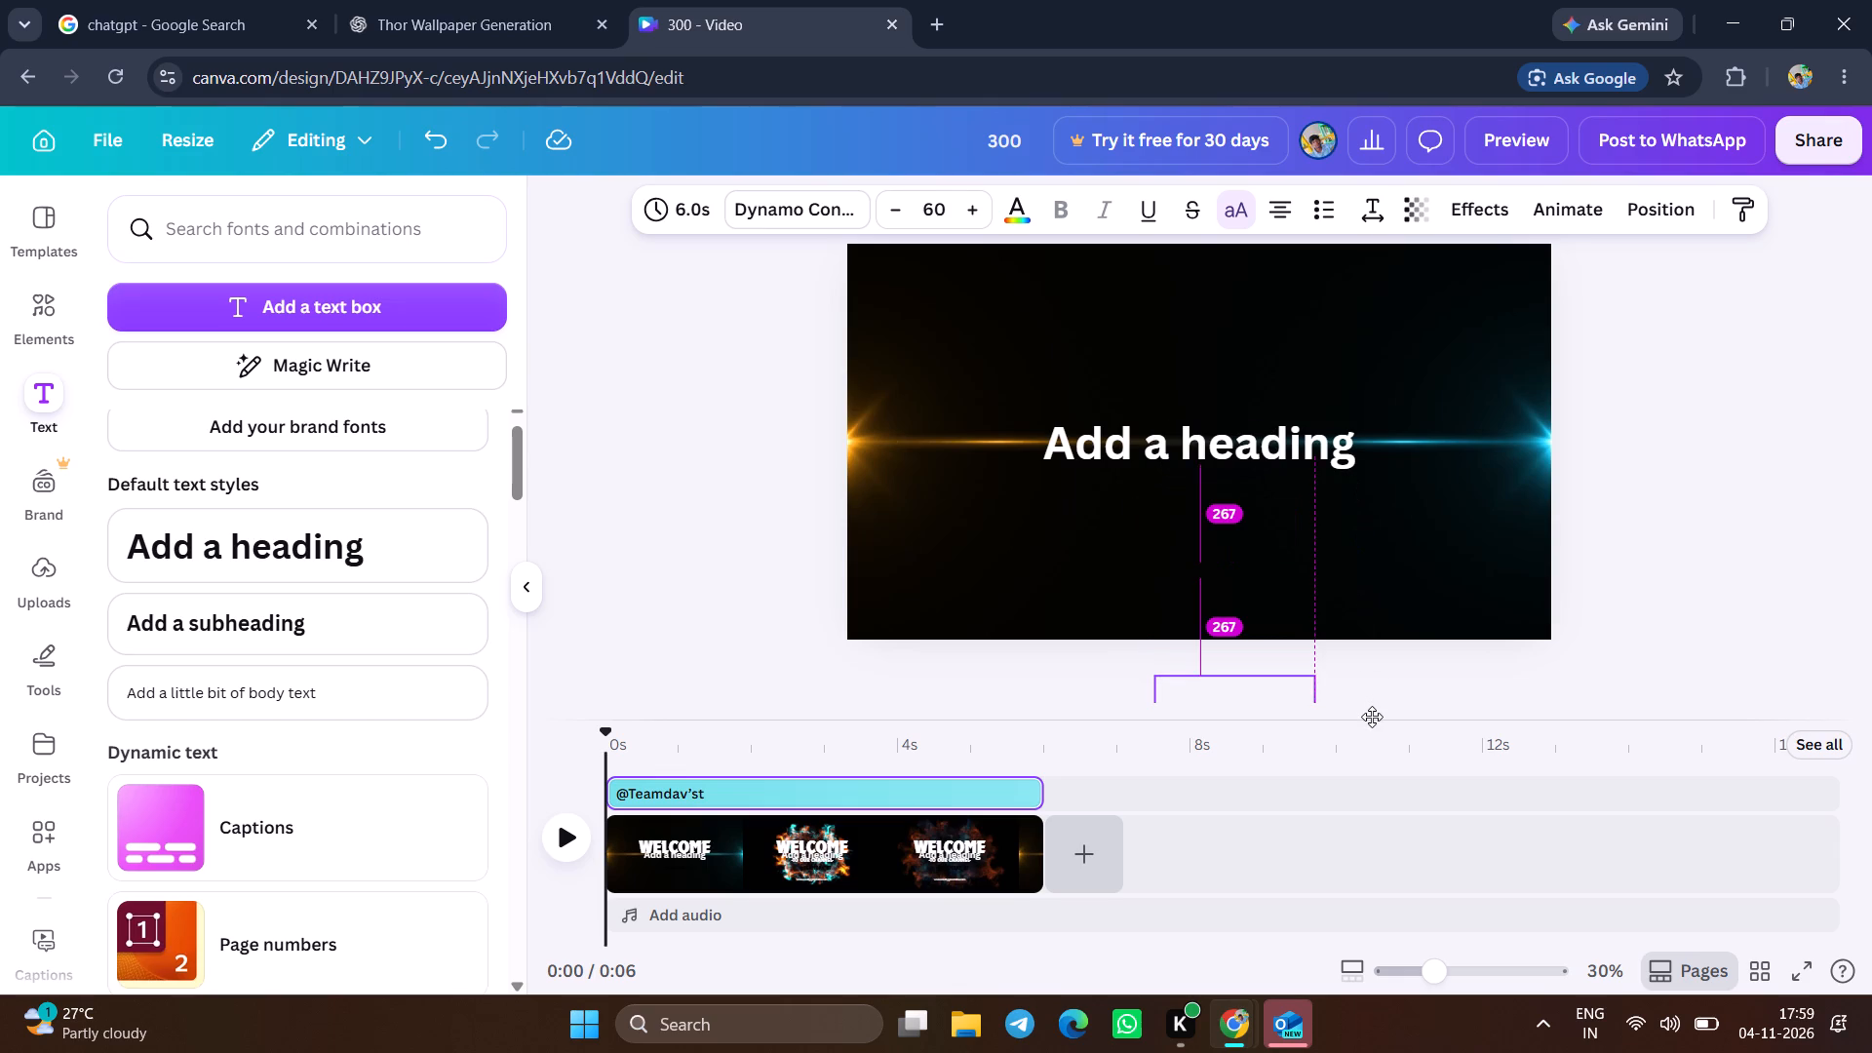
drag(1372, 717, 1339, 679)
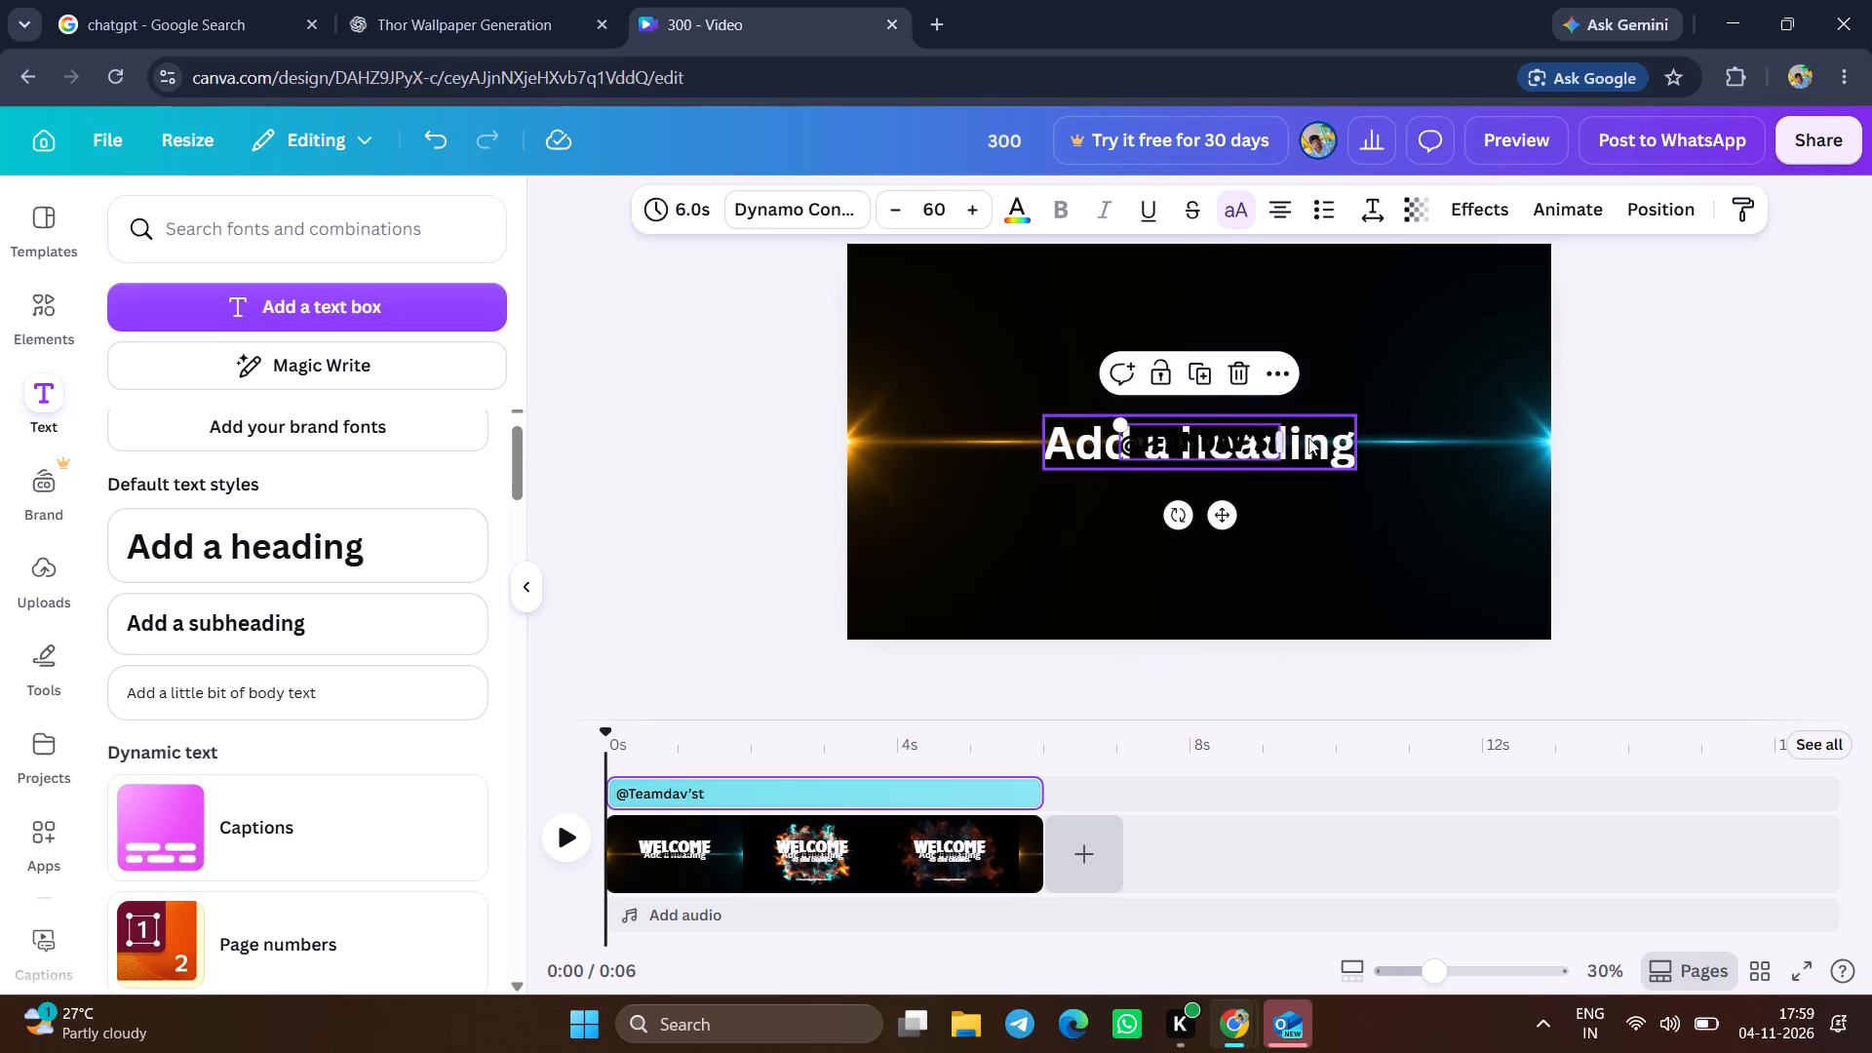
Select the word "Teamdav'st" in the channel-name text and set its text colour to white.
click(1293, 445)
click(1238, 442)
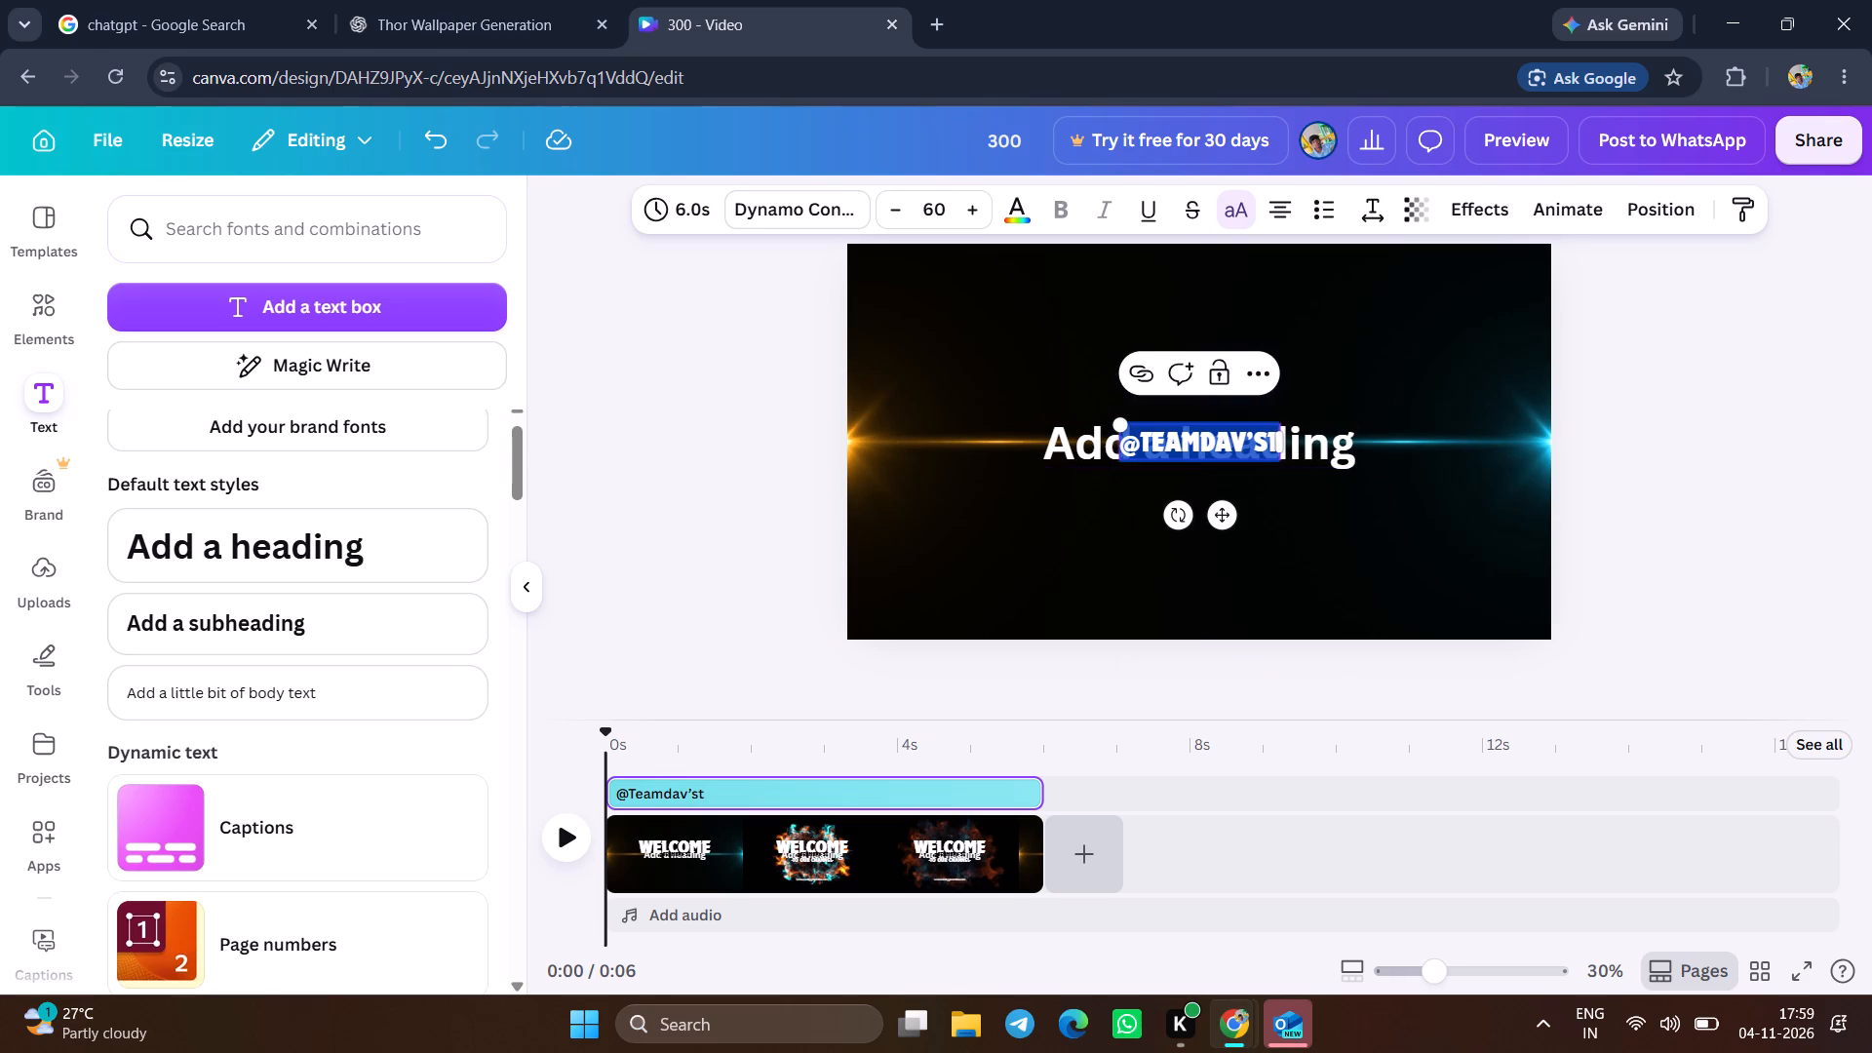
click(1225, 444)
click(1225, 444)
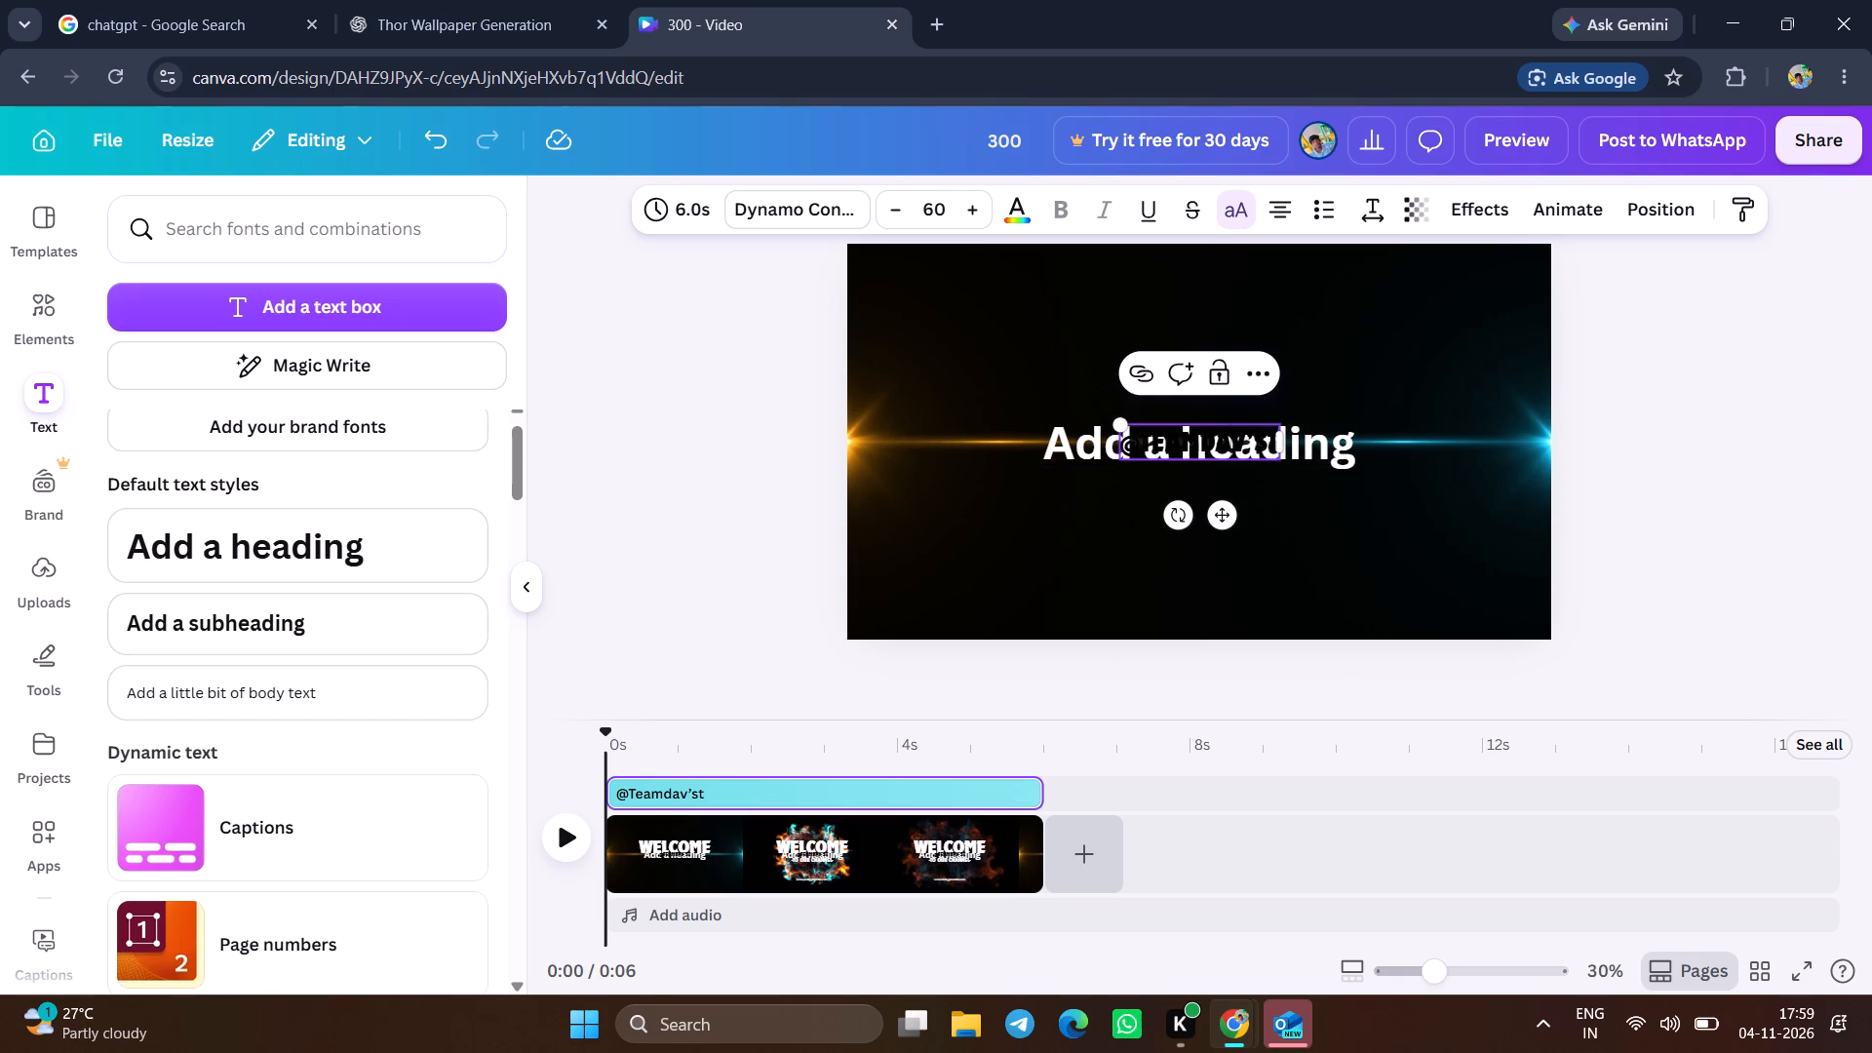
double_click(1226, 447)
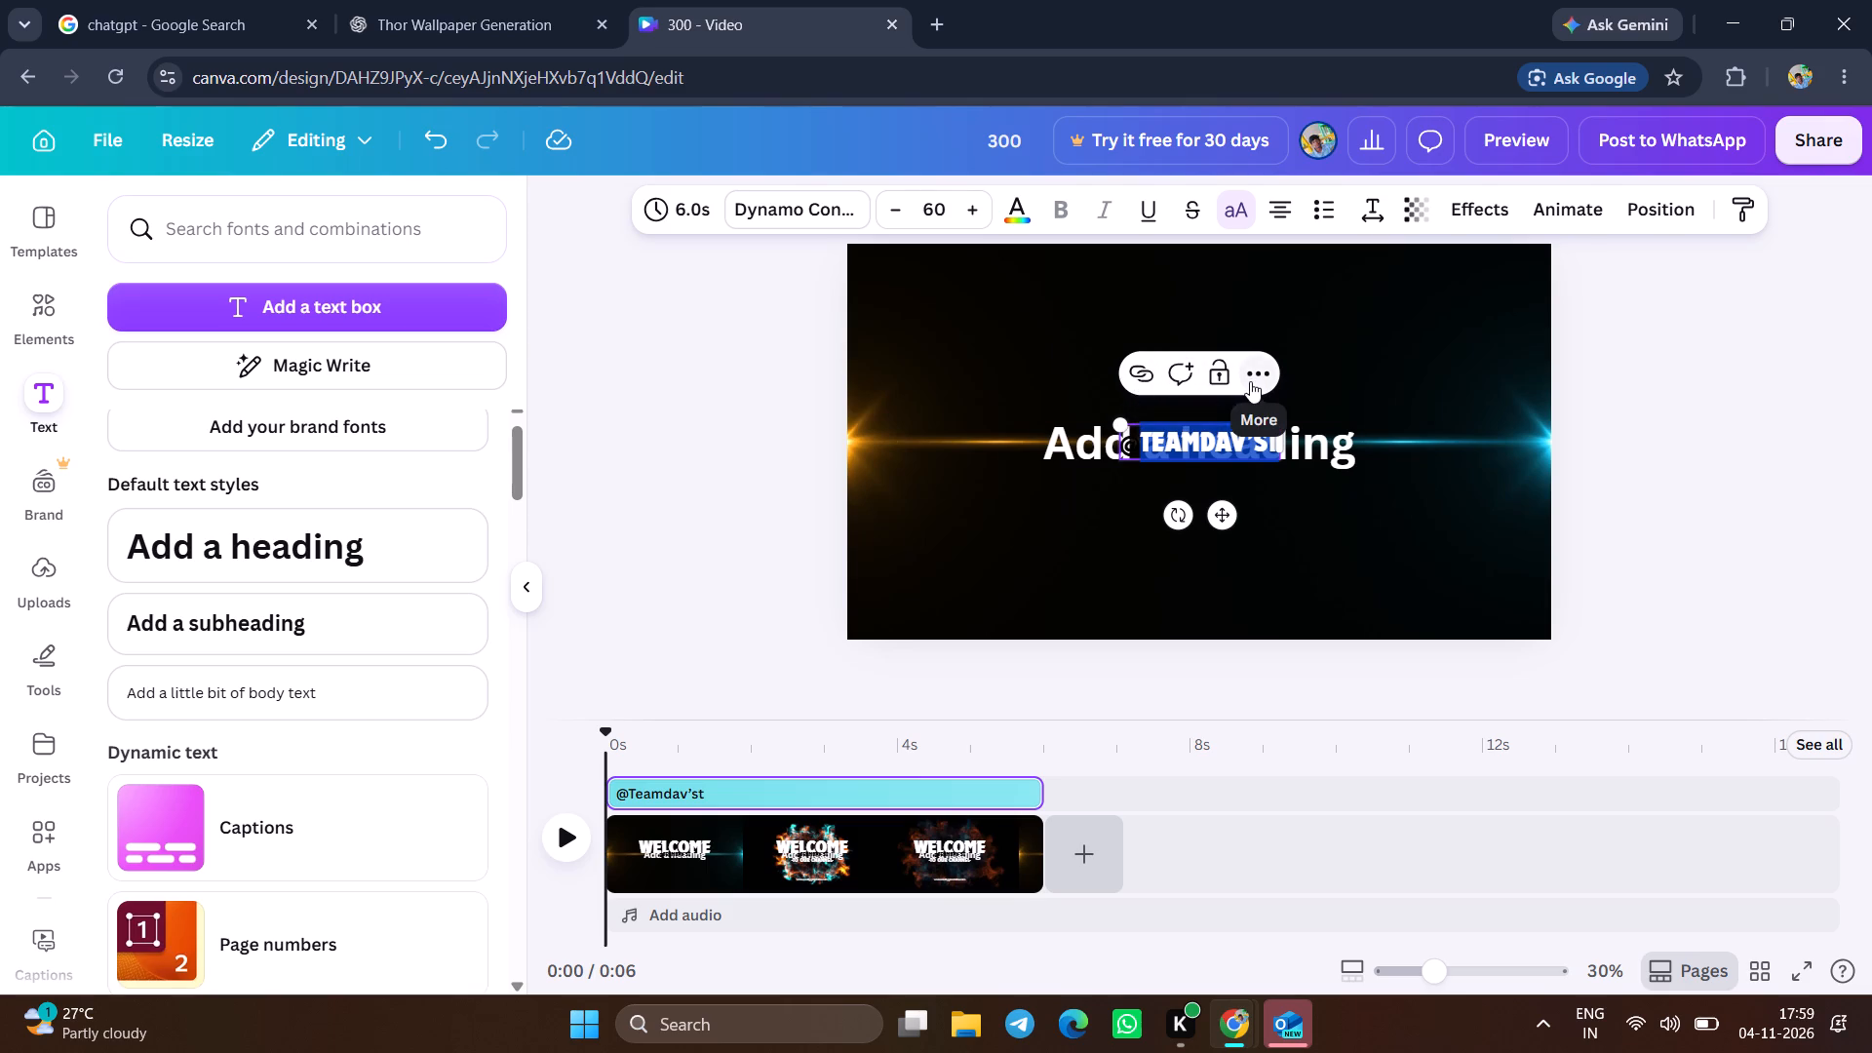
click(1008, 195)
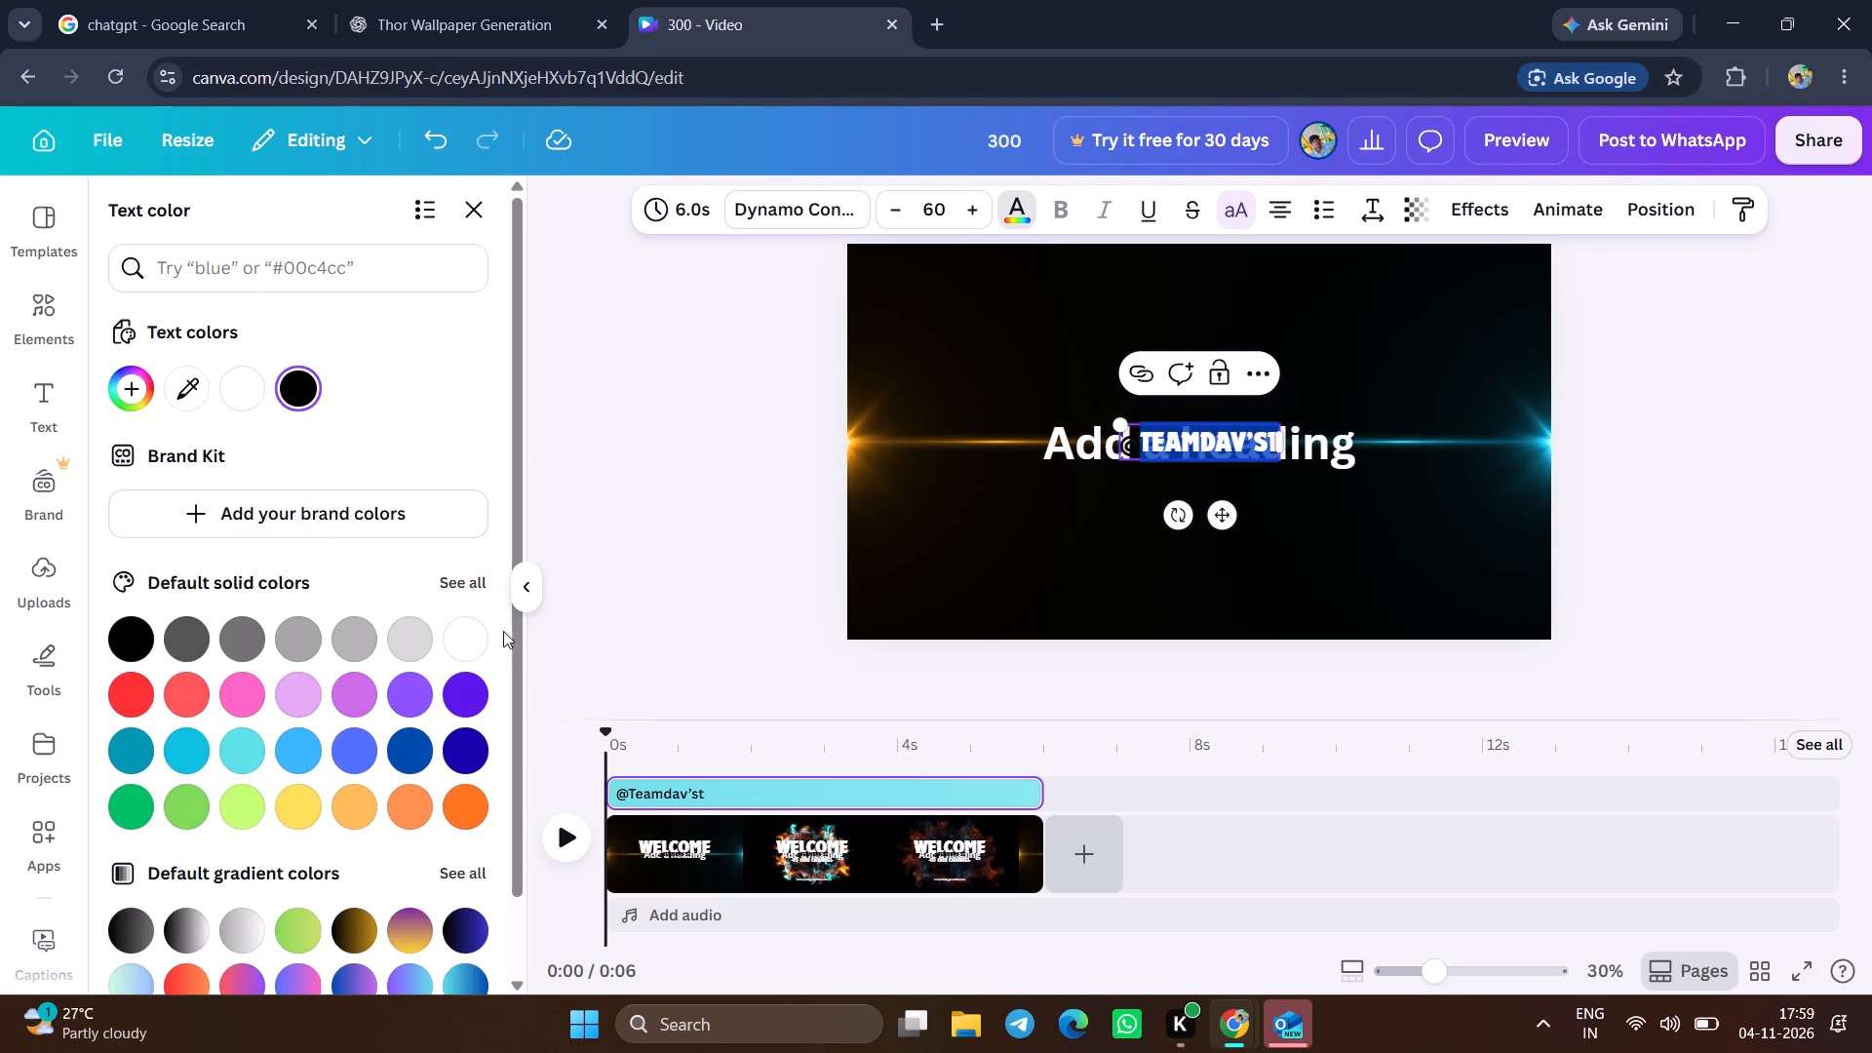
click(470, 641)
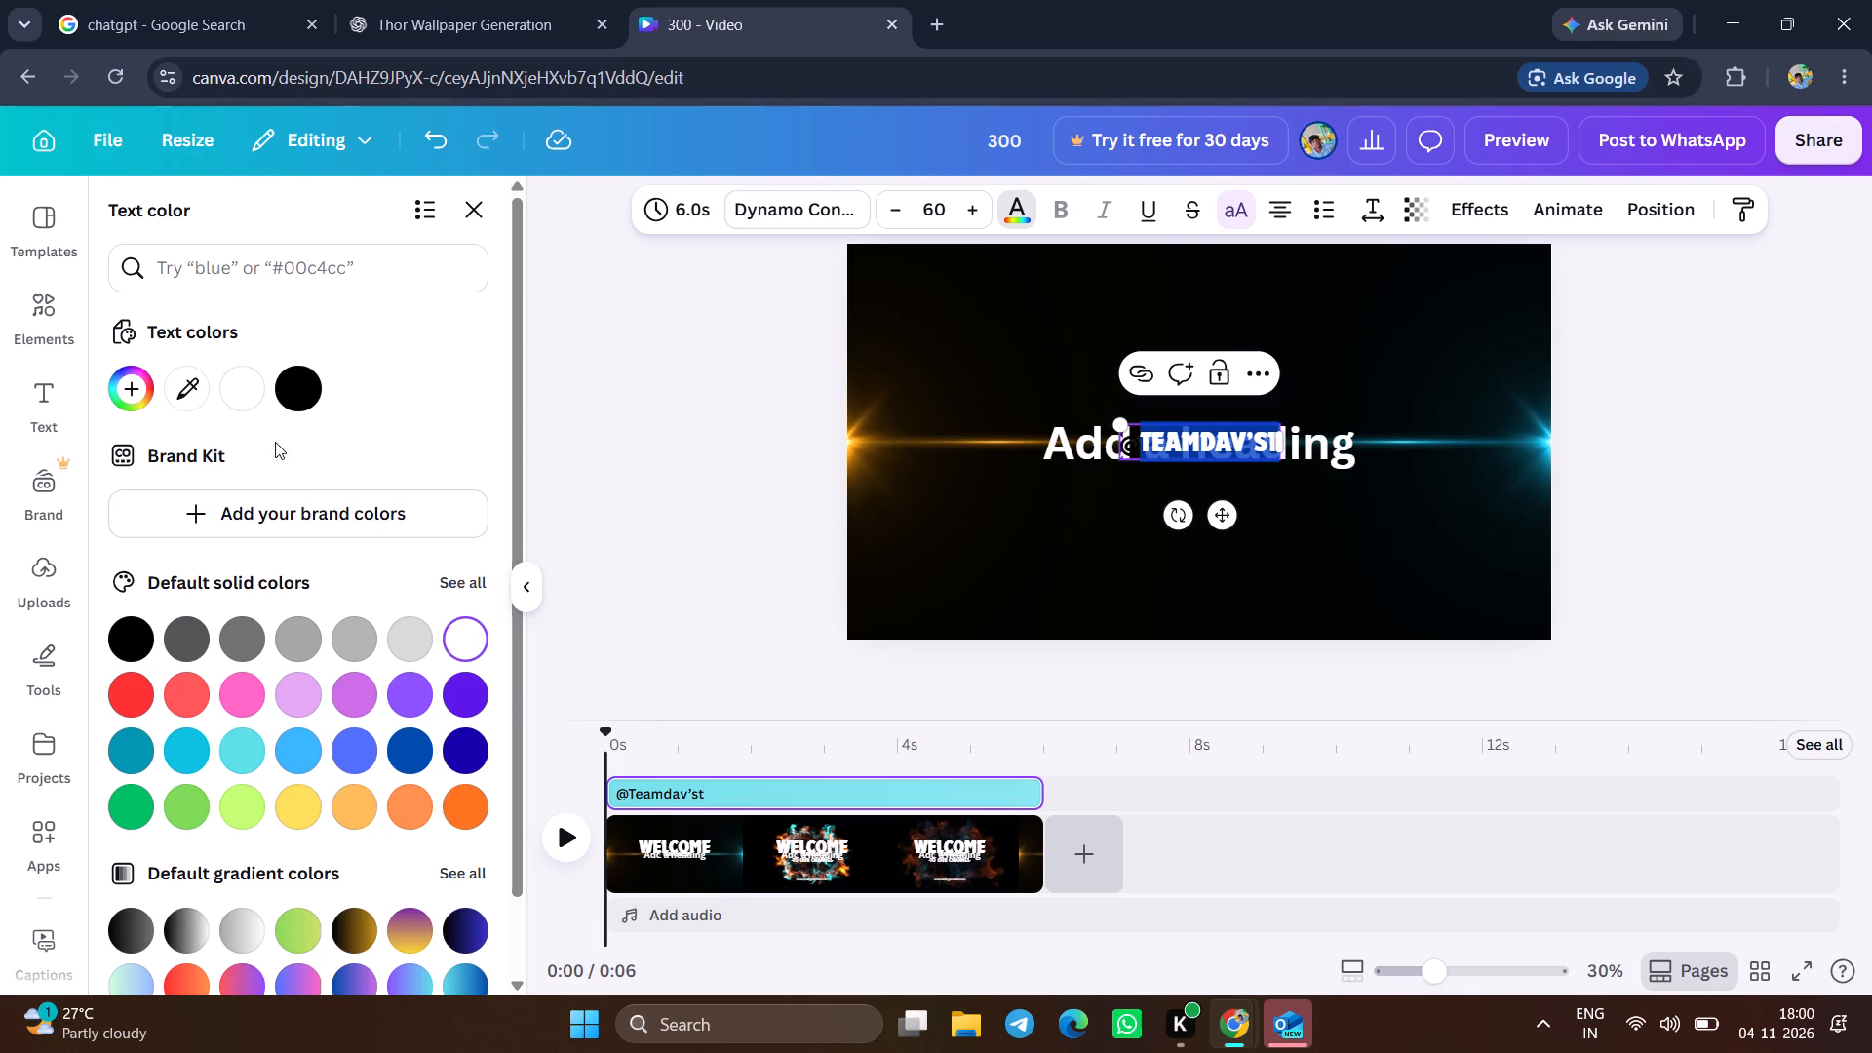
click(246, 387)
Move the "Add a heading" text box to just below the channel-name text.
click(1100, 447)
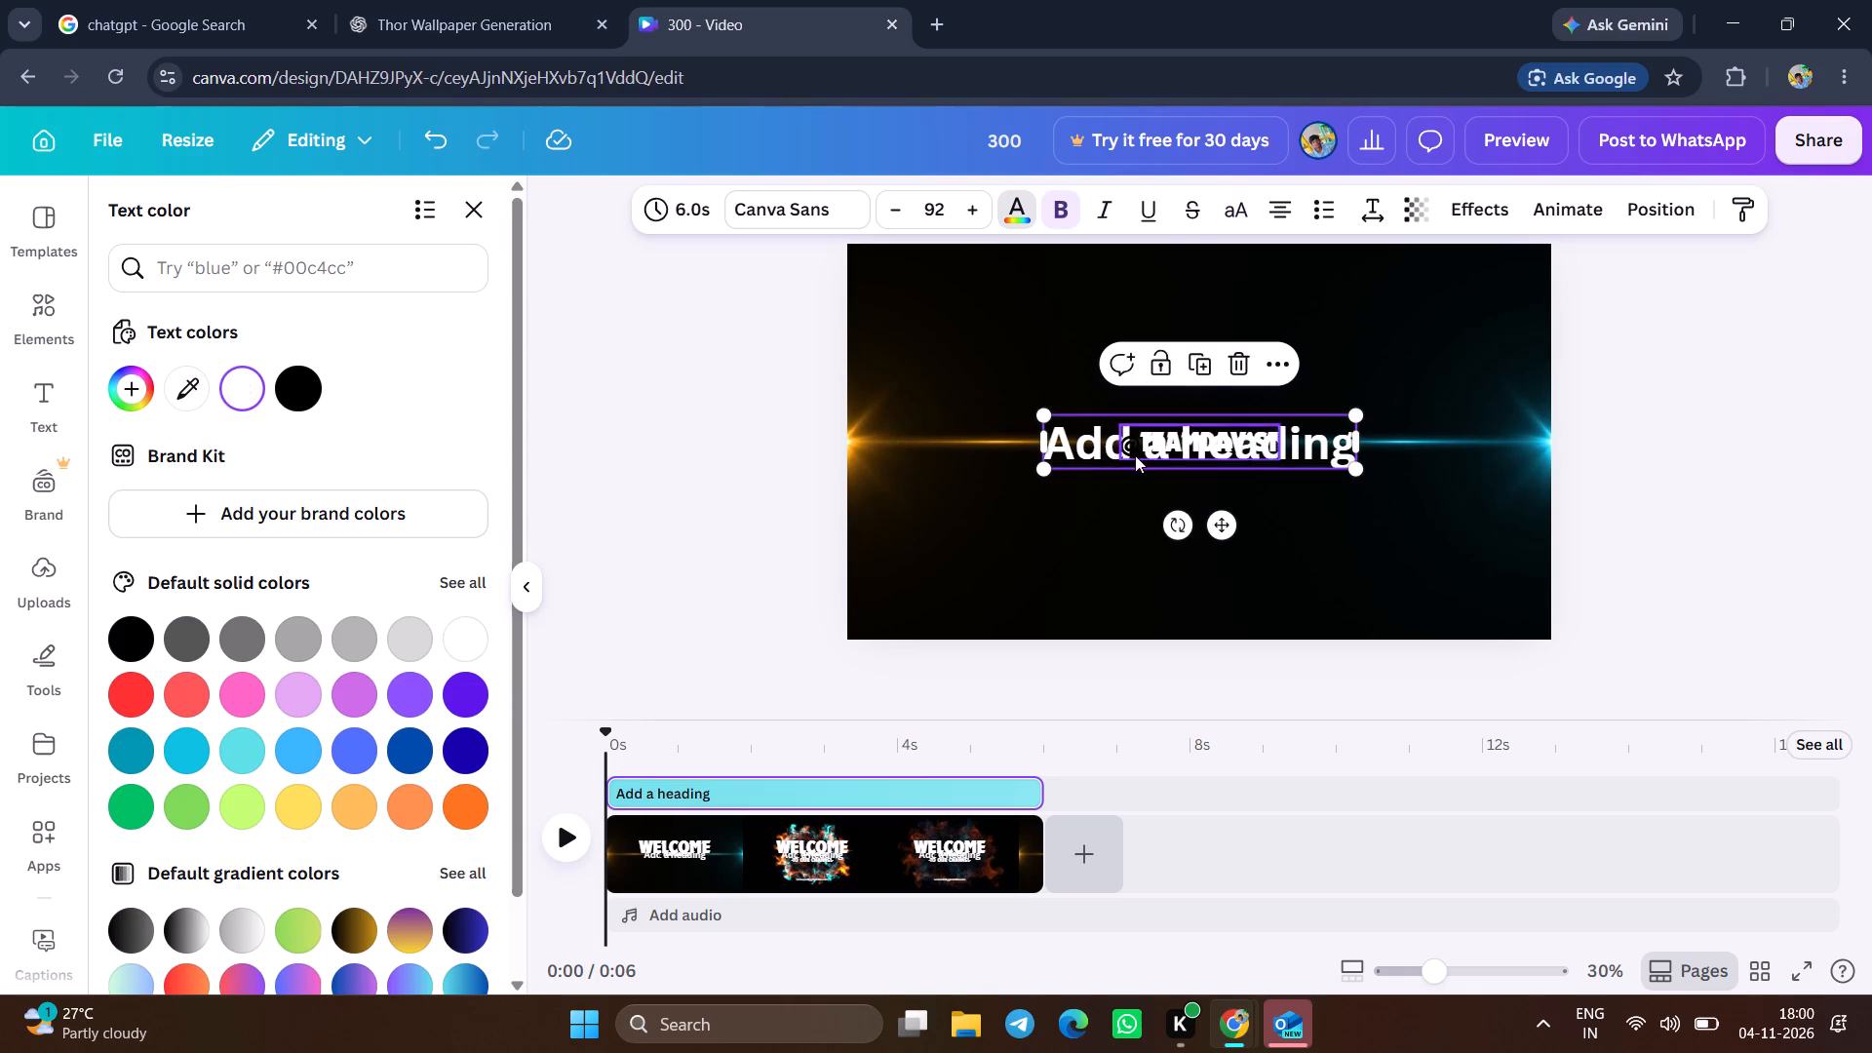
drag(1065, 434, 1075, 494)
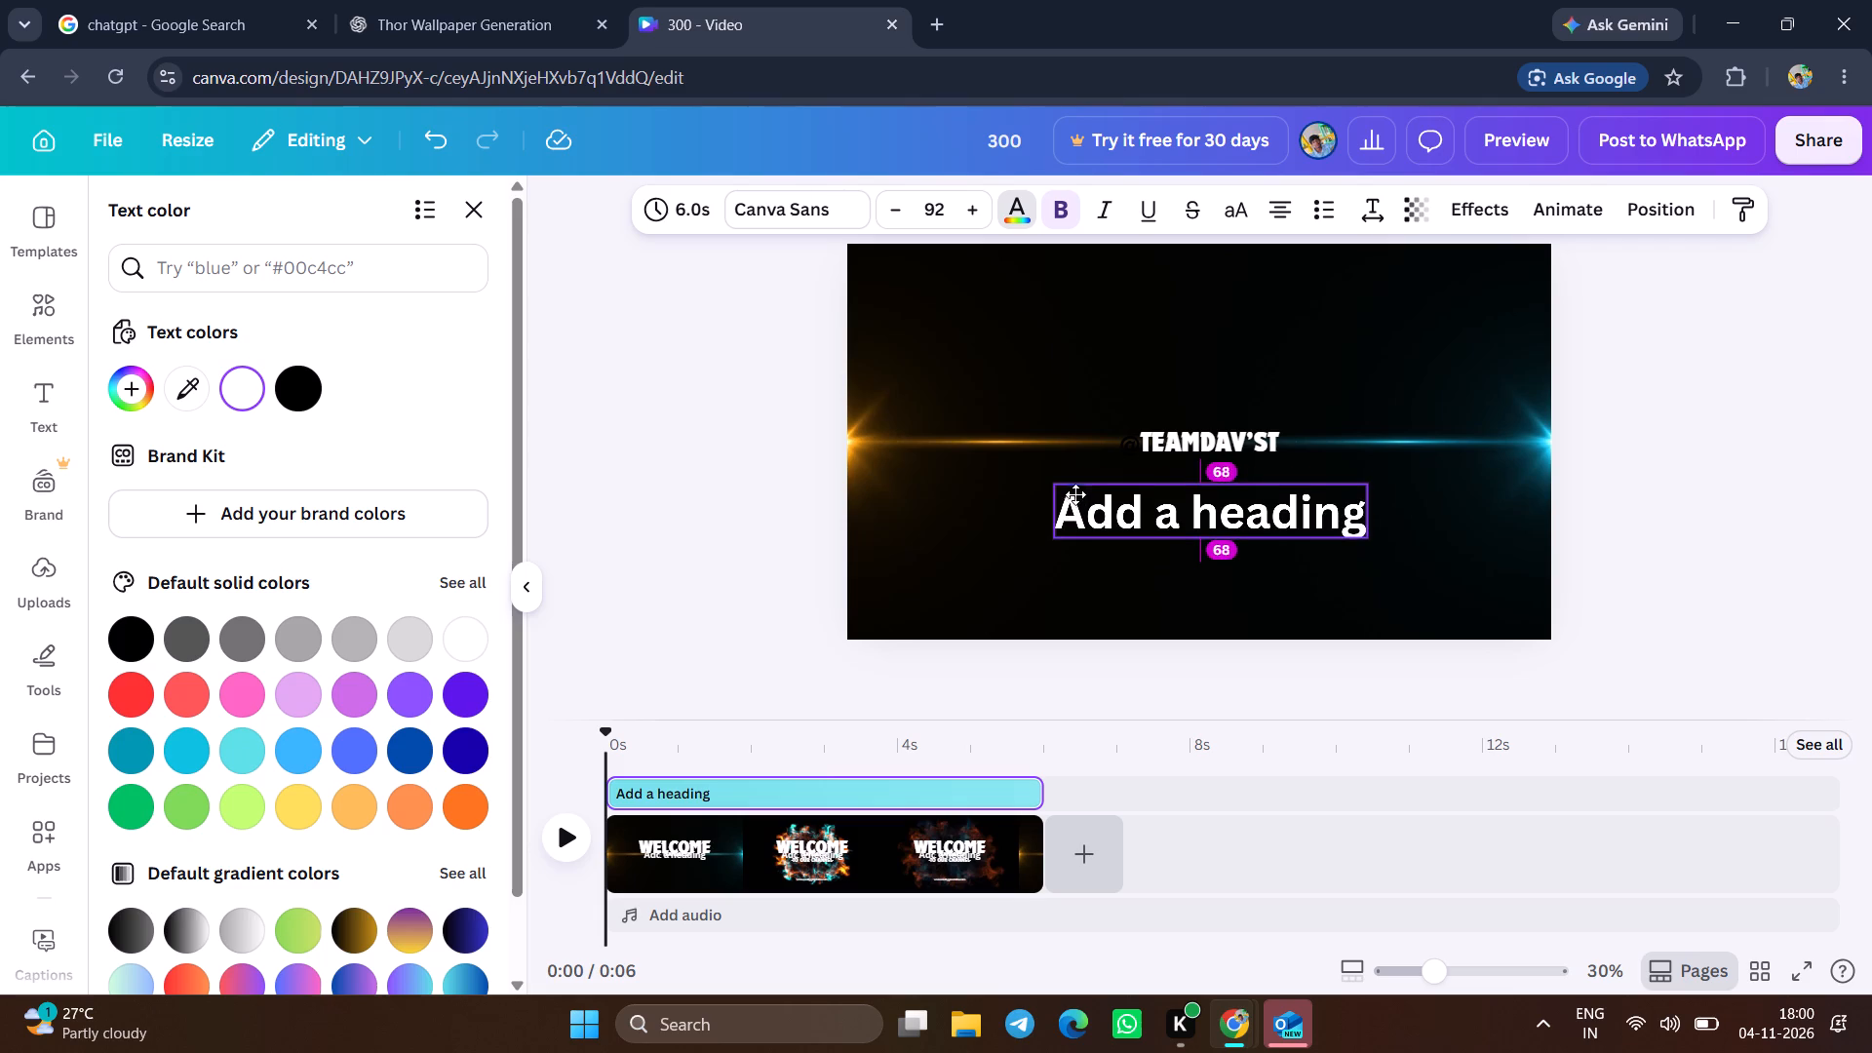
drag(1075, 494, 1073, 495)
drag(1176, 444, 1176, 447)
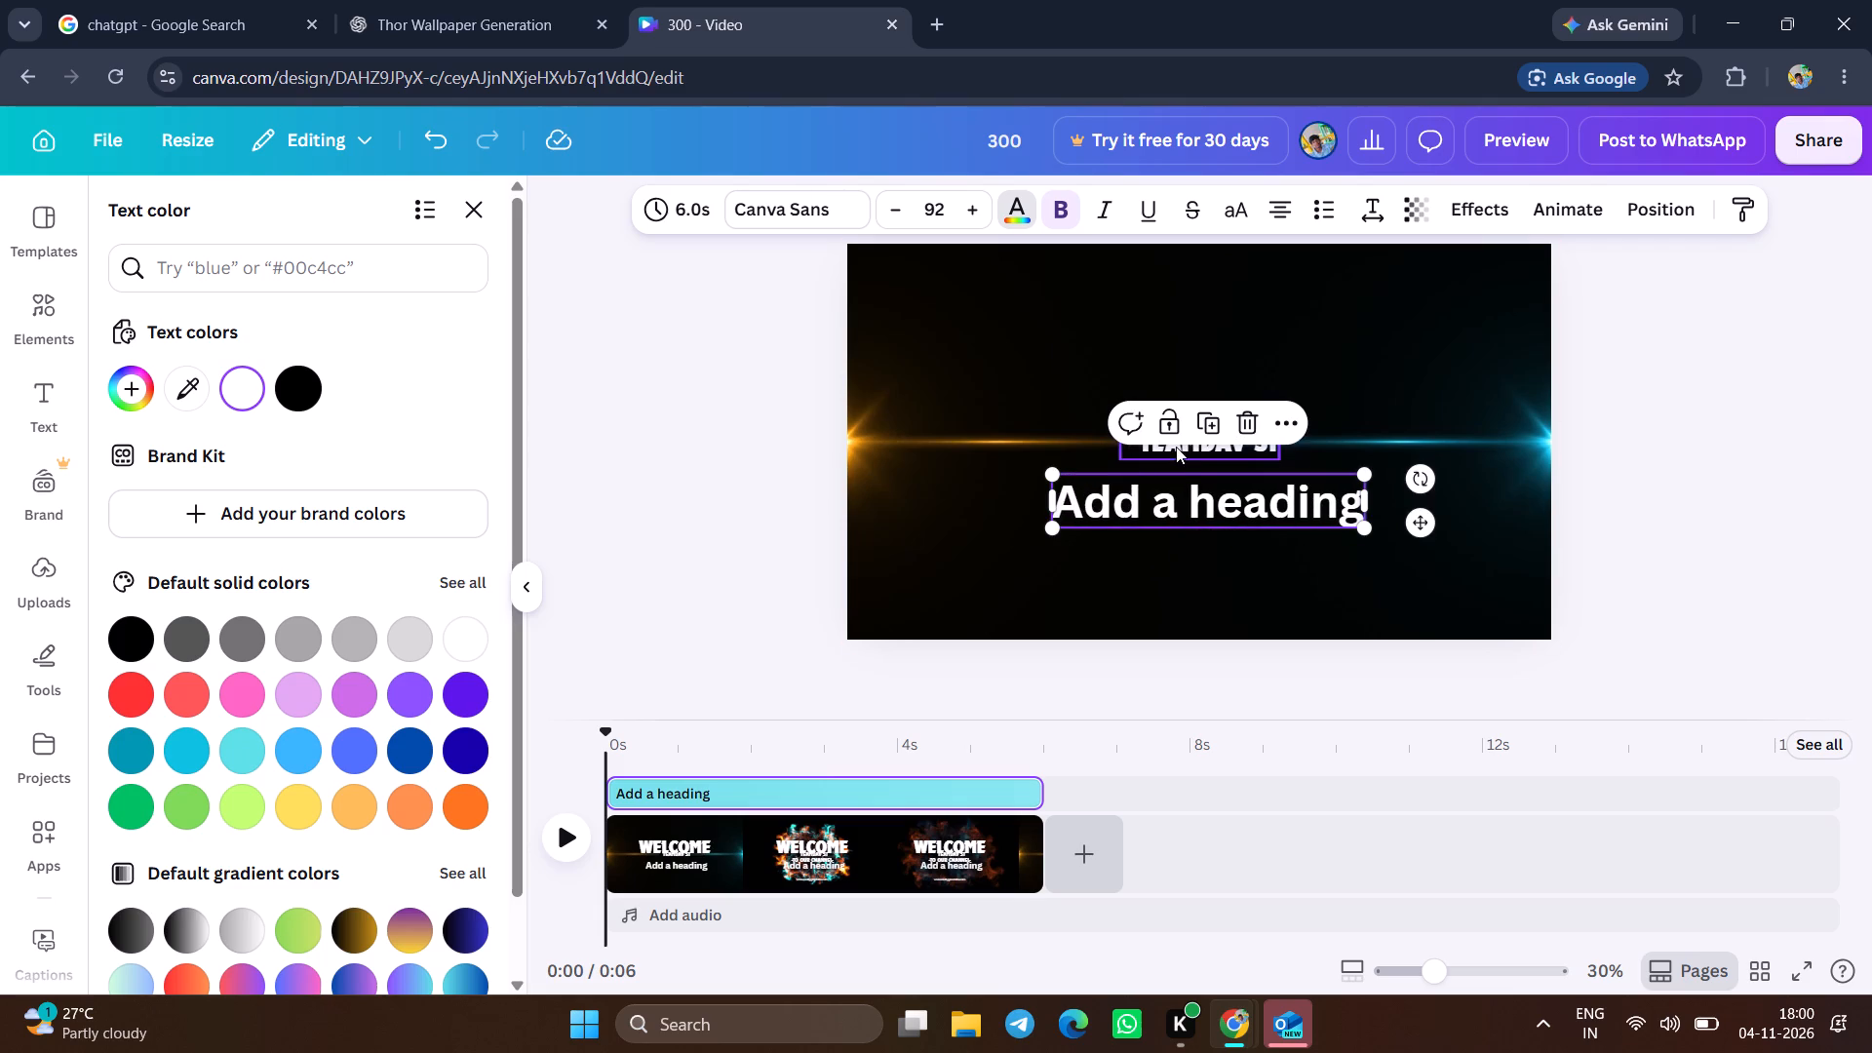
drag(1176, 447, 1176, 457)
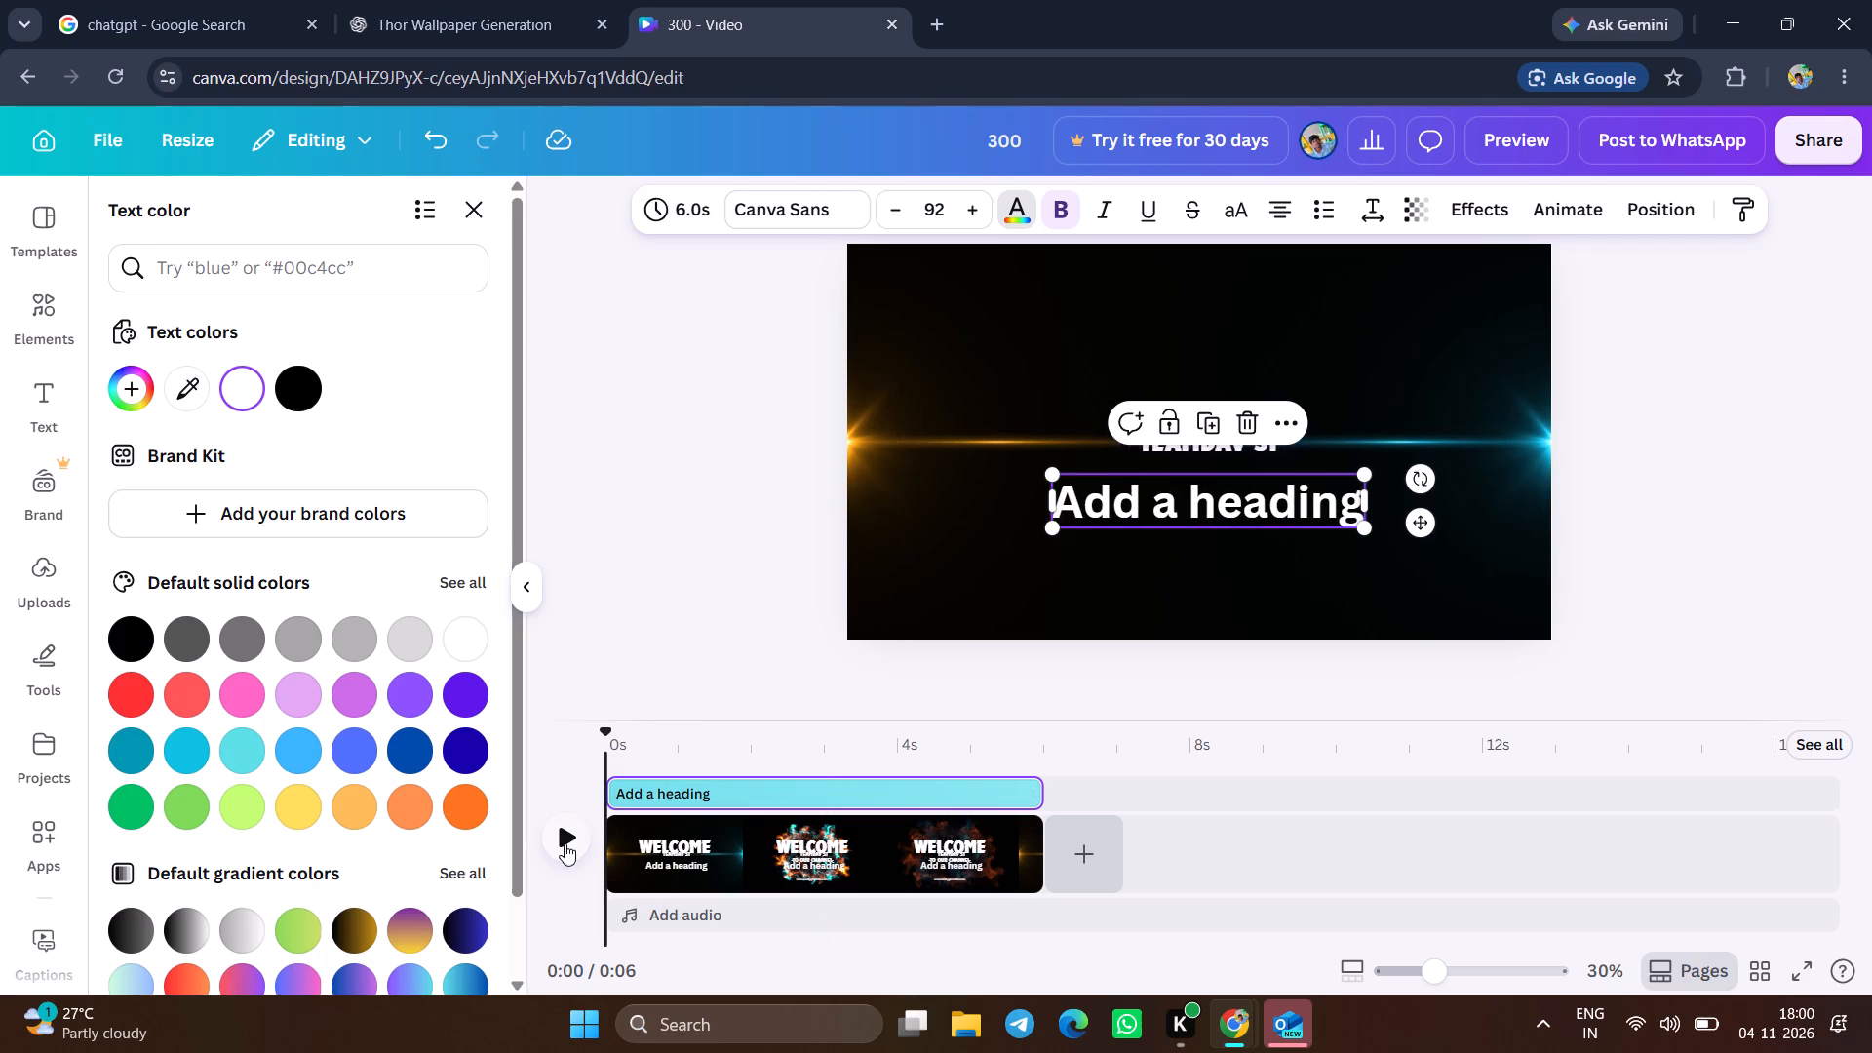
Play the video to about 5 seconds and move the channel-name text down to just above the website line.
click(565, 843)
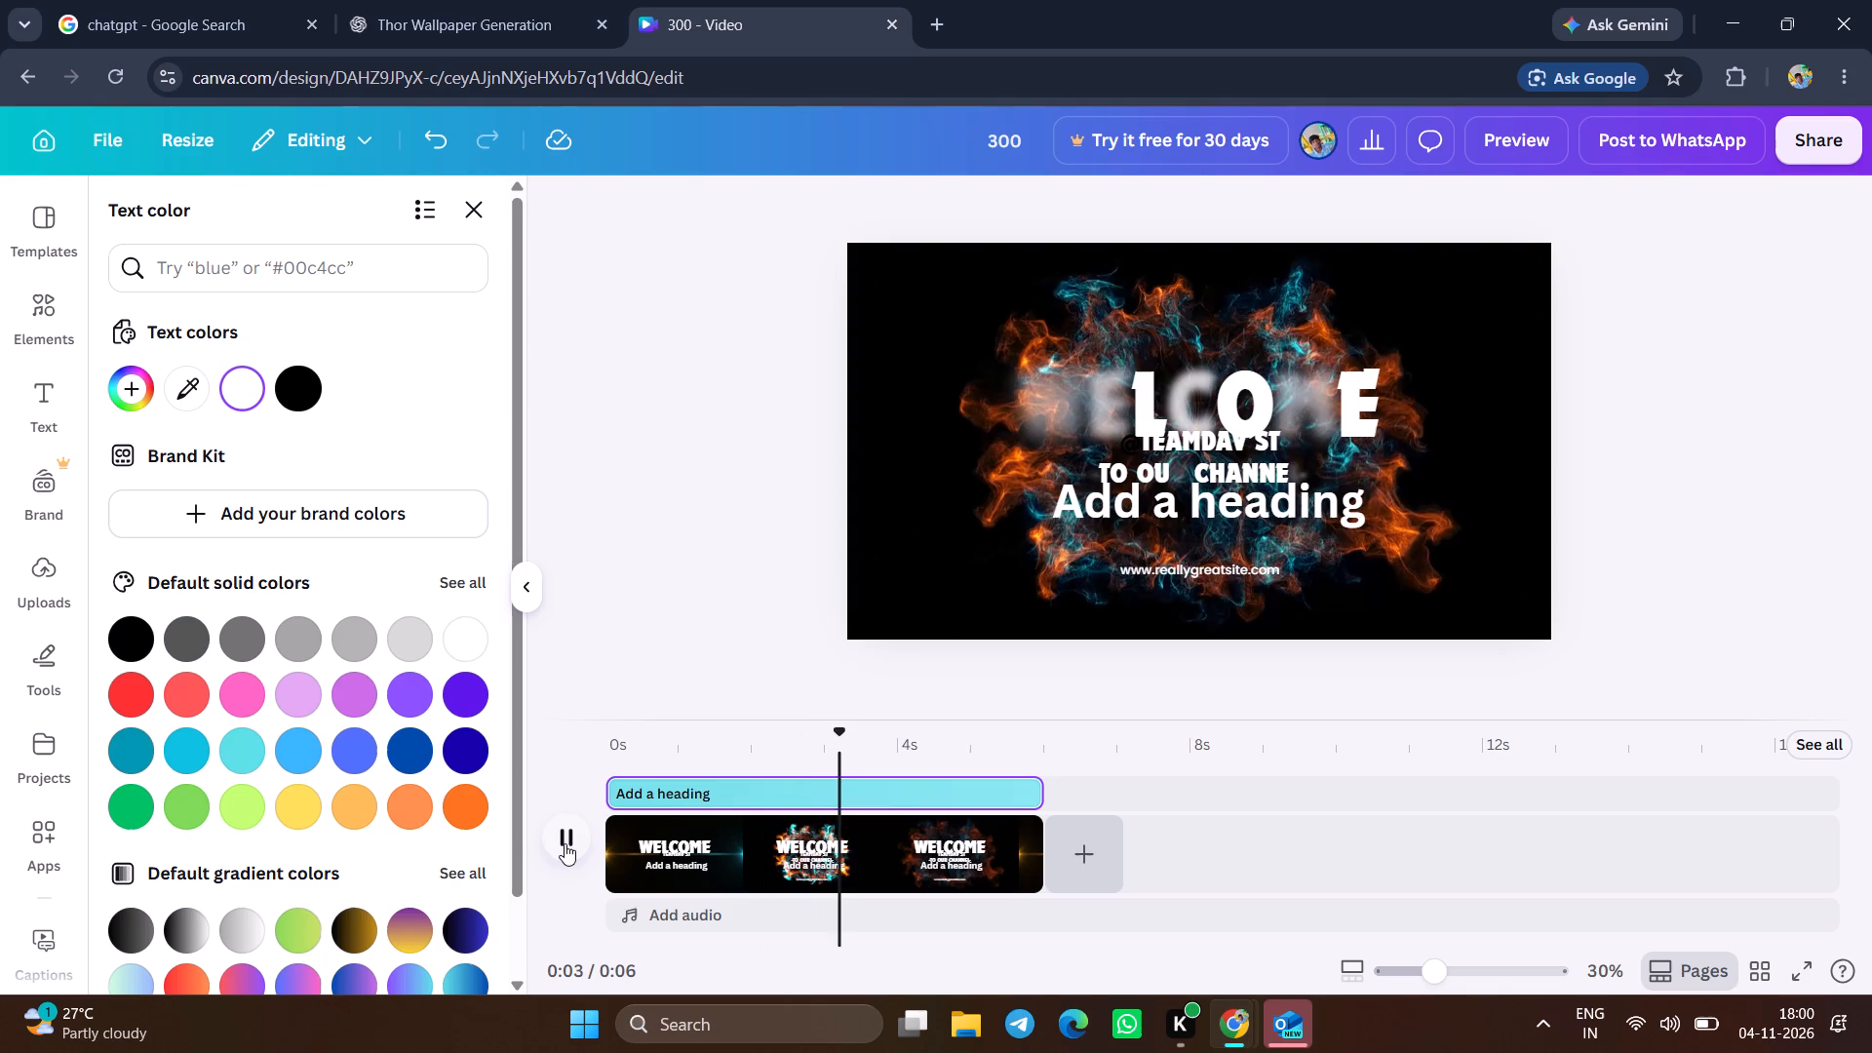
click(1180, 439)
drag(1180, 439, 1179, 518)
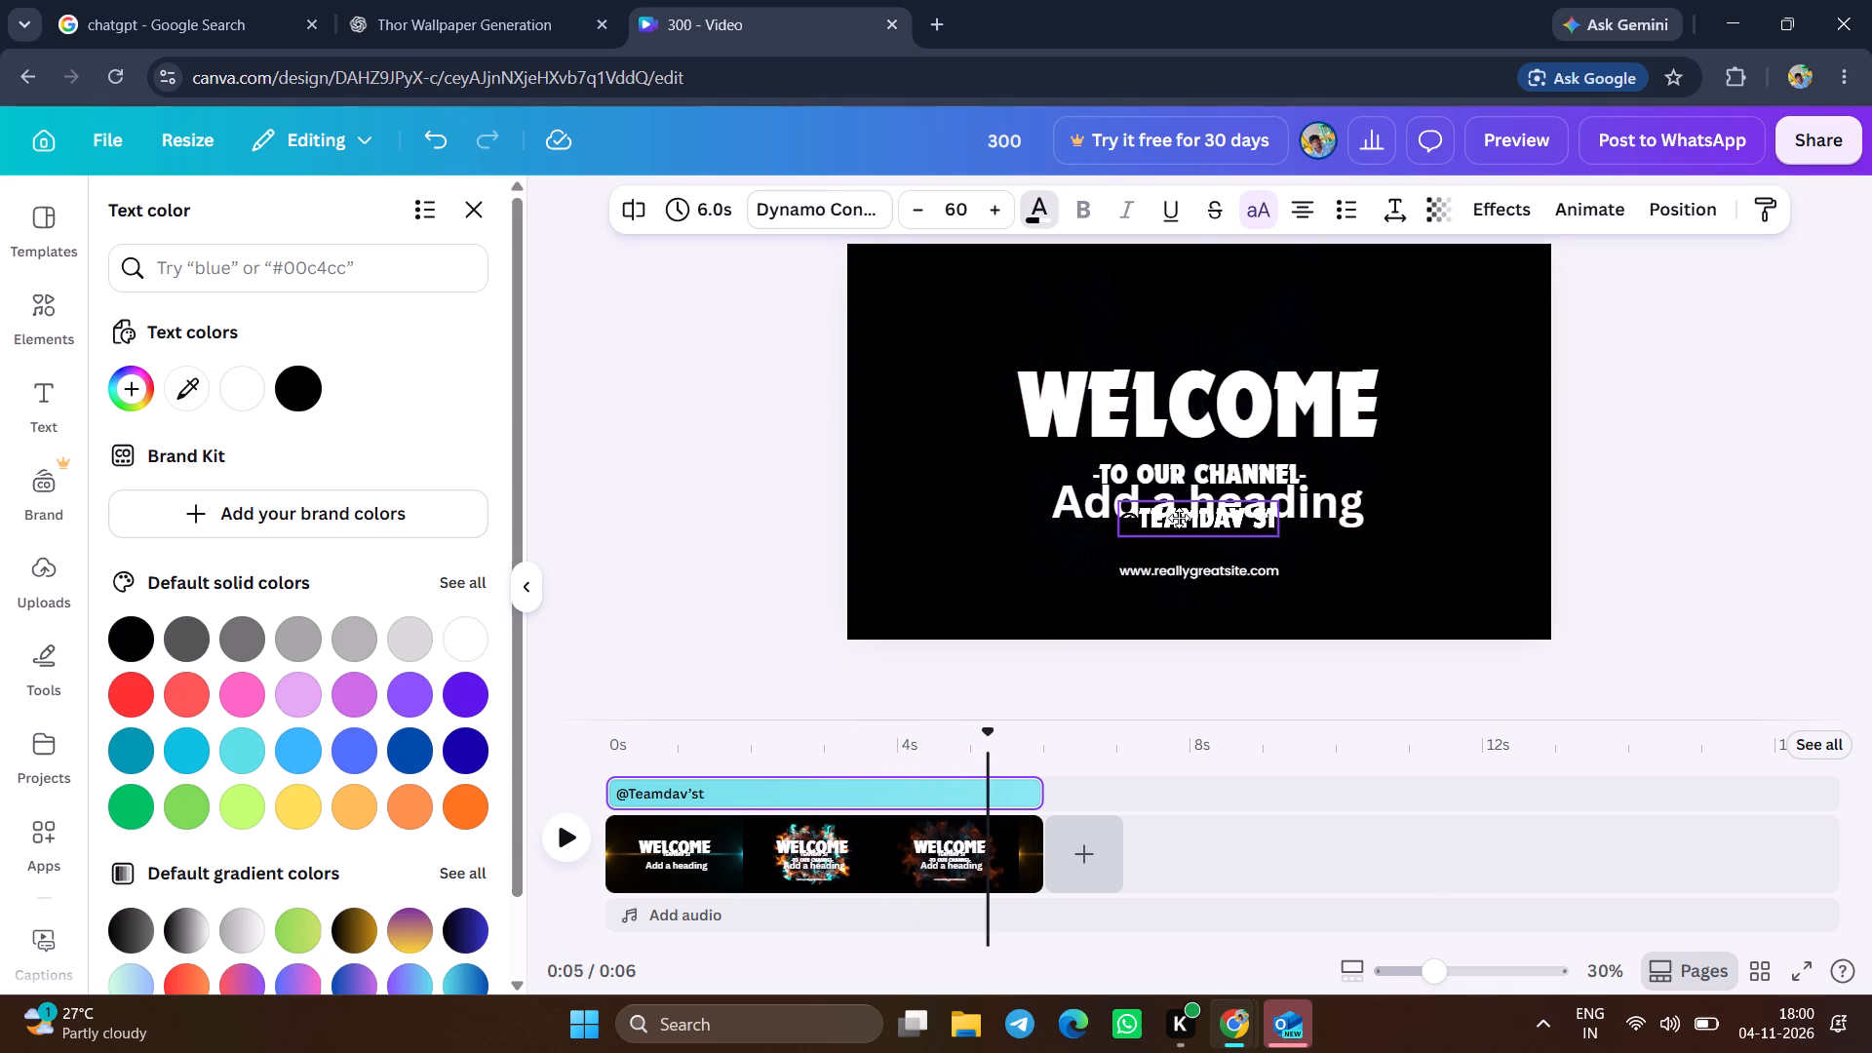
drag(1179, 518, 1175, 543)
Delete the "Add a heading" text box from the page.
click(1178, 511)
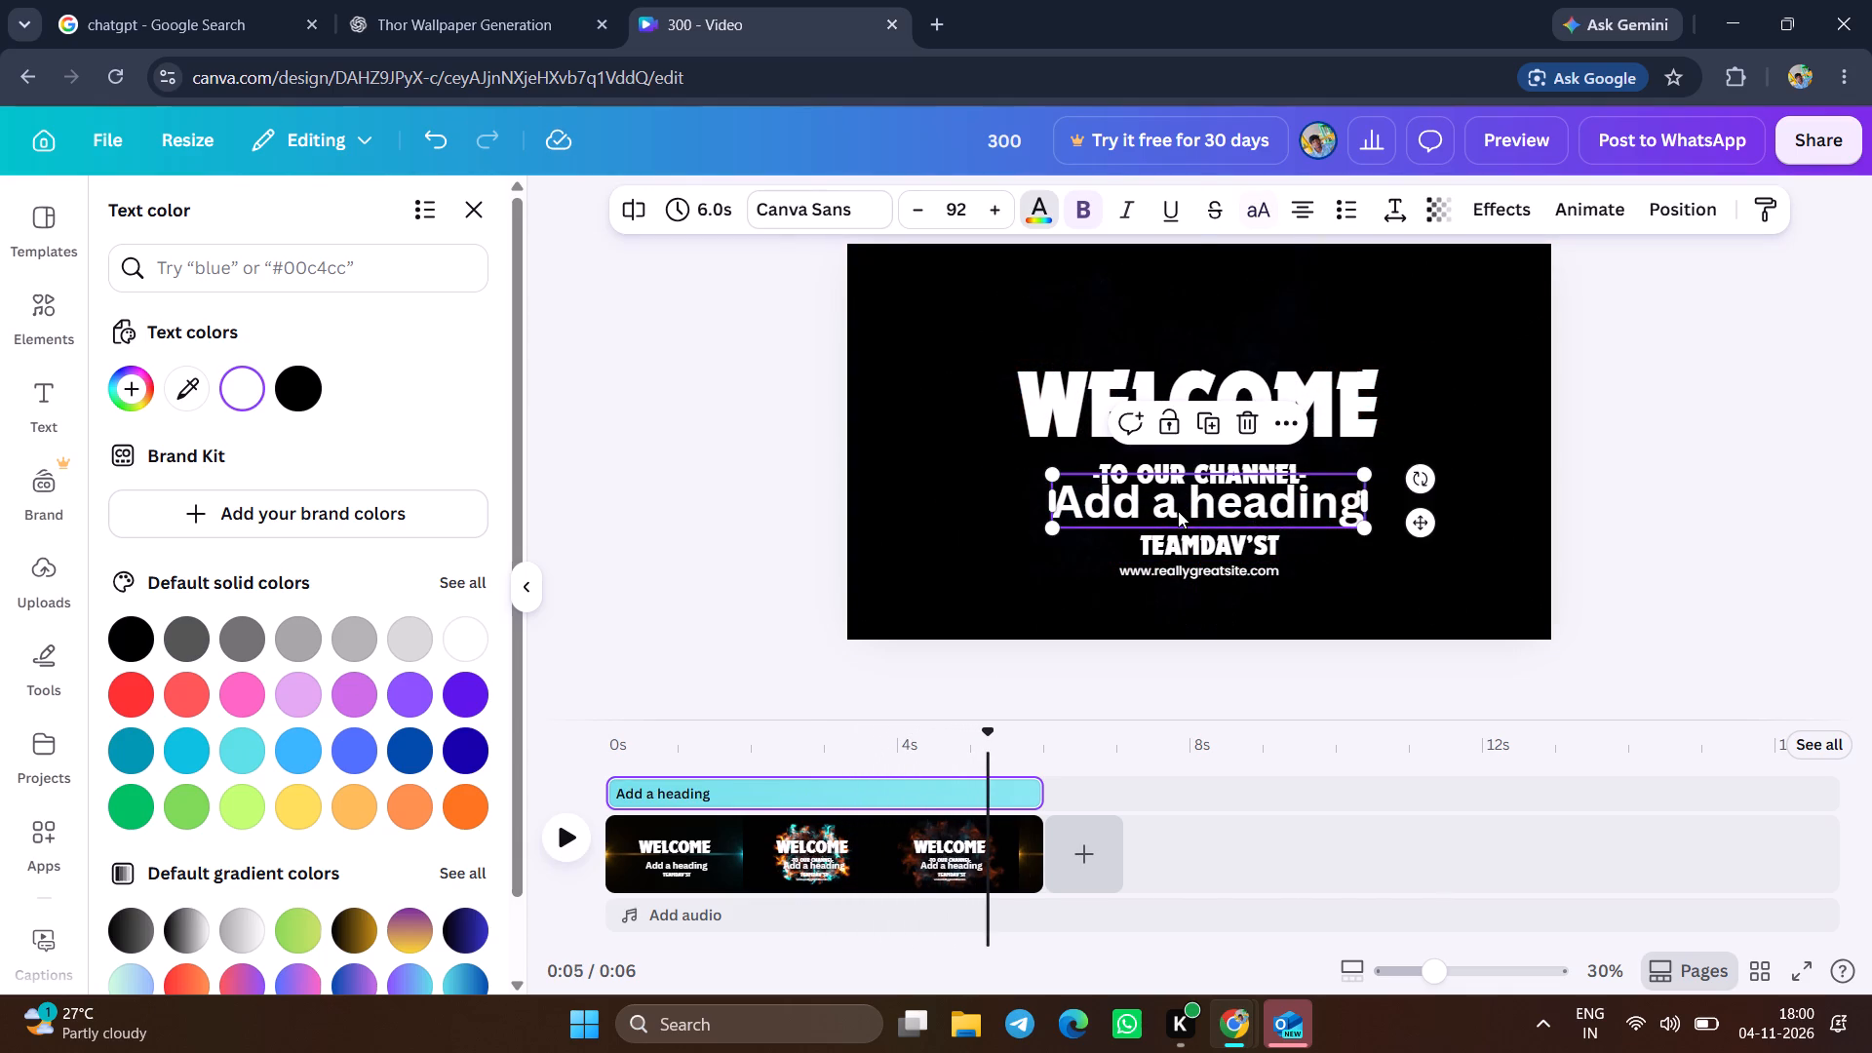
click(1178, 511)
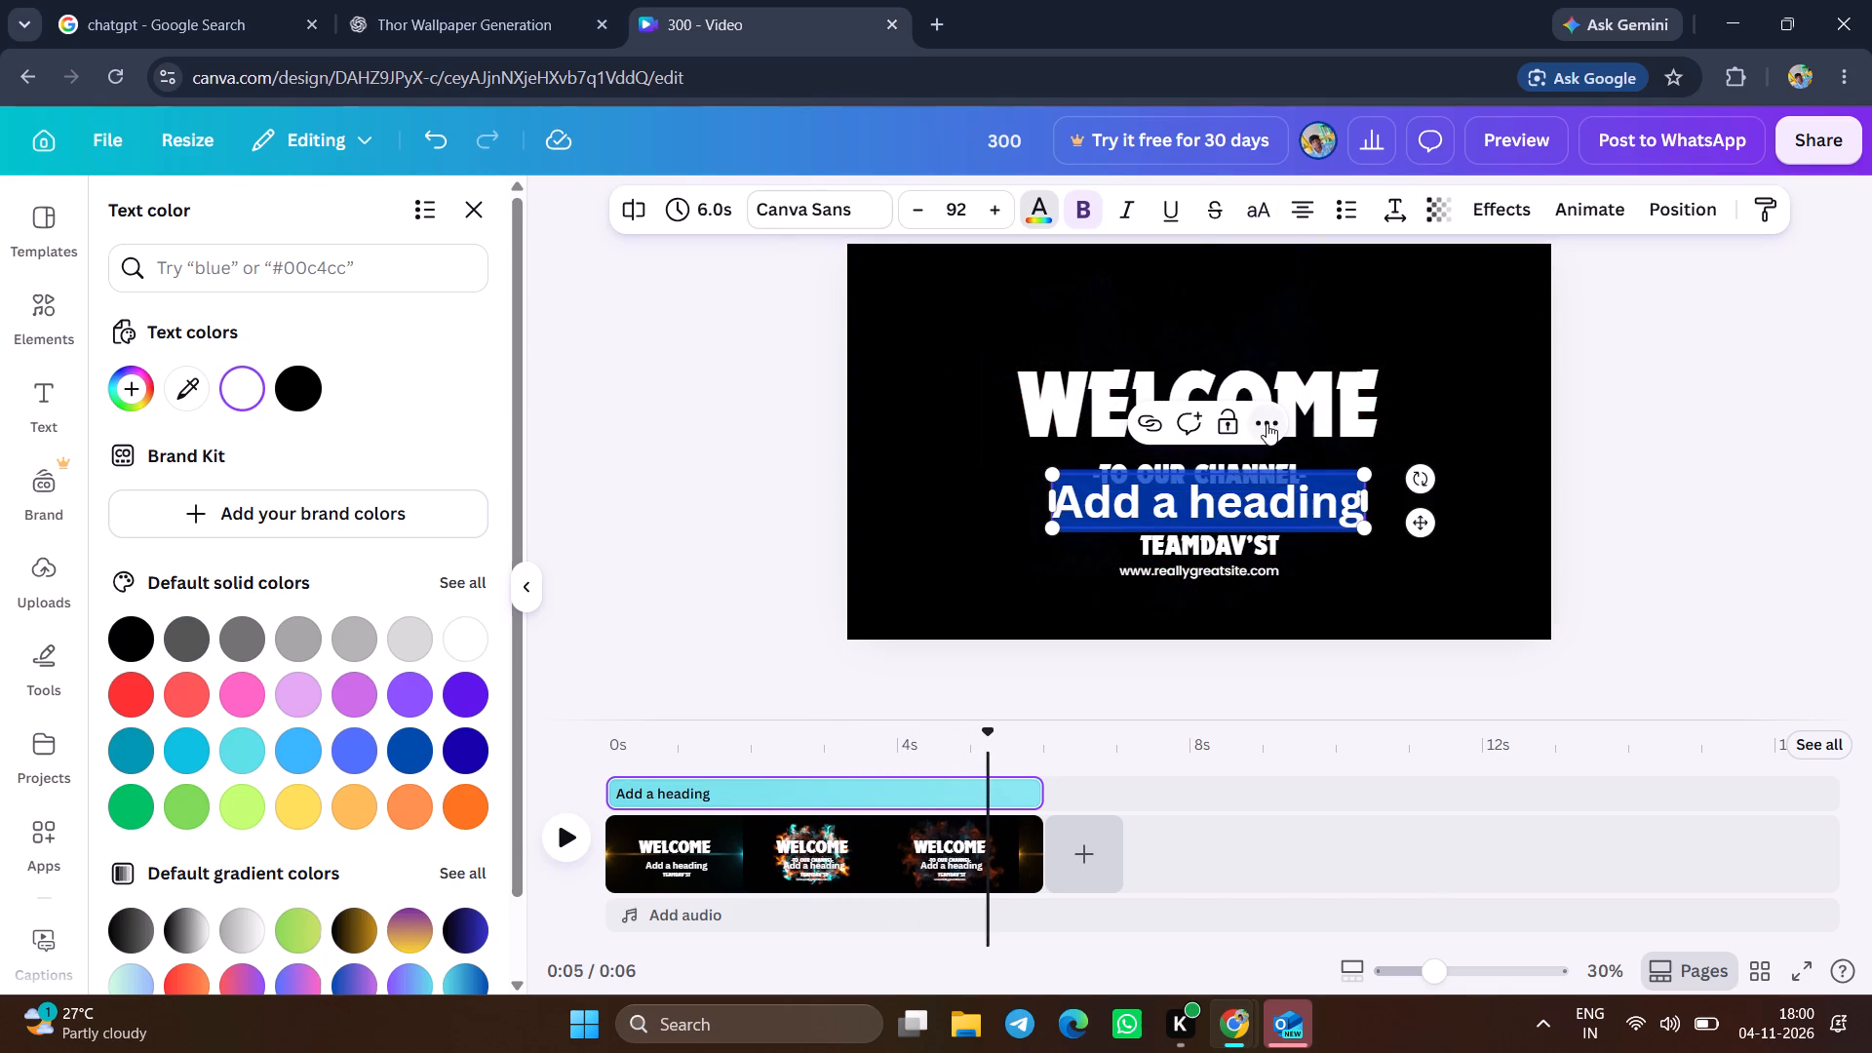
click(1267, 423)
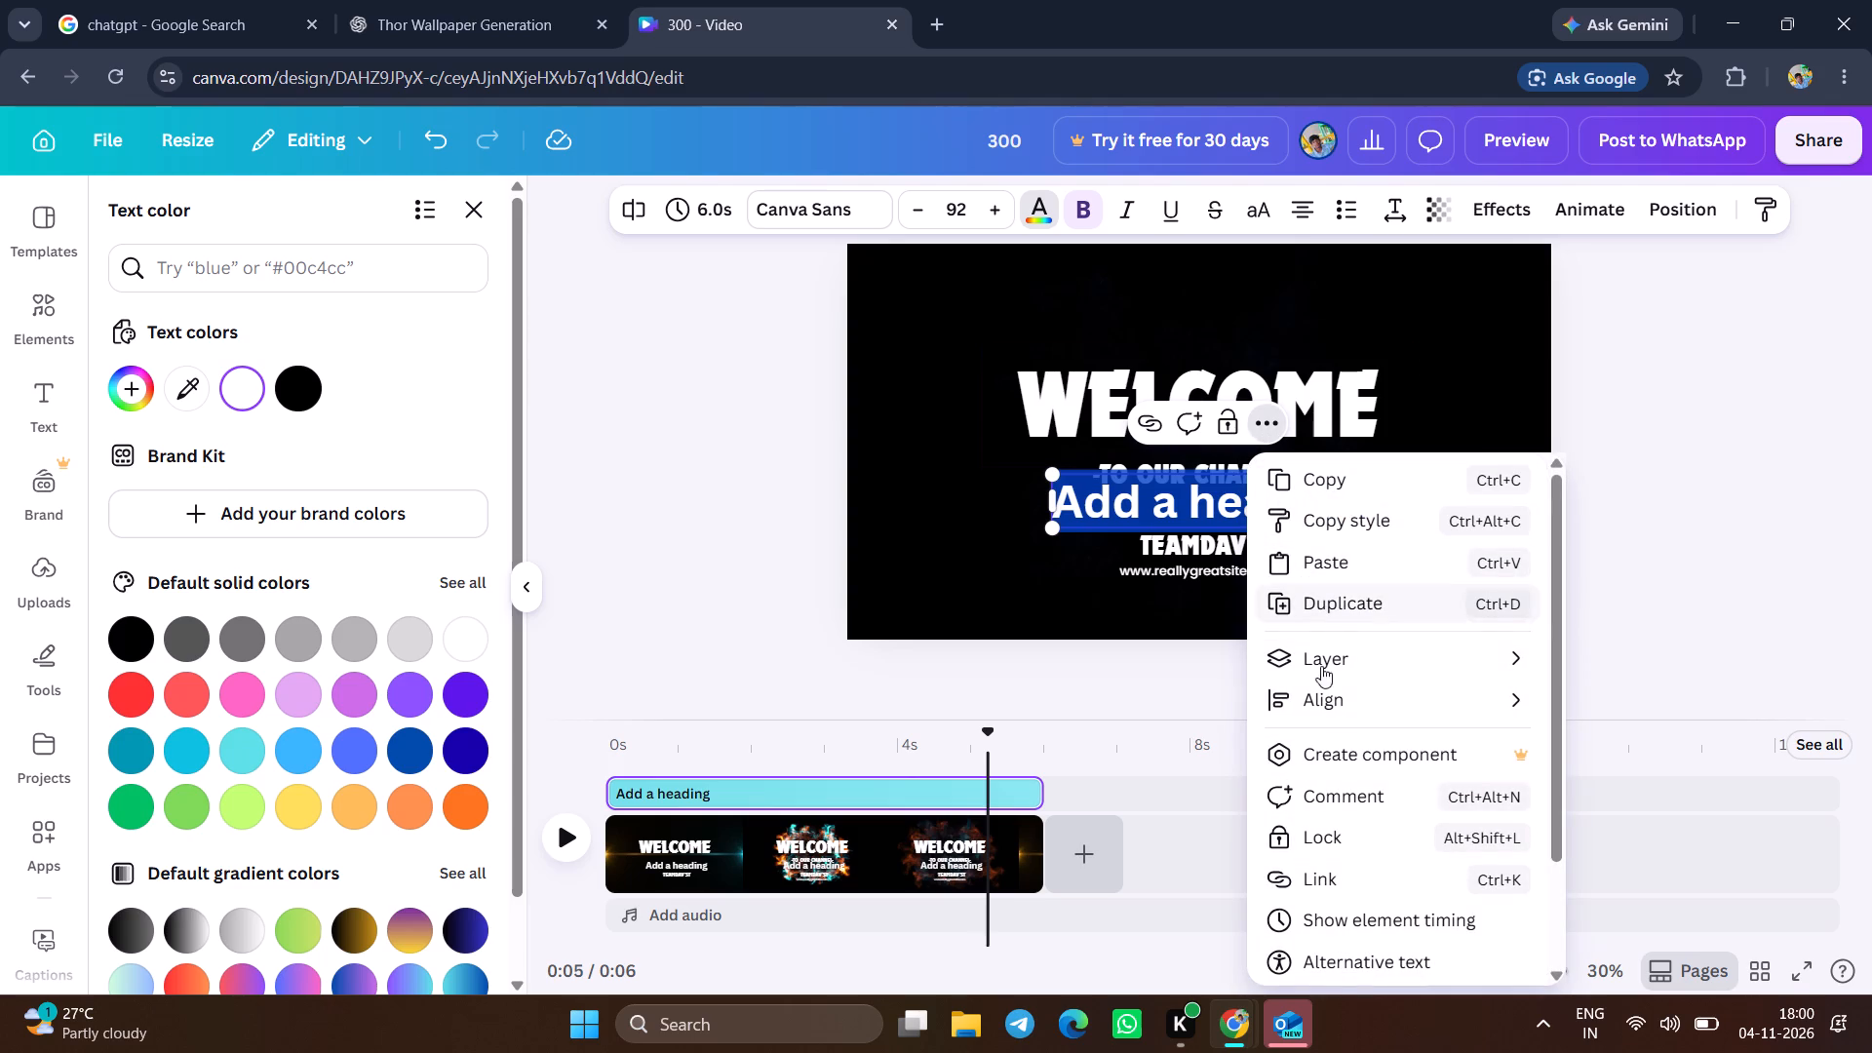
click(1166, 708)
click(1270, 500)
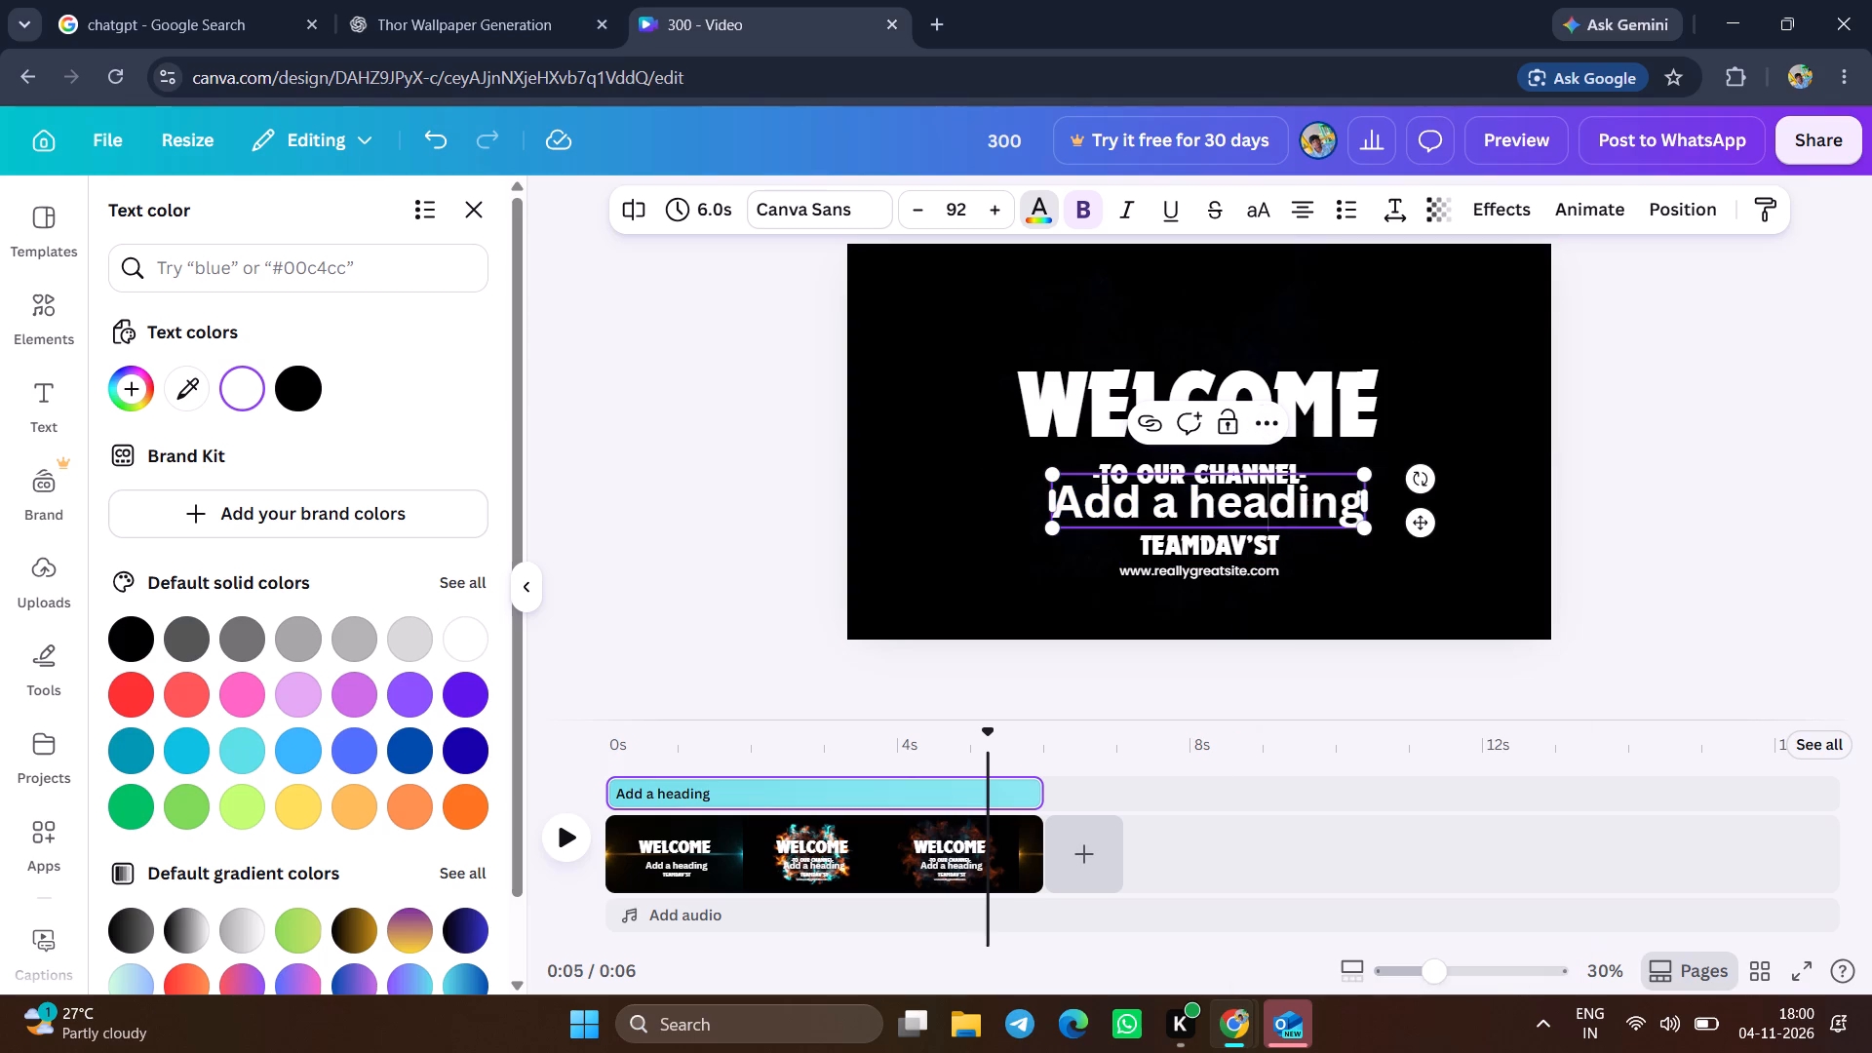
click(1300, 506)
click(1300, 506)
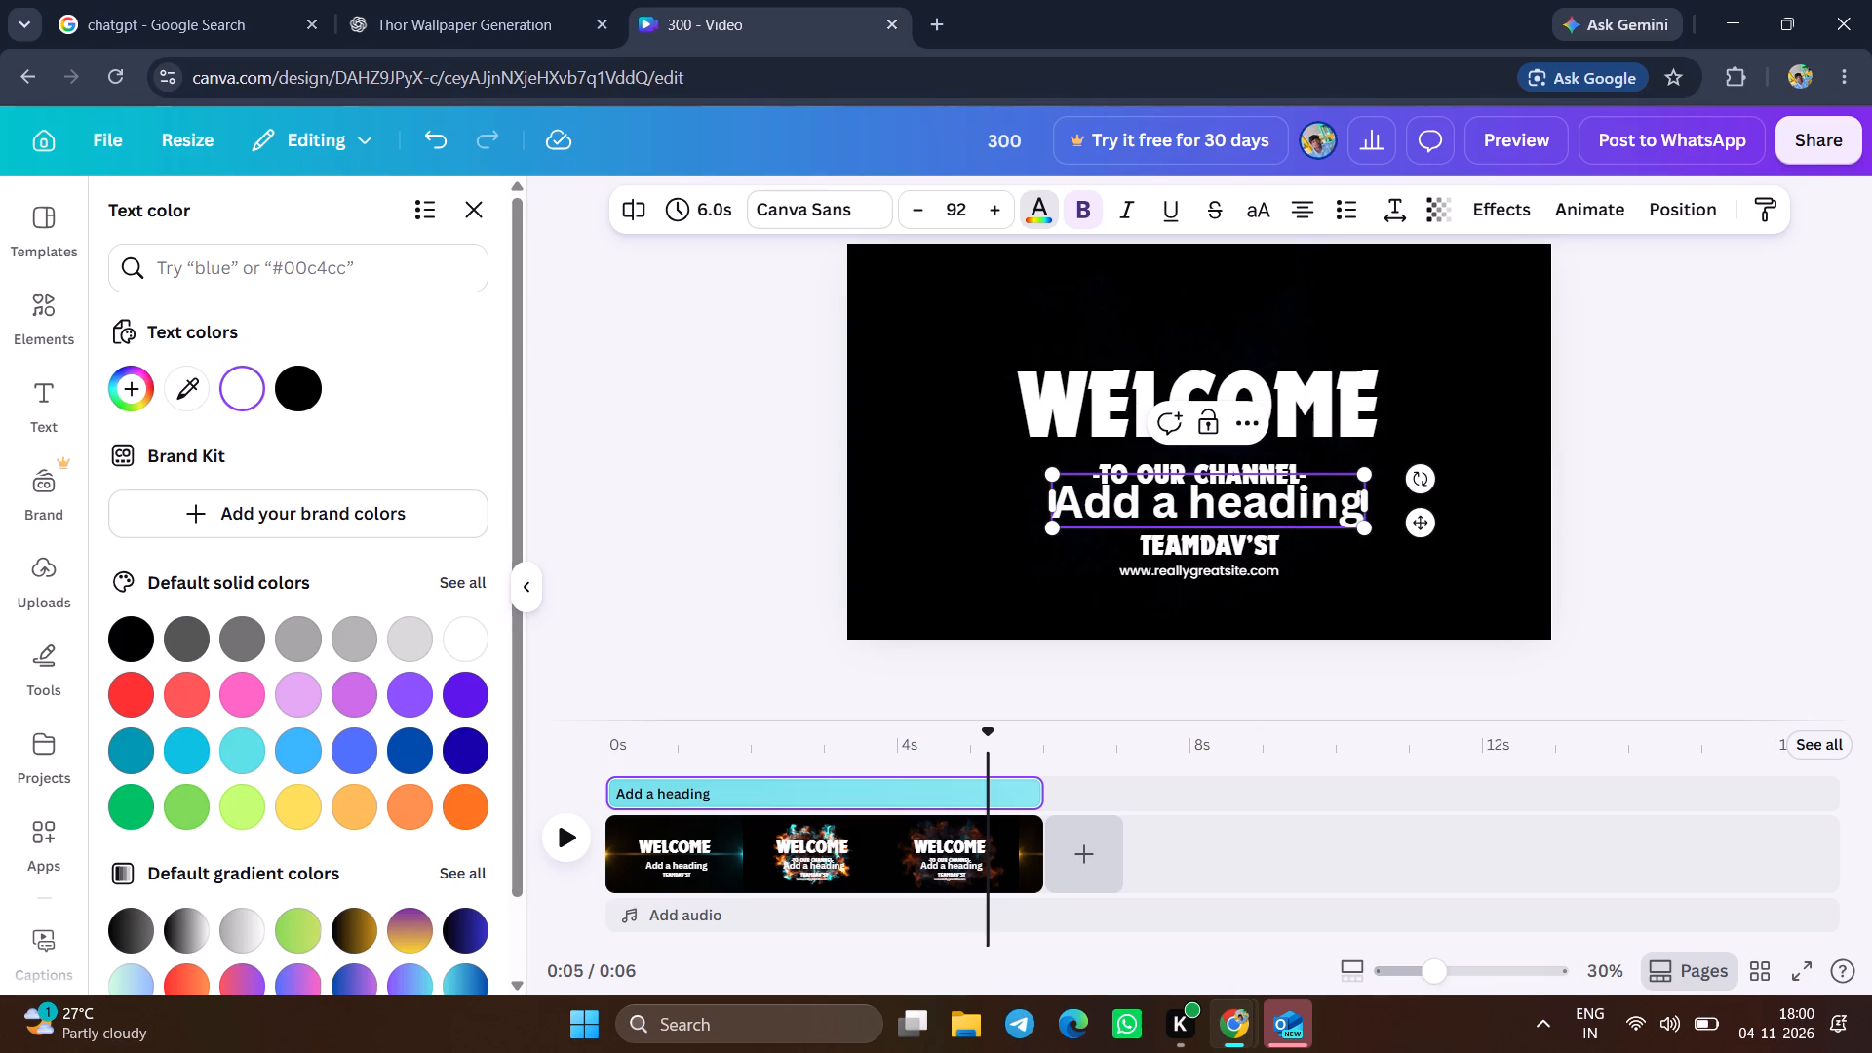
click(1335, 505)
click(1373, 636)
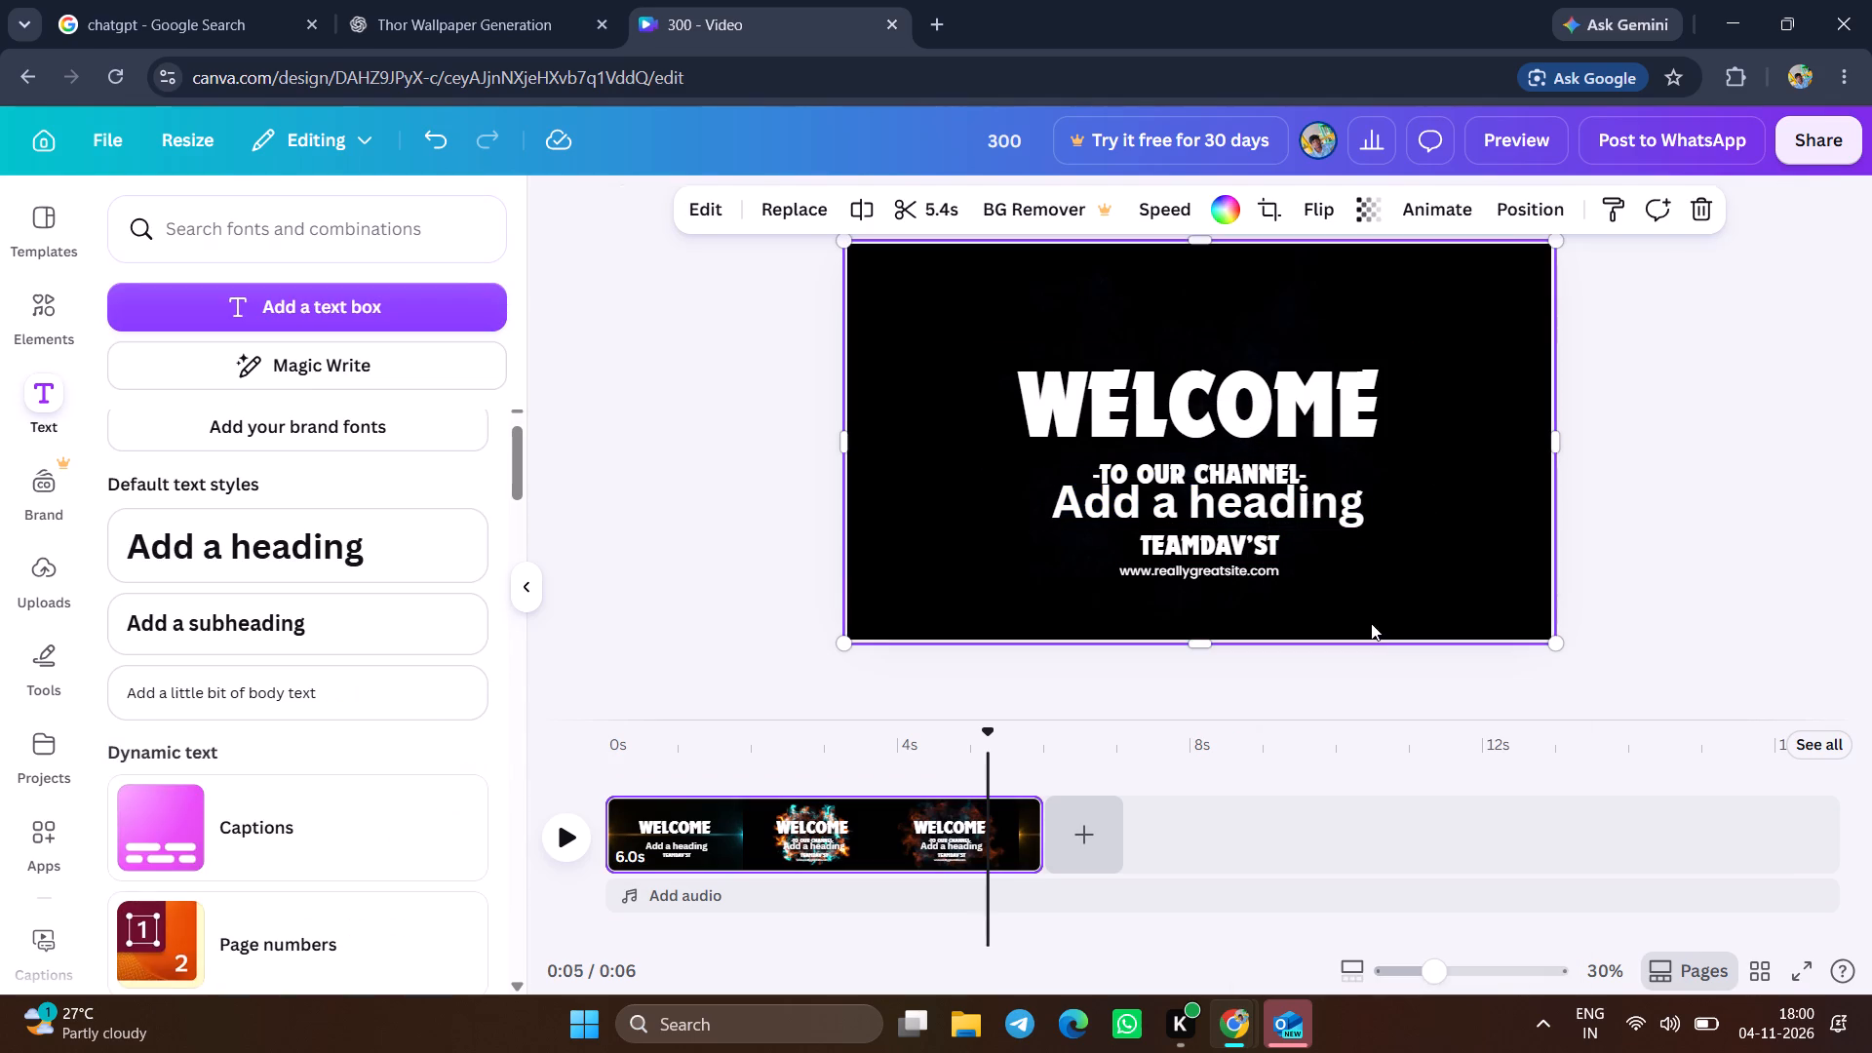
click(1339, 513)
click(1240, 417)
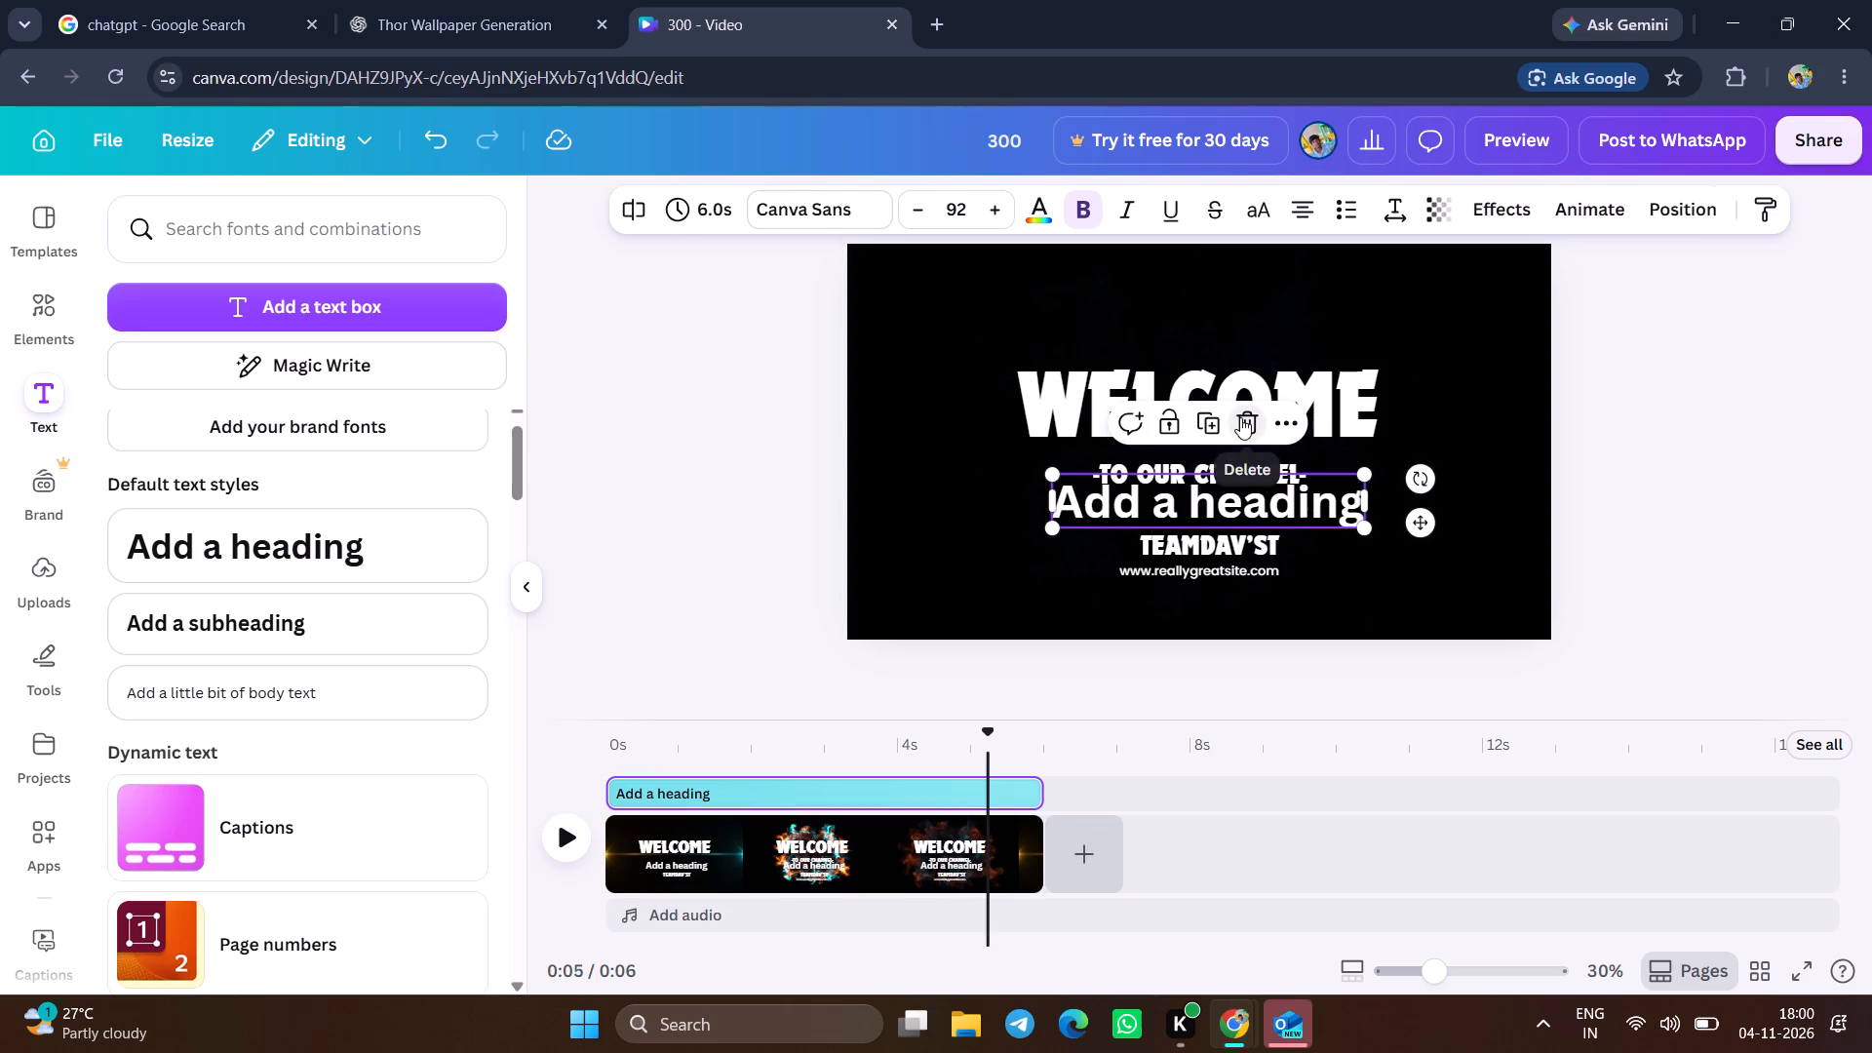
Move the channel-name text up slightly, midway between the "-to our channel-" line and the website line.
drag(1209, 546, 1208, 534)
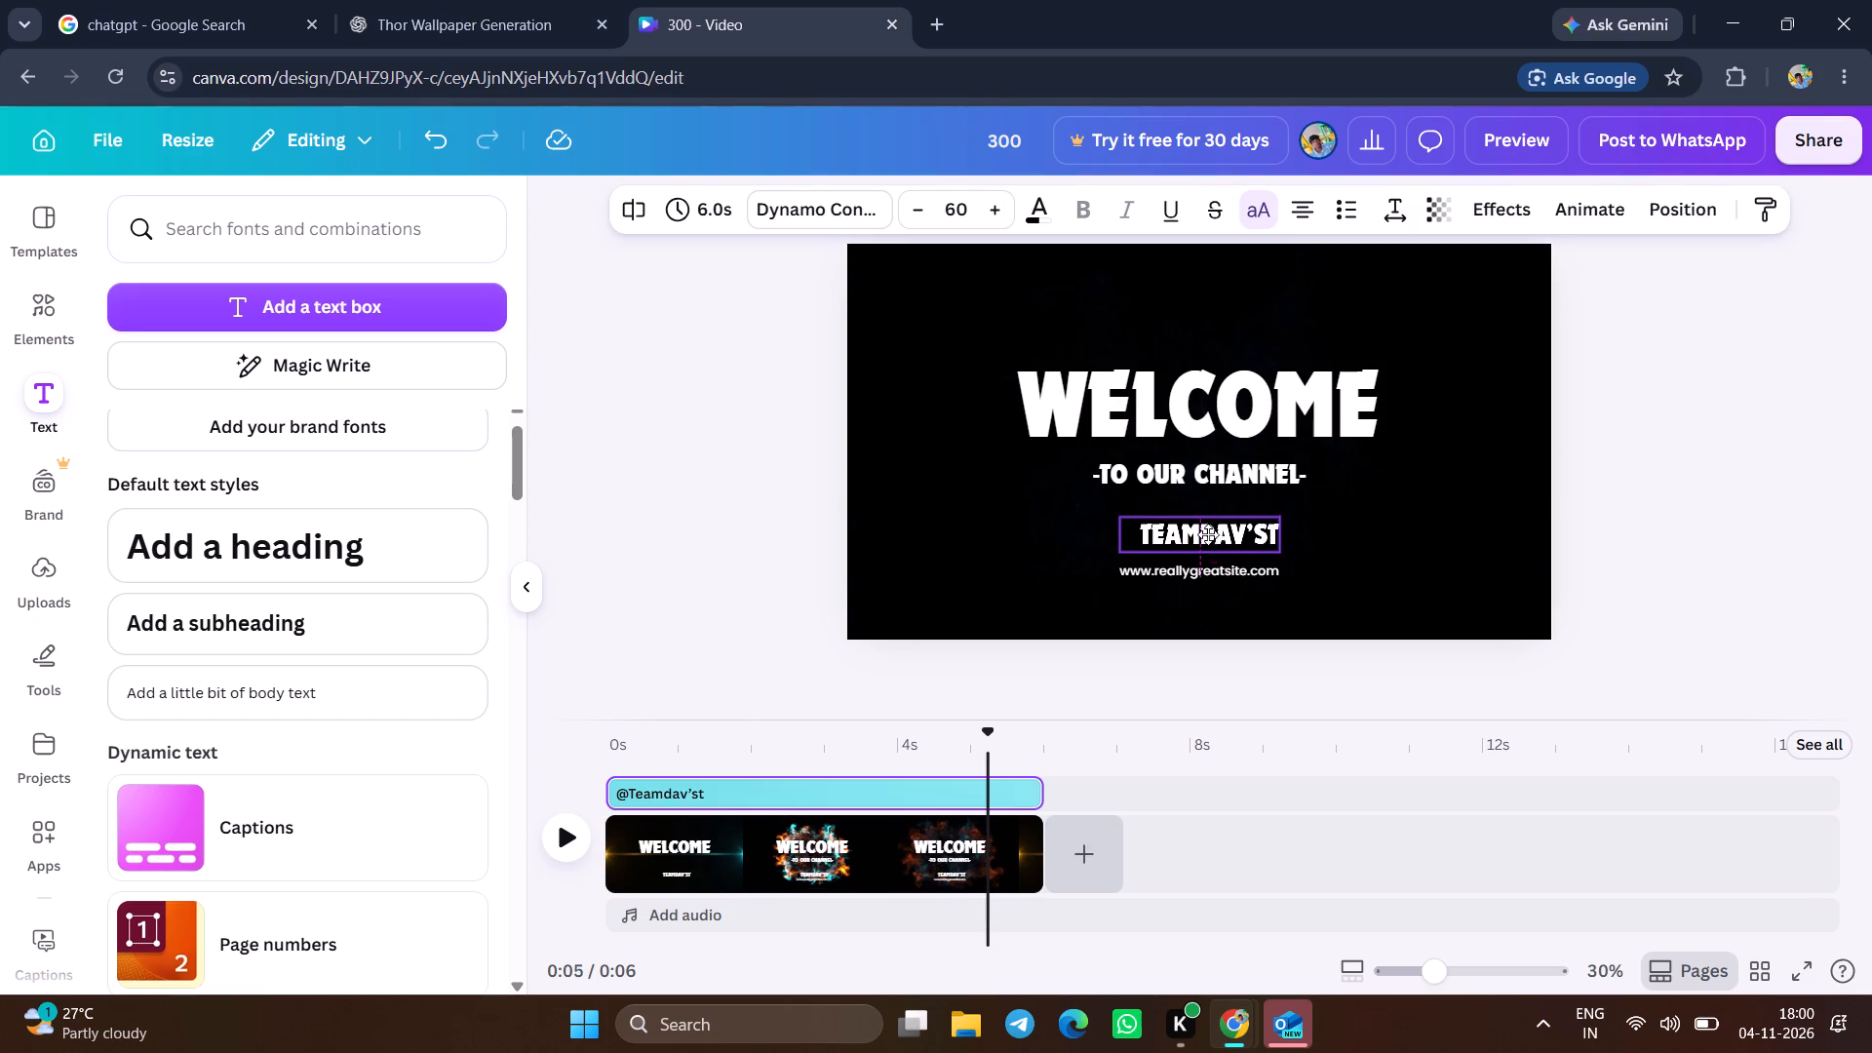
drag(1208, 534, 1209, 532)
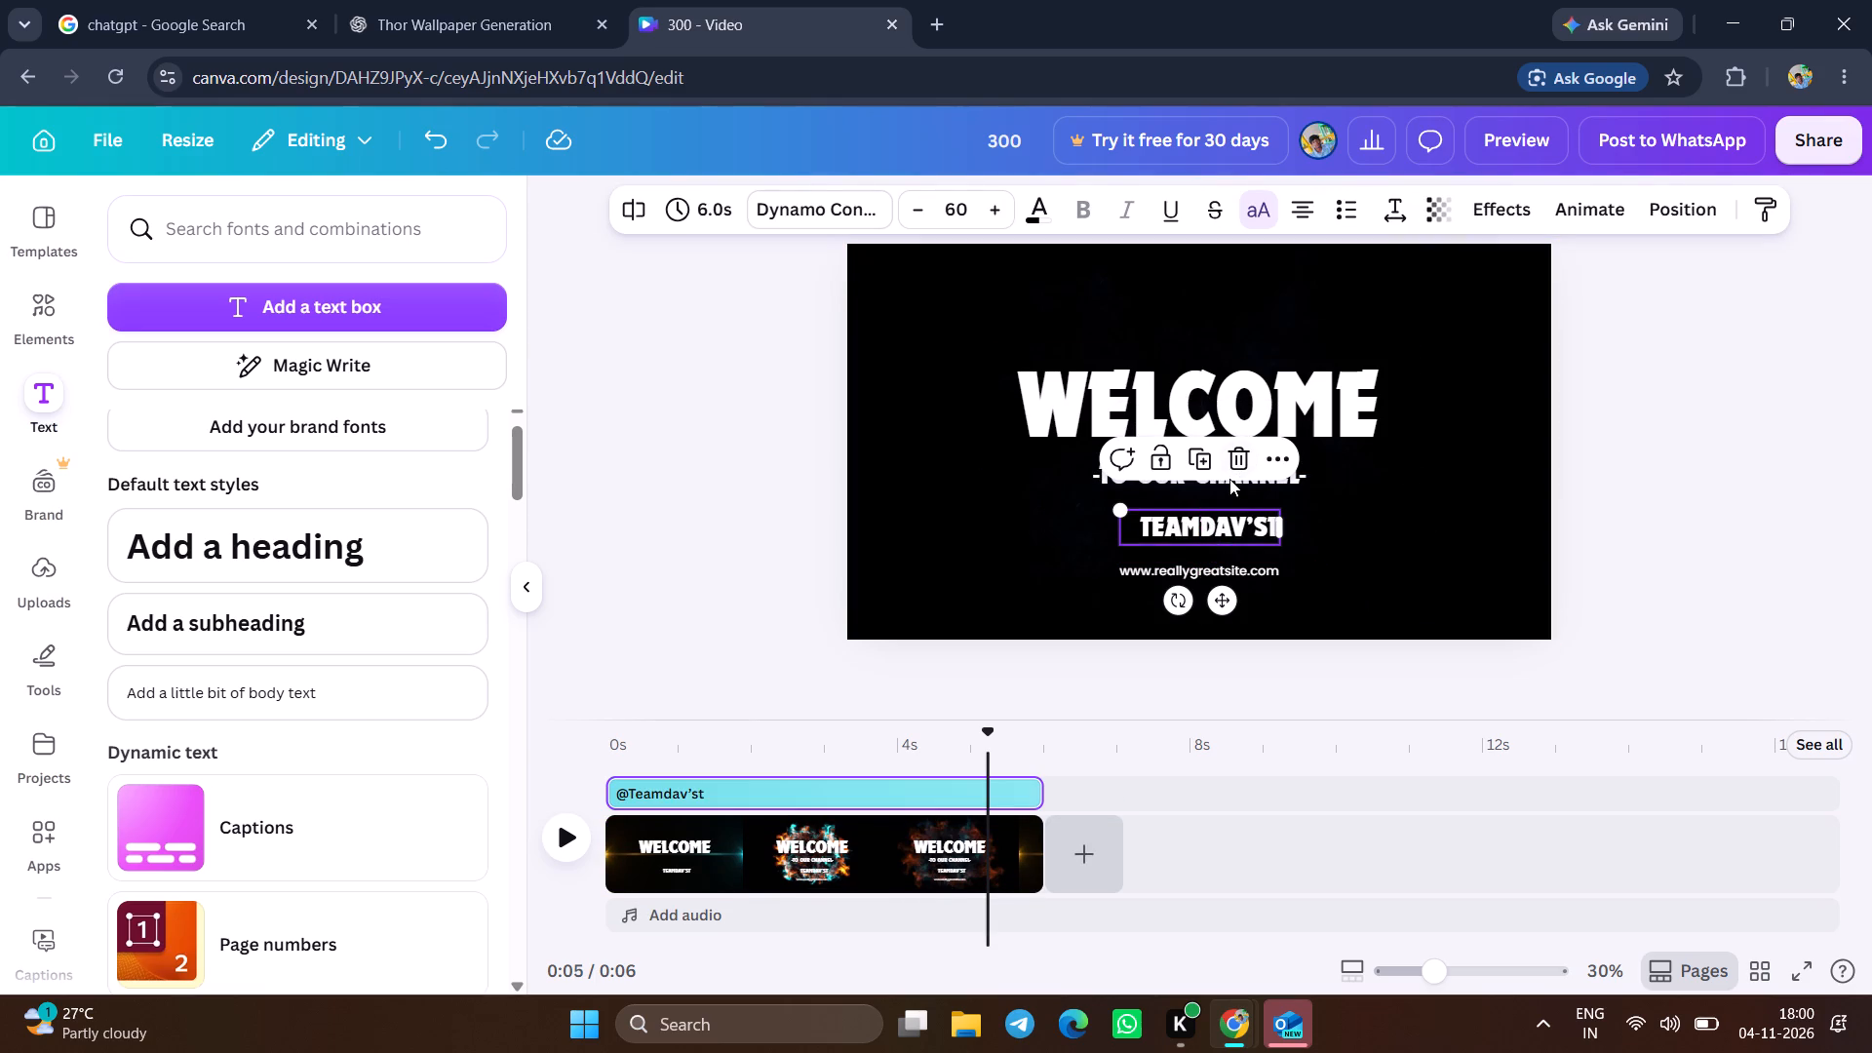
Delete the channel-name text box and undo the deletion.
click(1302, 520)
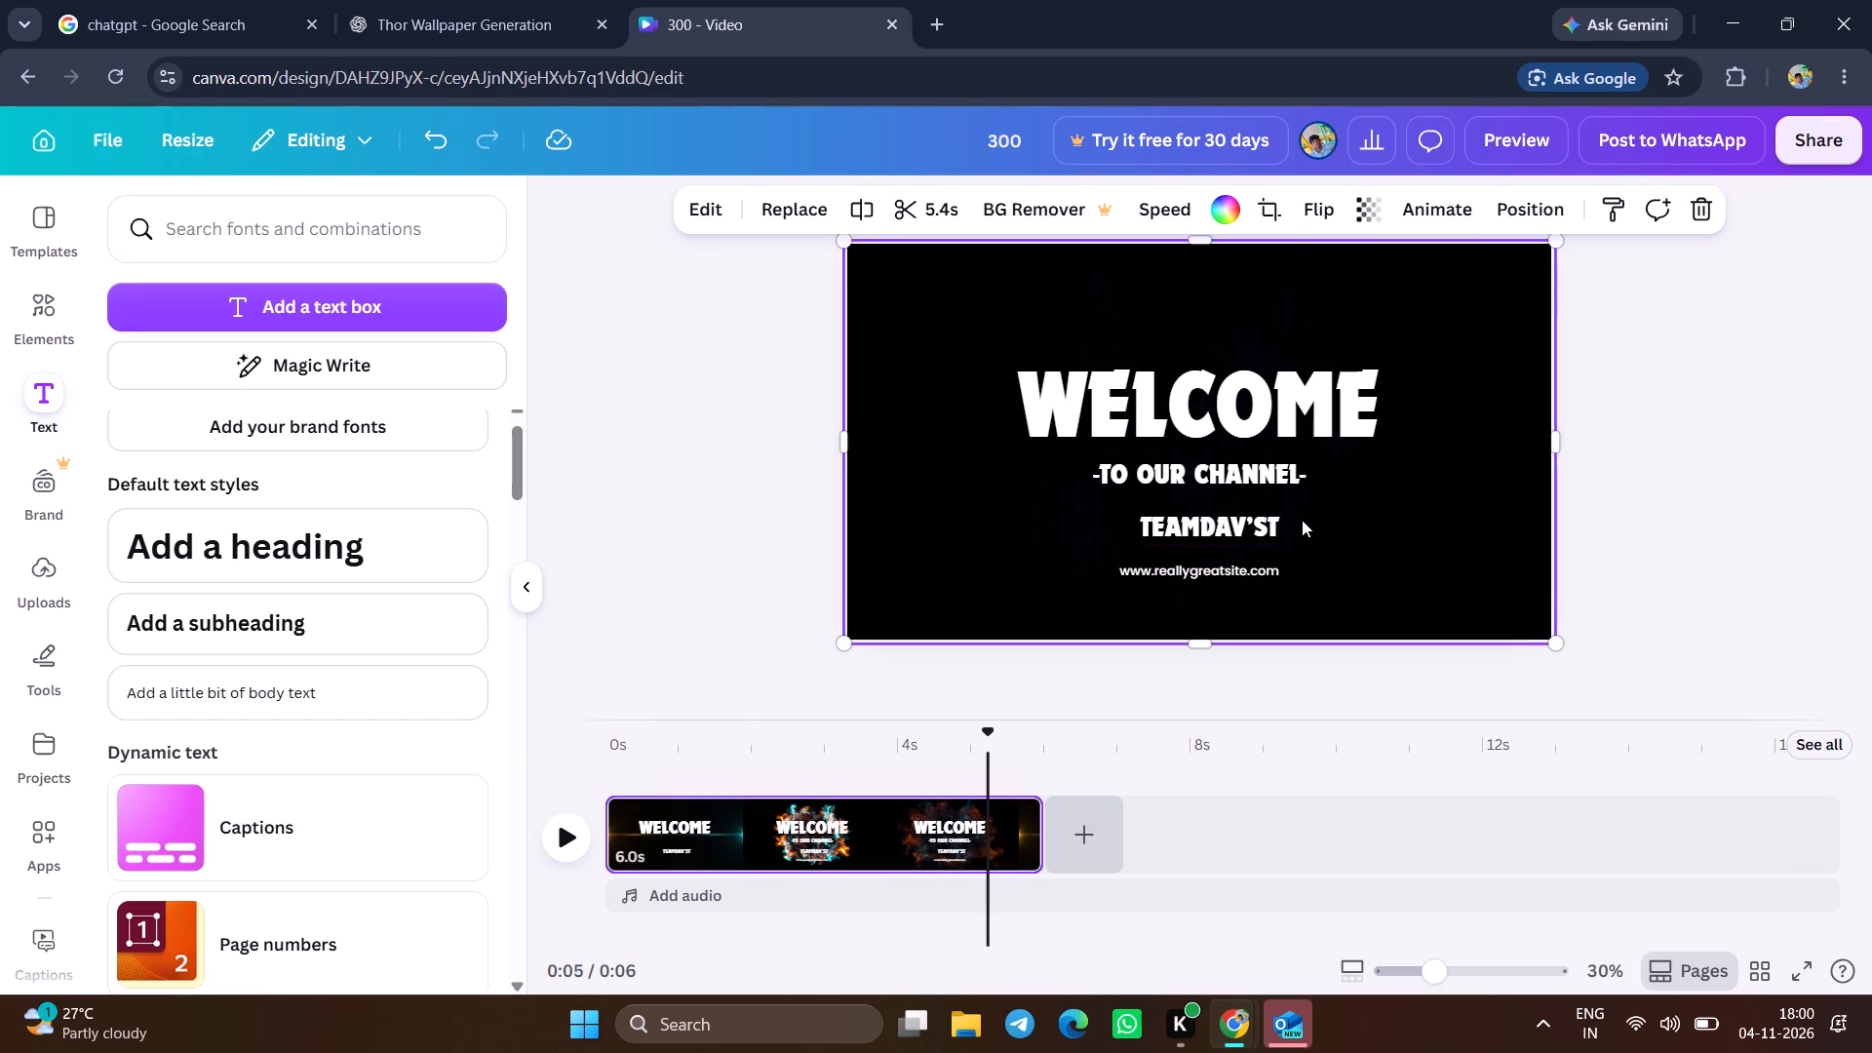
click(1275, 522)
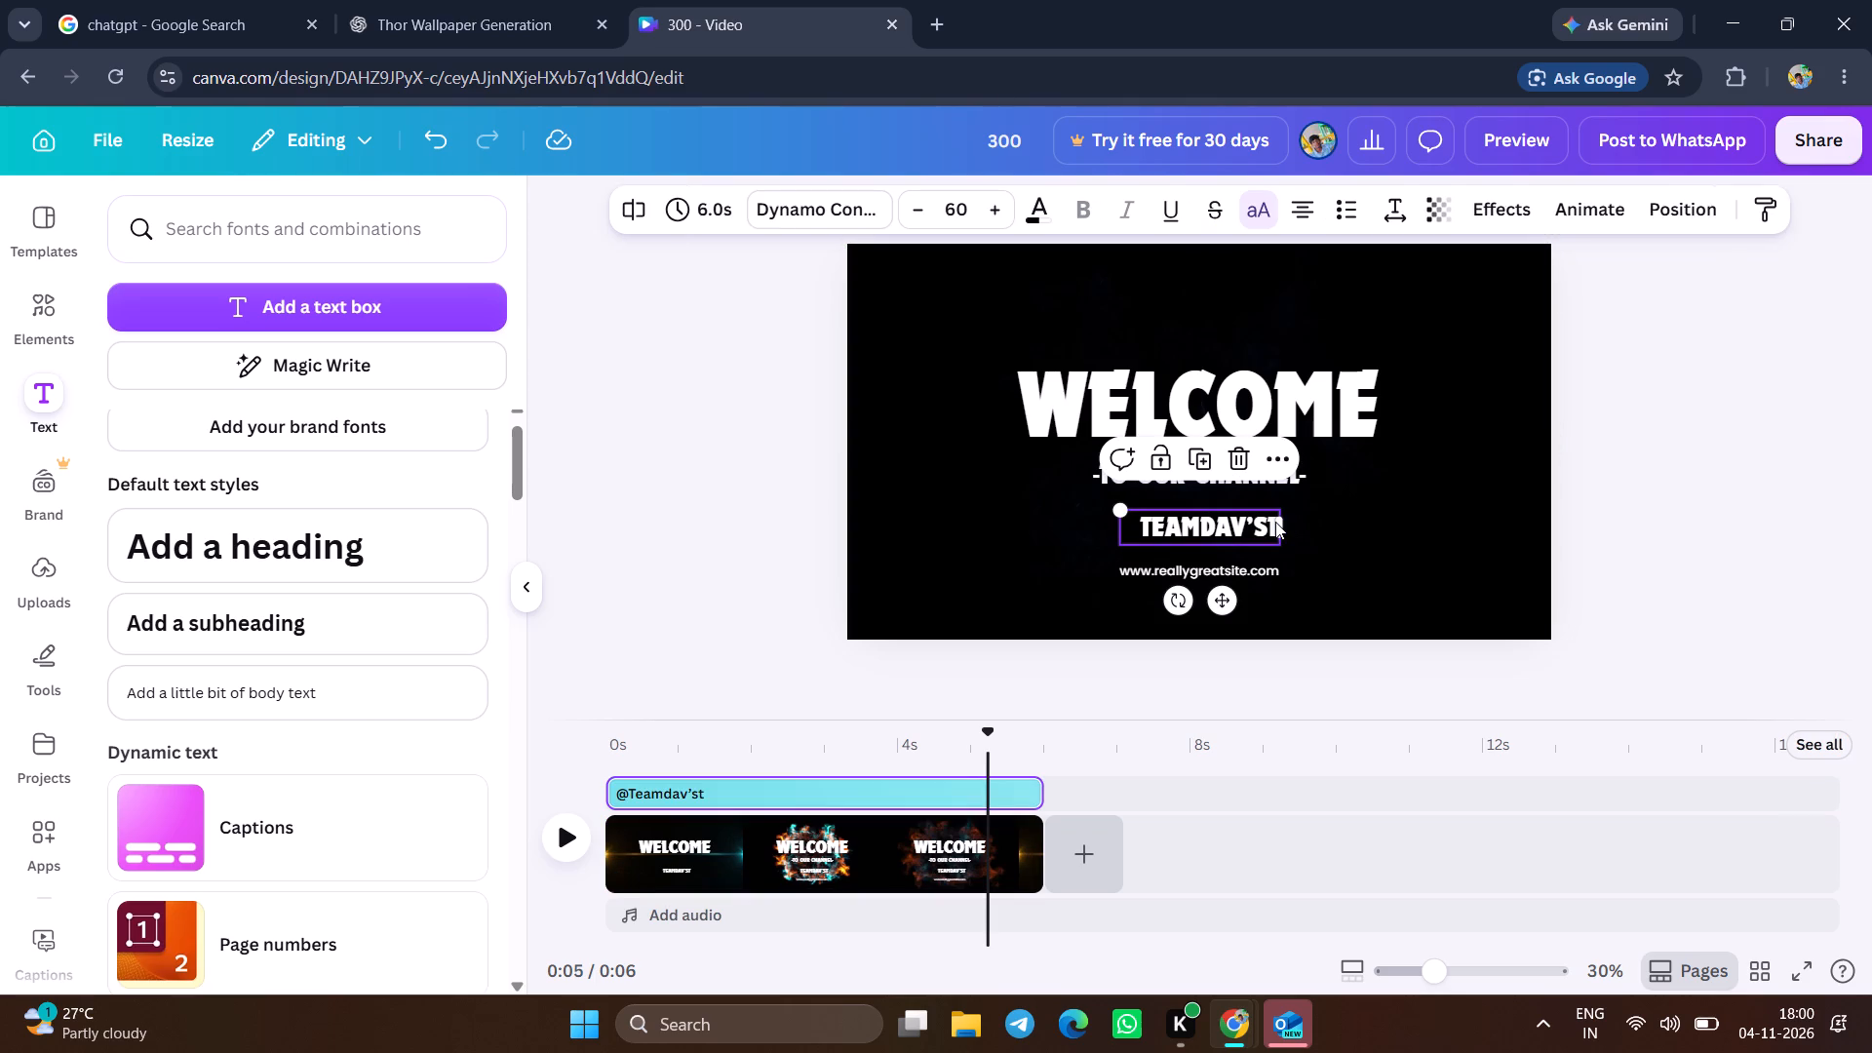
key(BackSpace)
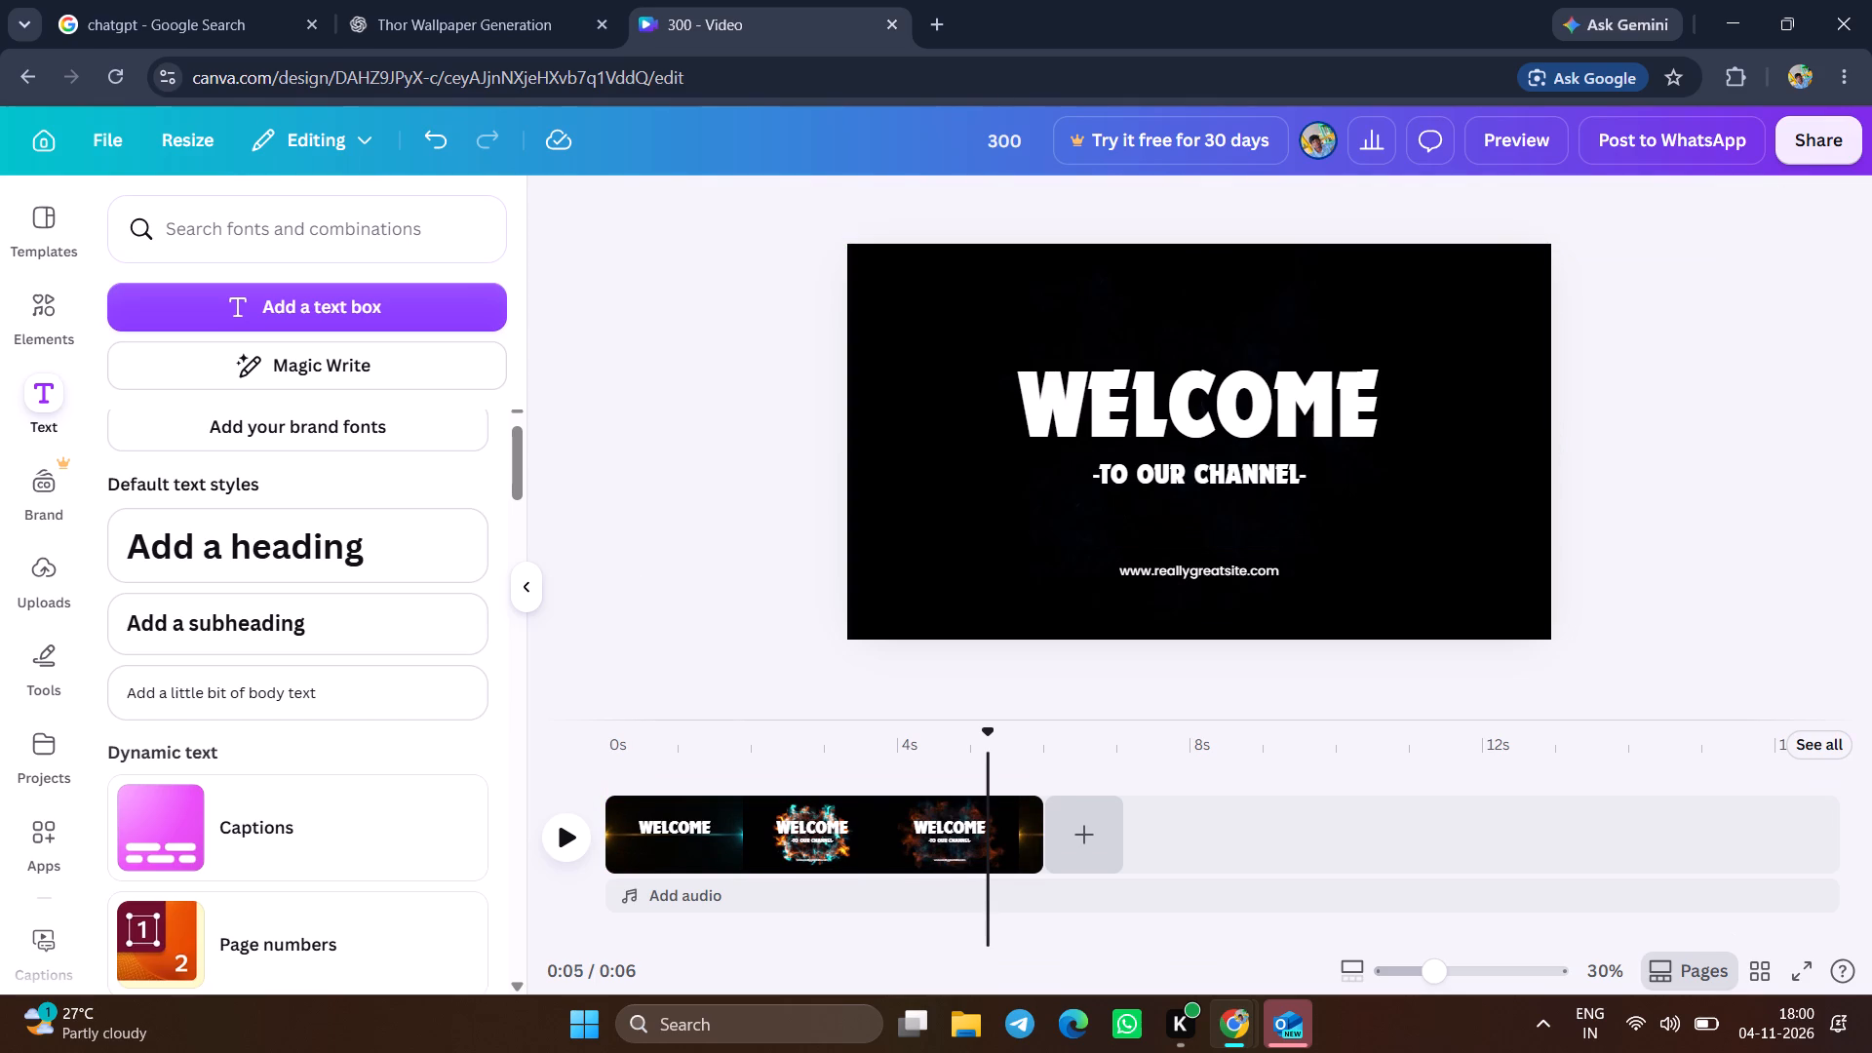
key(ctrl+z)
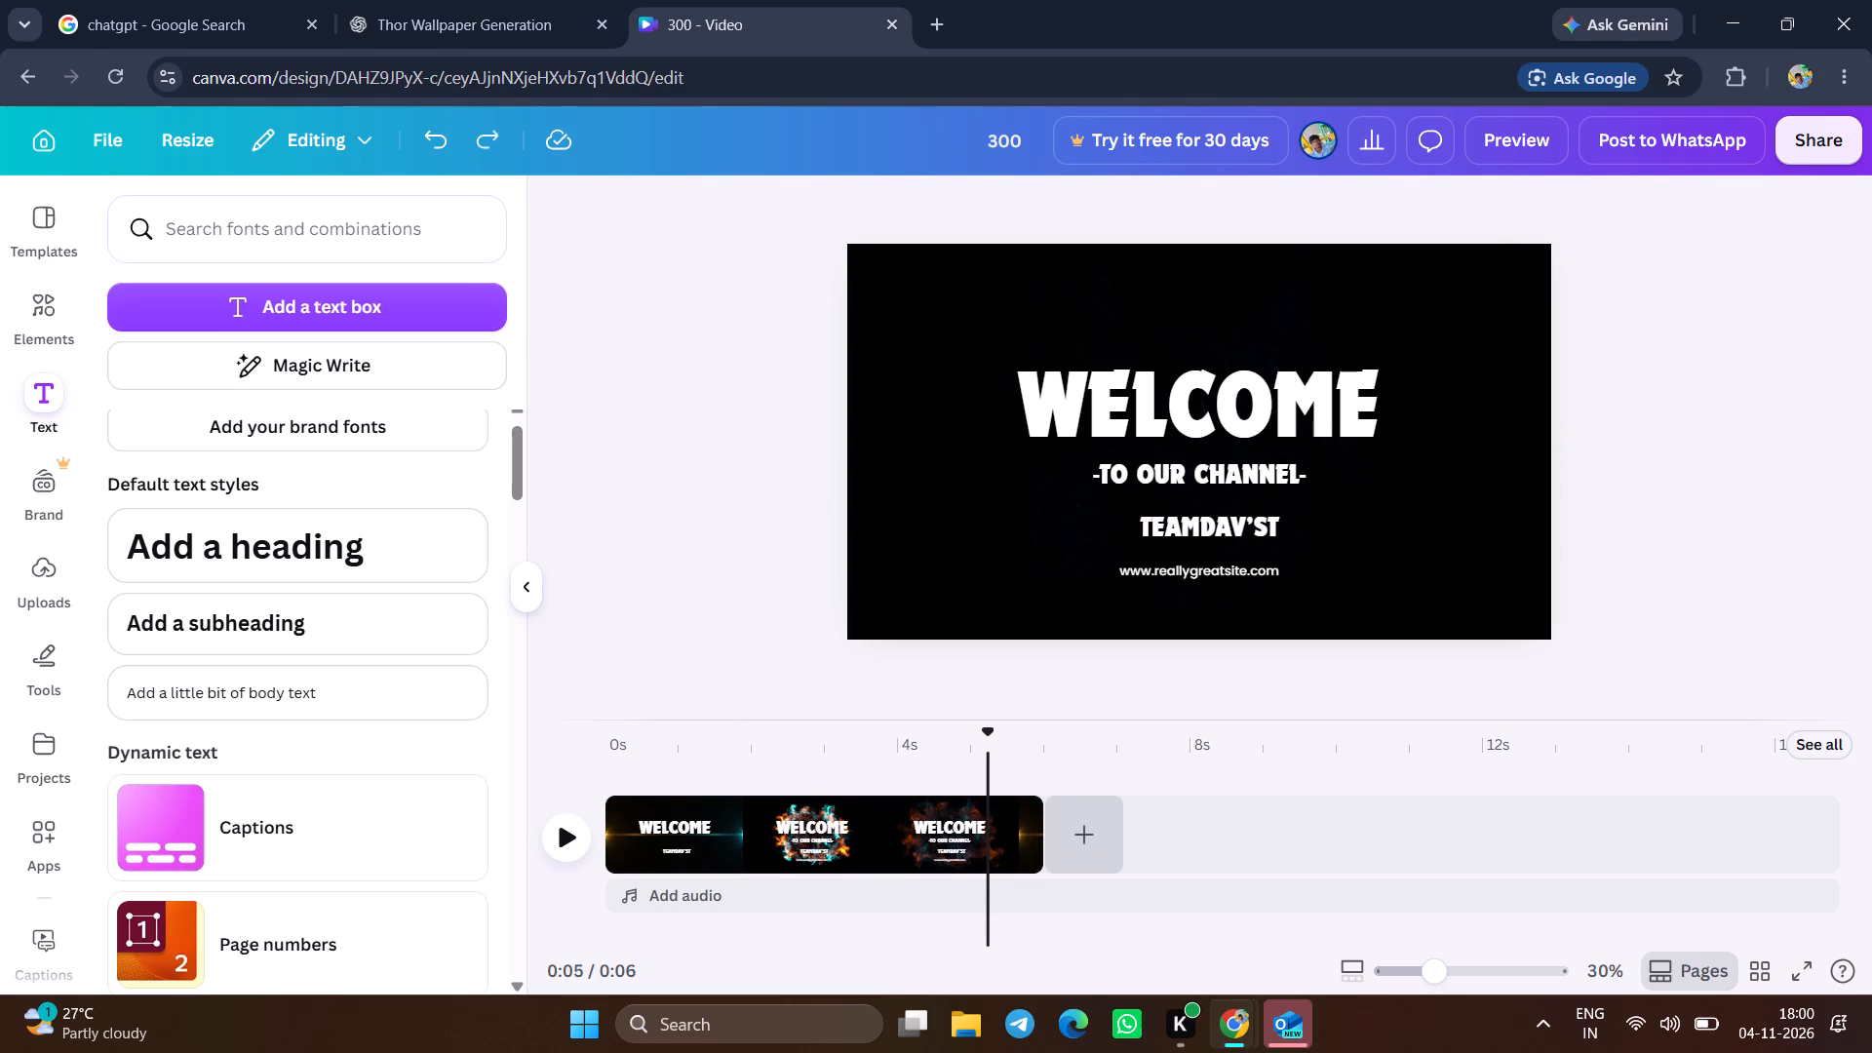
Remove the trailing letter t from the end of the channel-name text.
click(1252, 509)
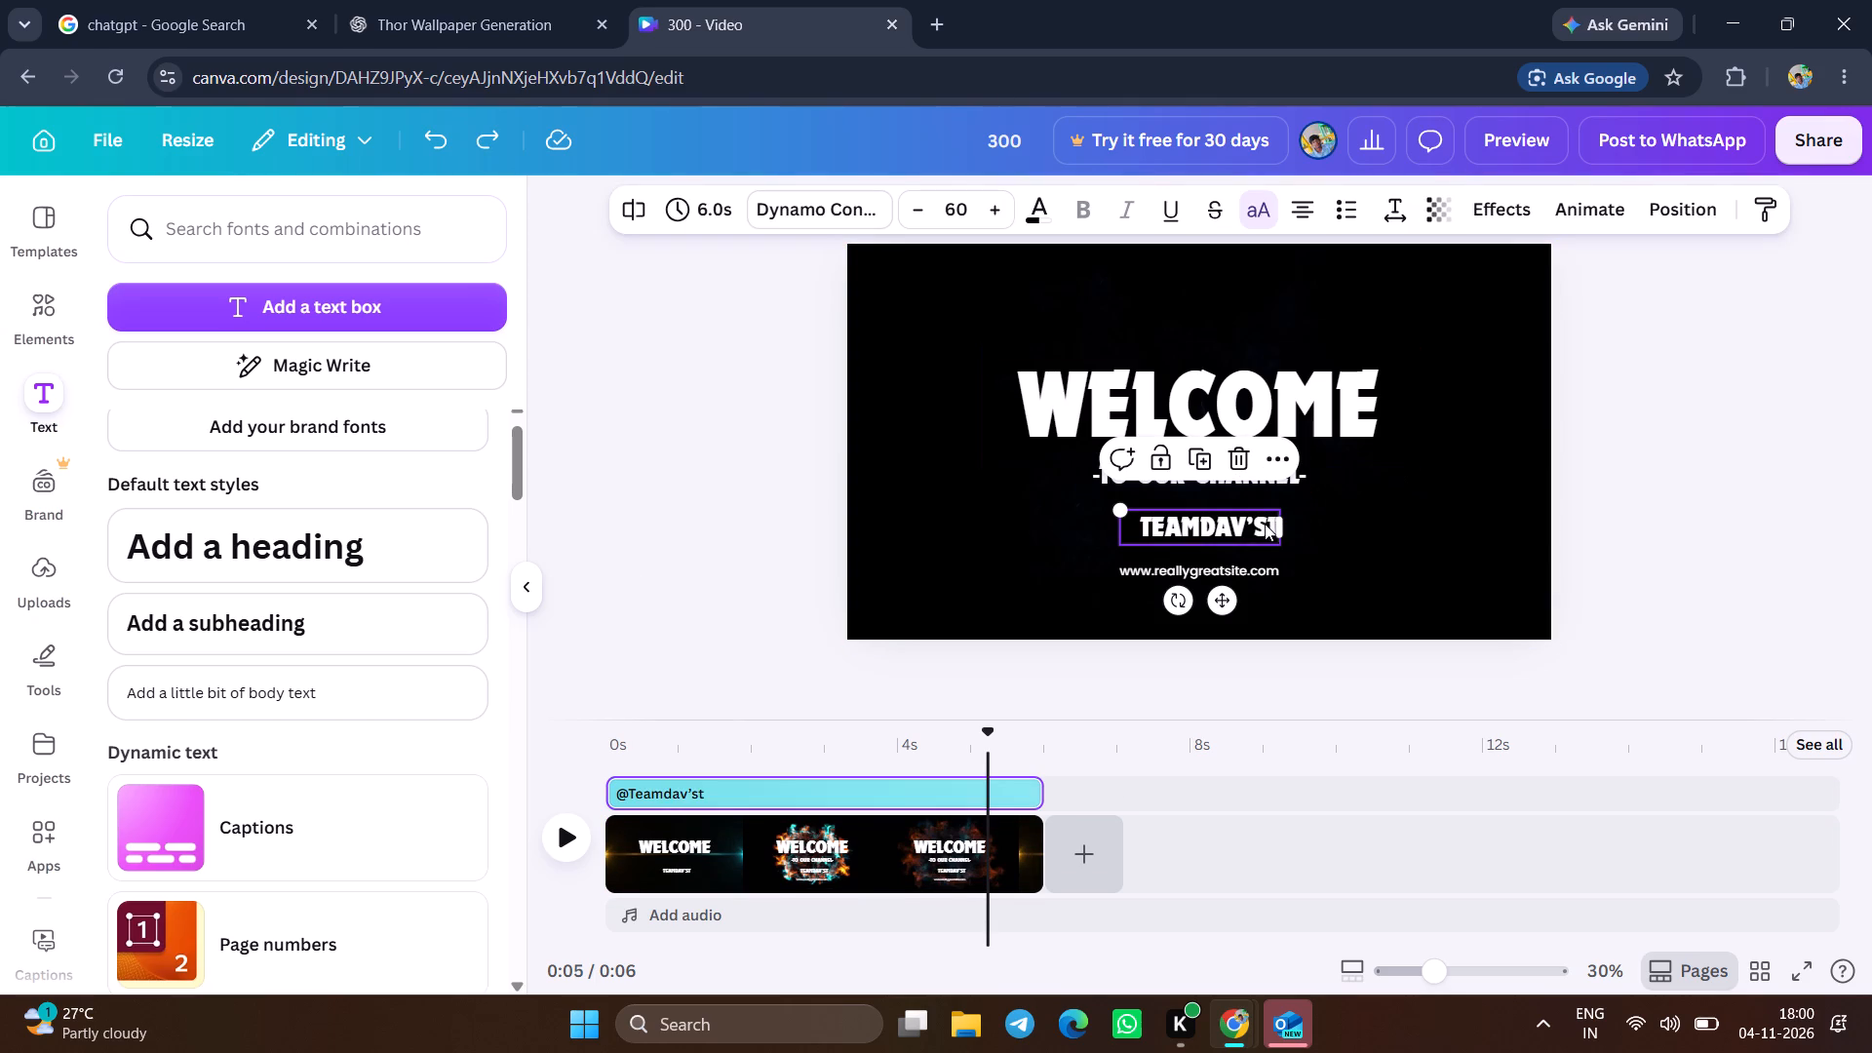
click(1263, 524)
click(1261, 533)
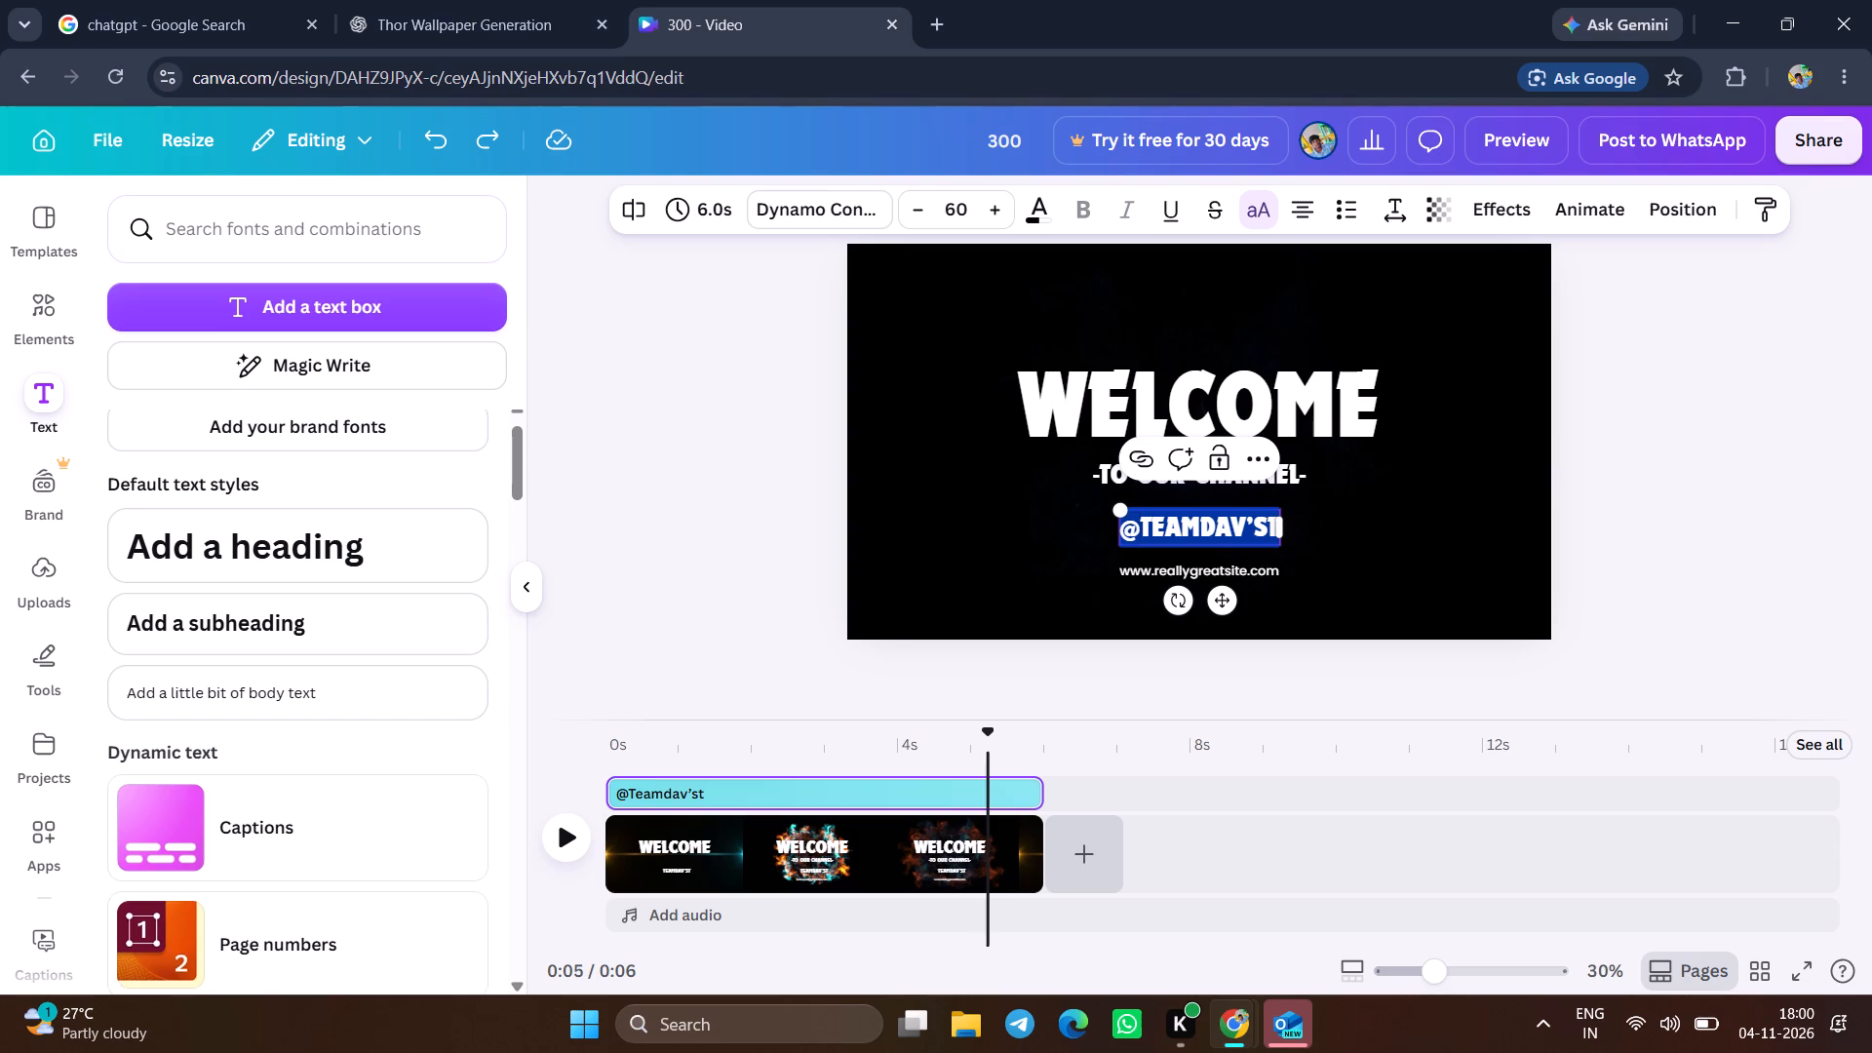
key(Right)
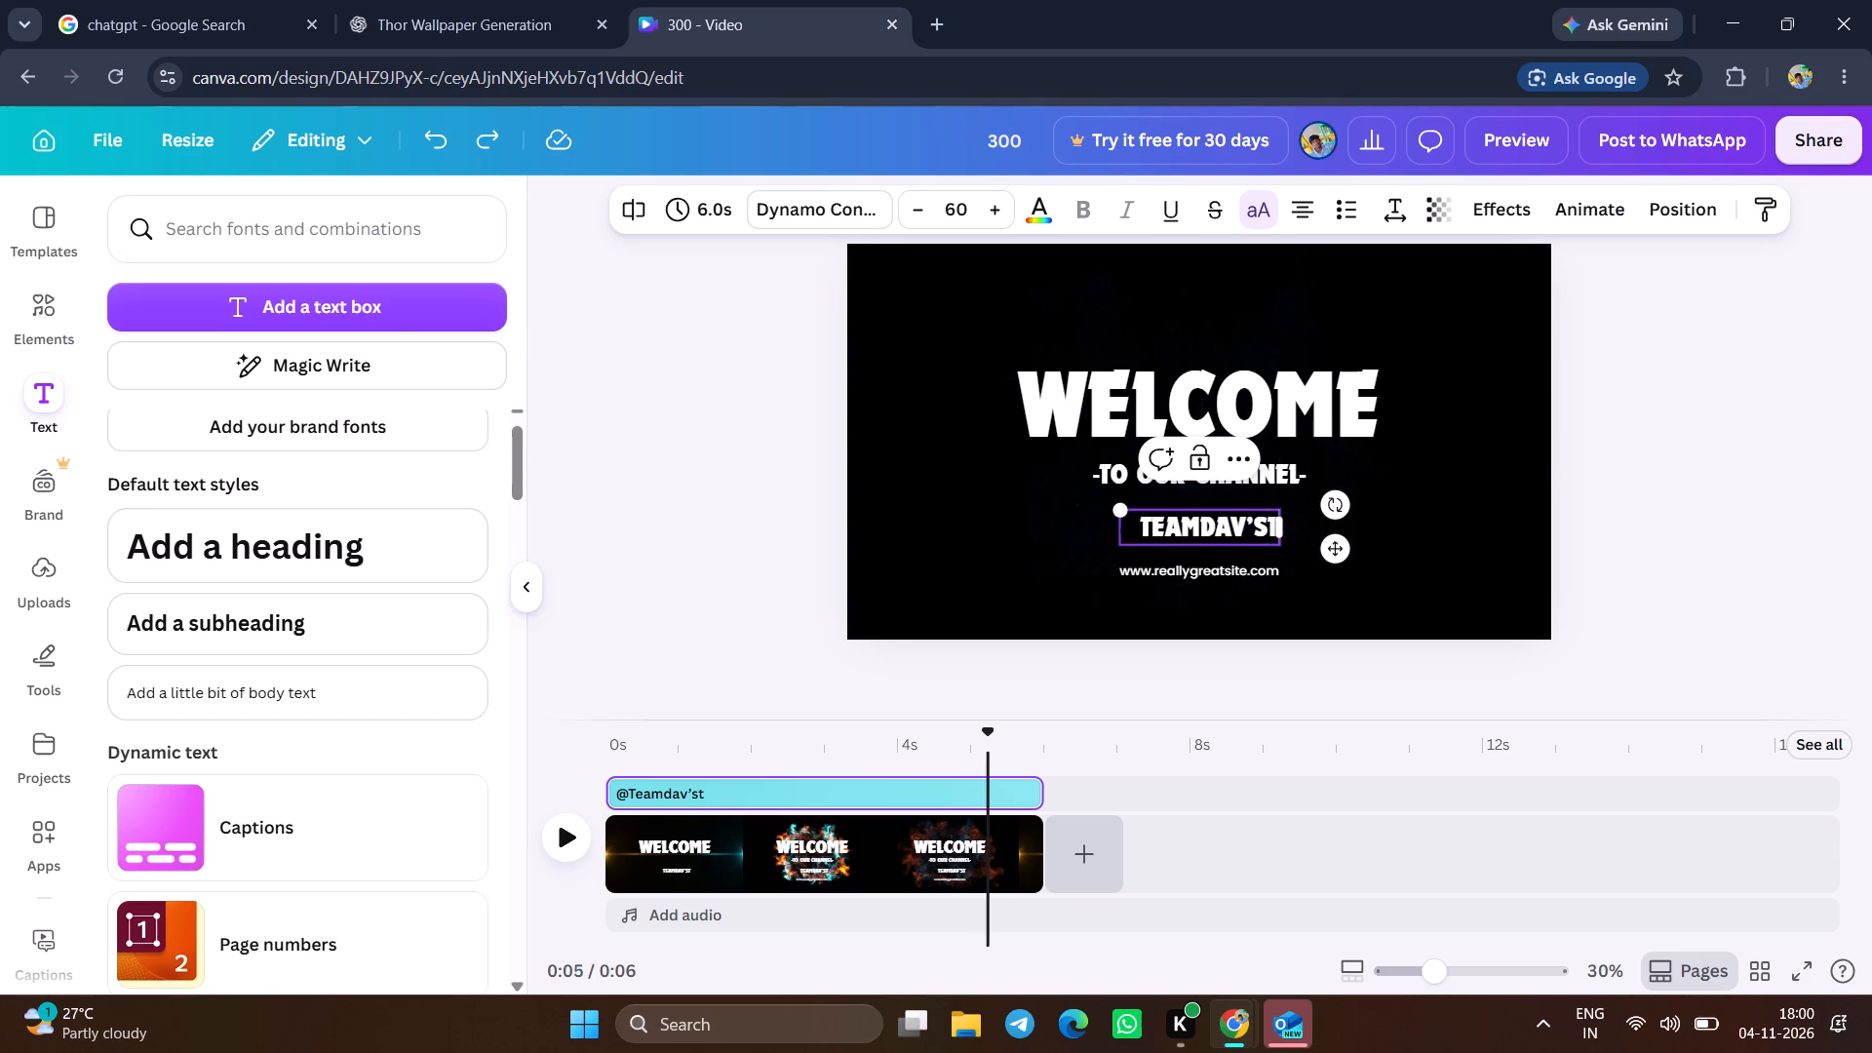
key(Right)
key(BackSpace)
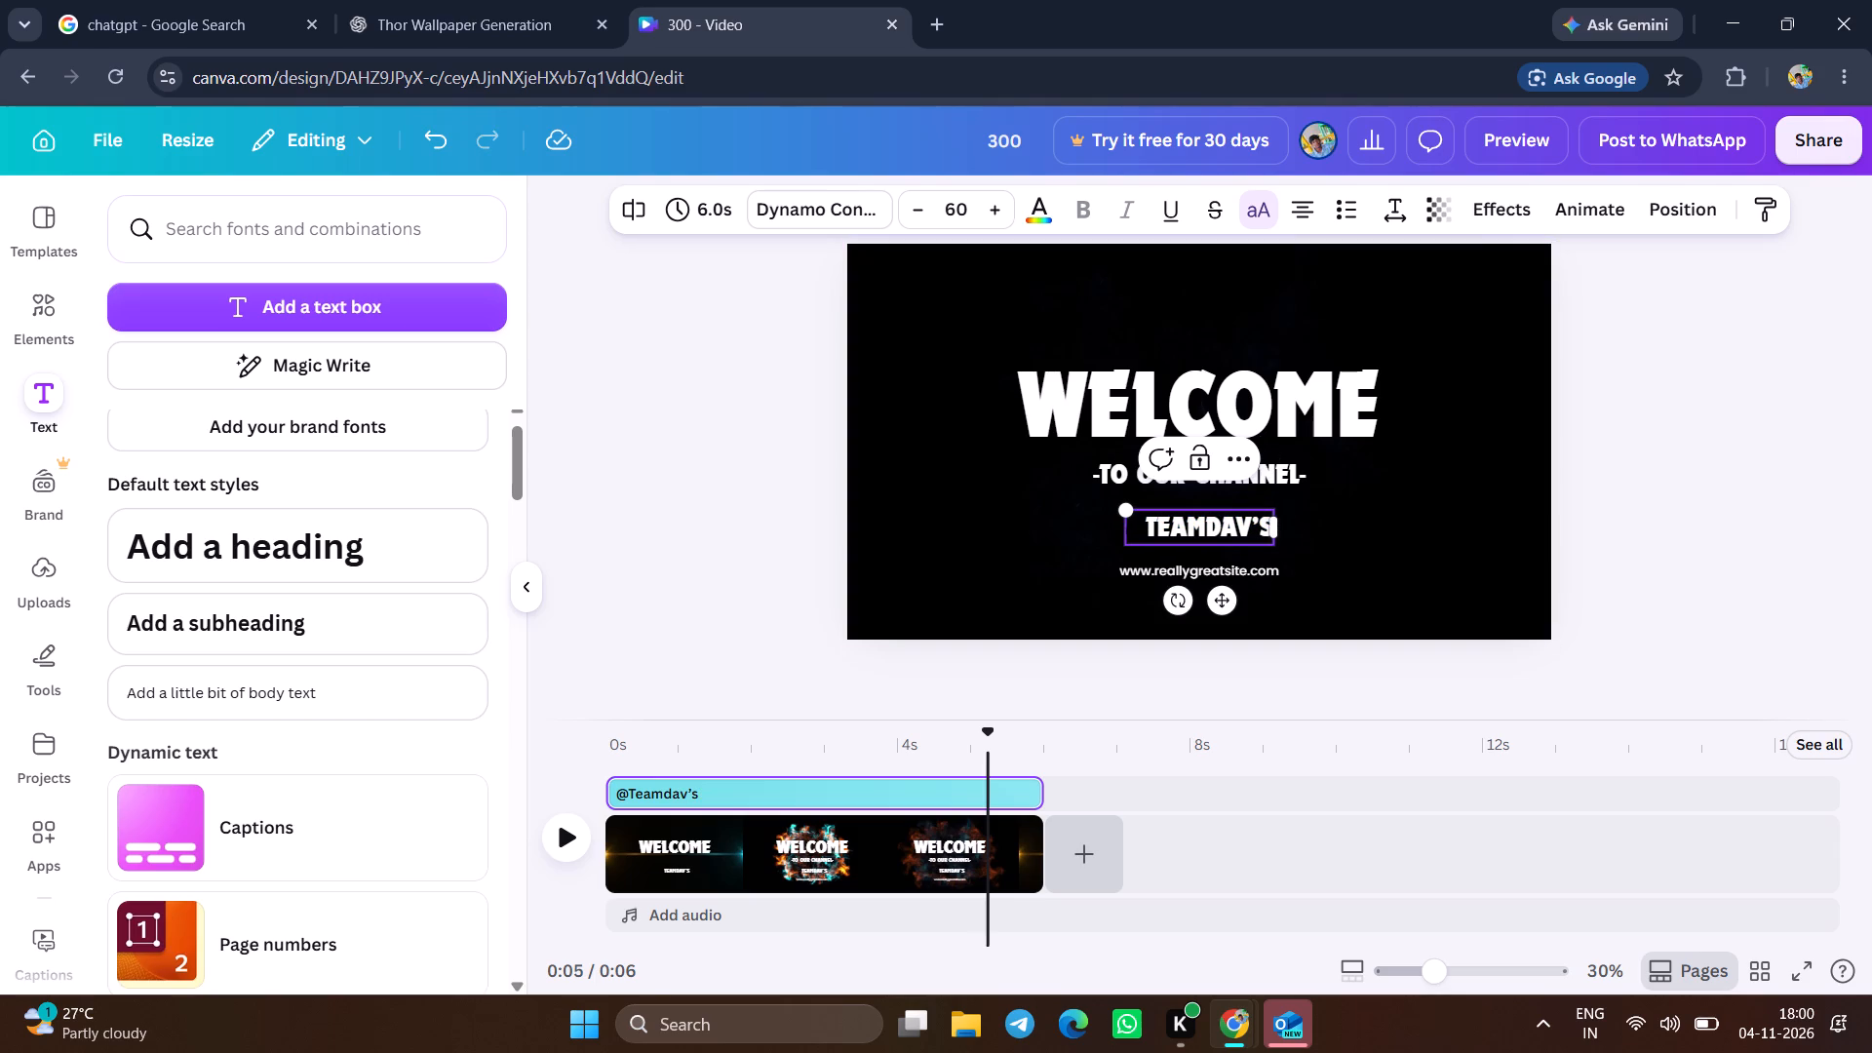
Widen the channel-name text box and add four spaces at the end of its text.
drag(1275, 528, 1306, 527)
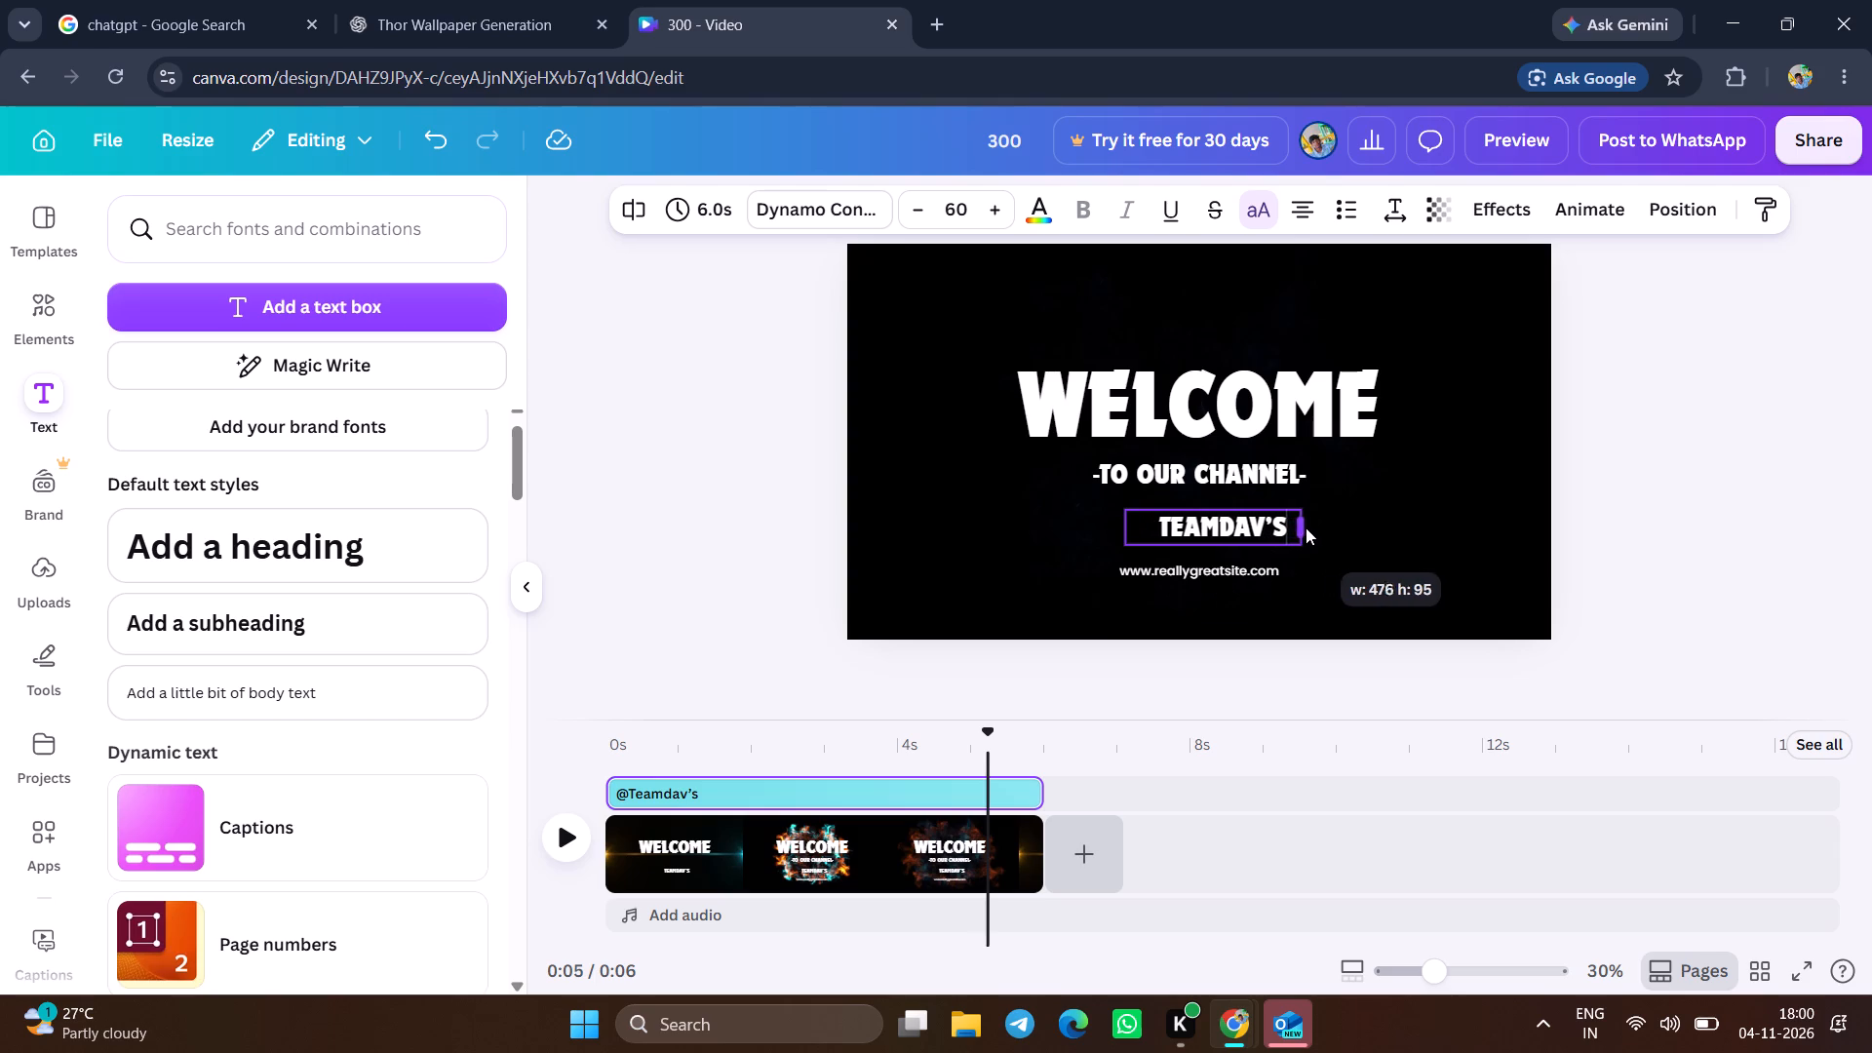
drag(1306, 527, 1341, 523)
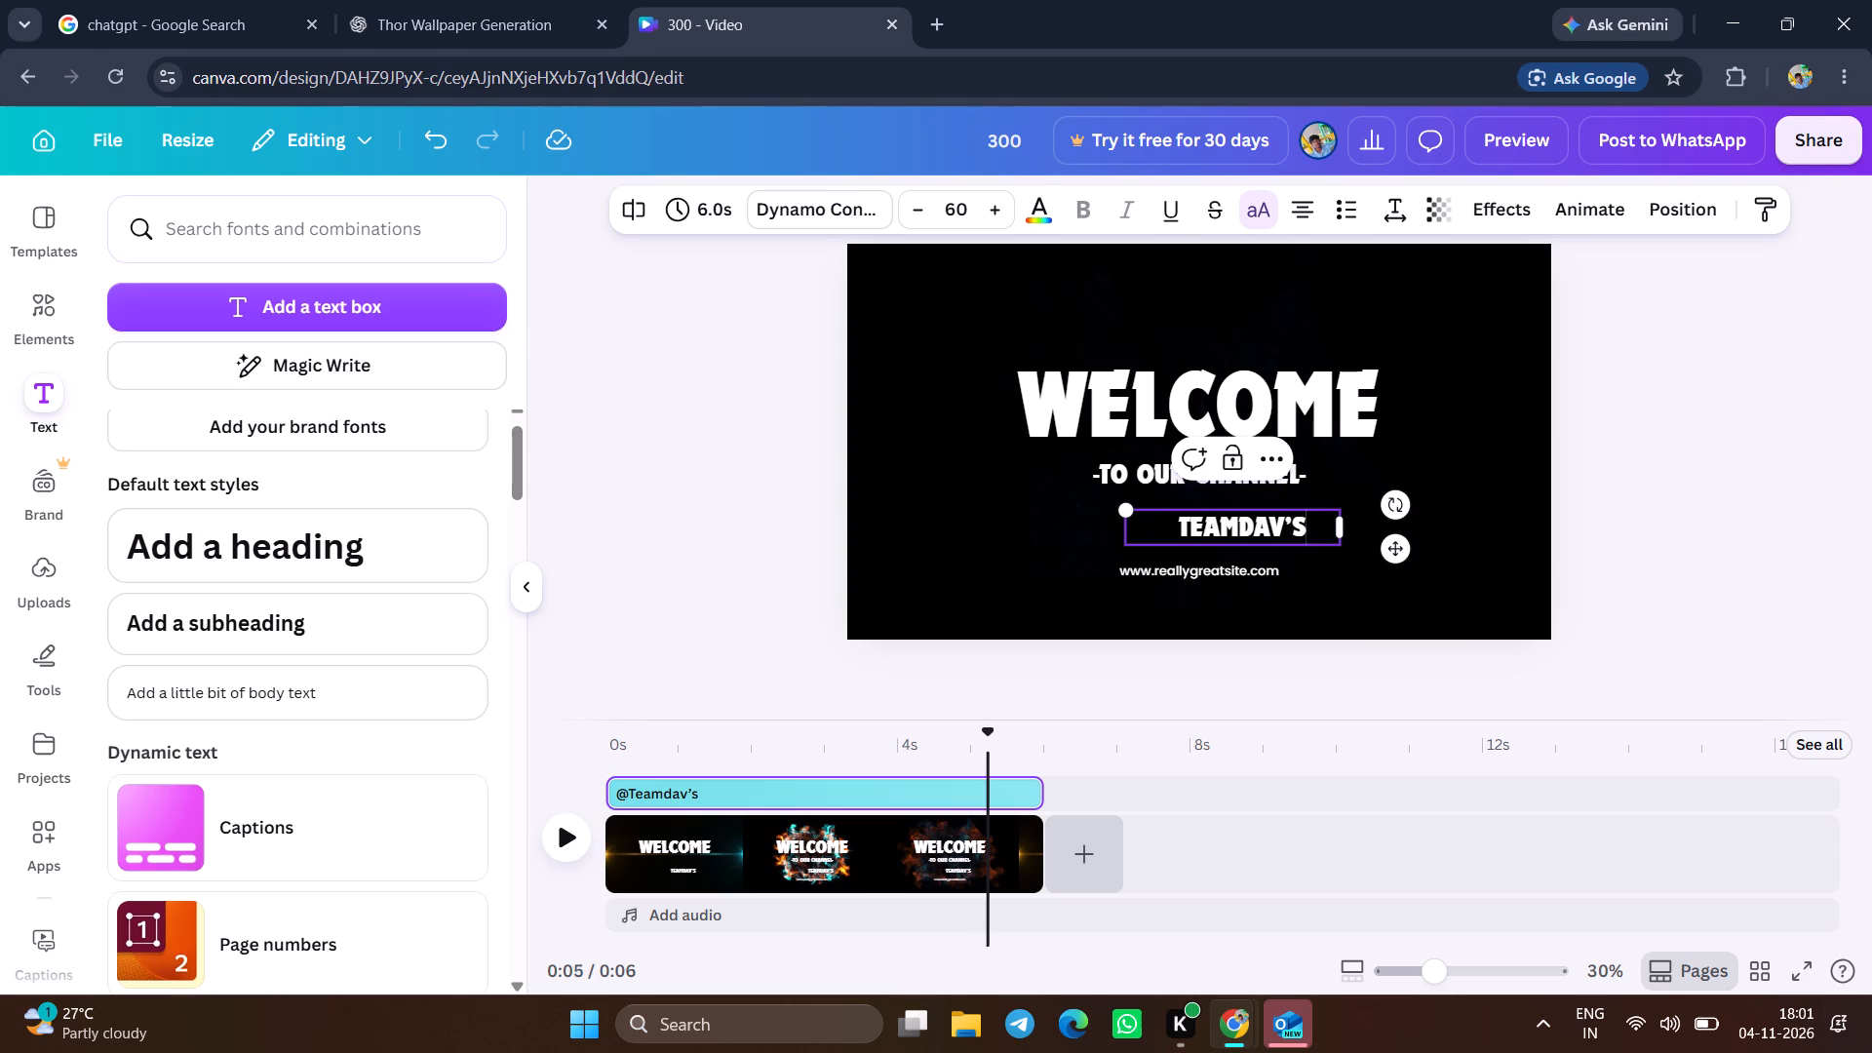
key(space)
key(space)
key(space)
key(space)
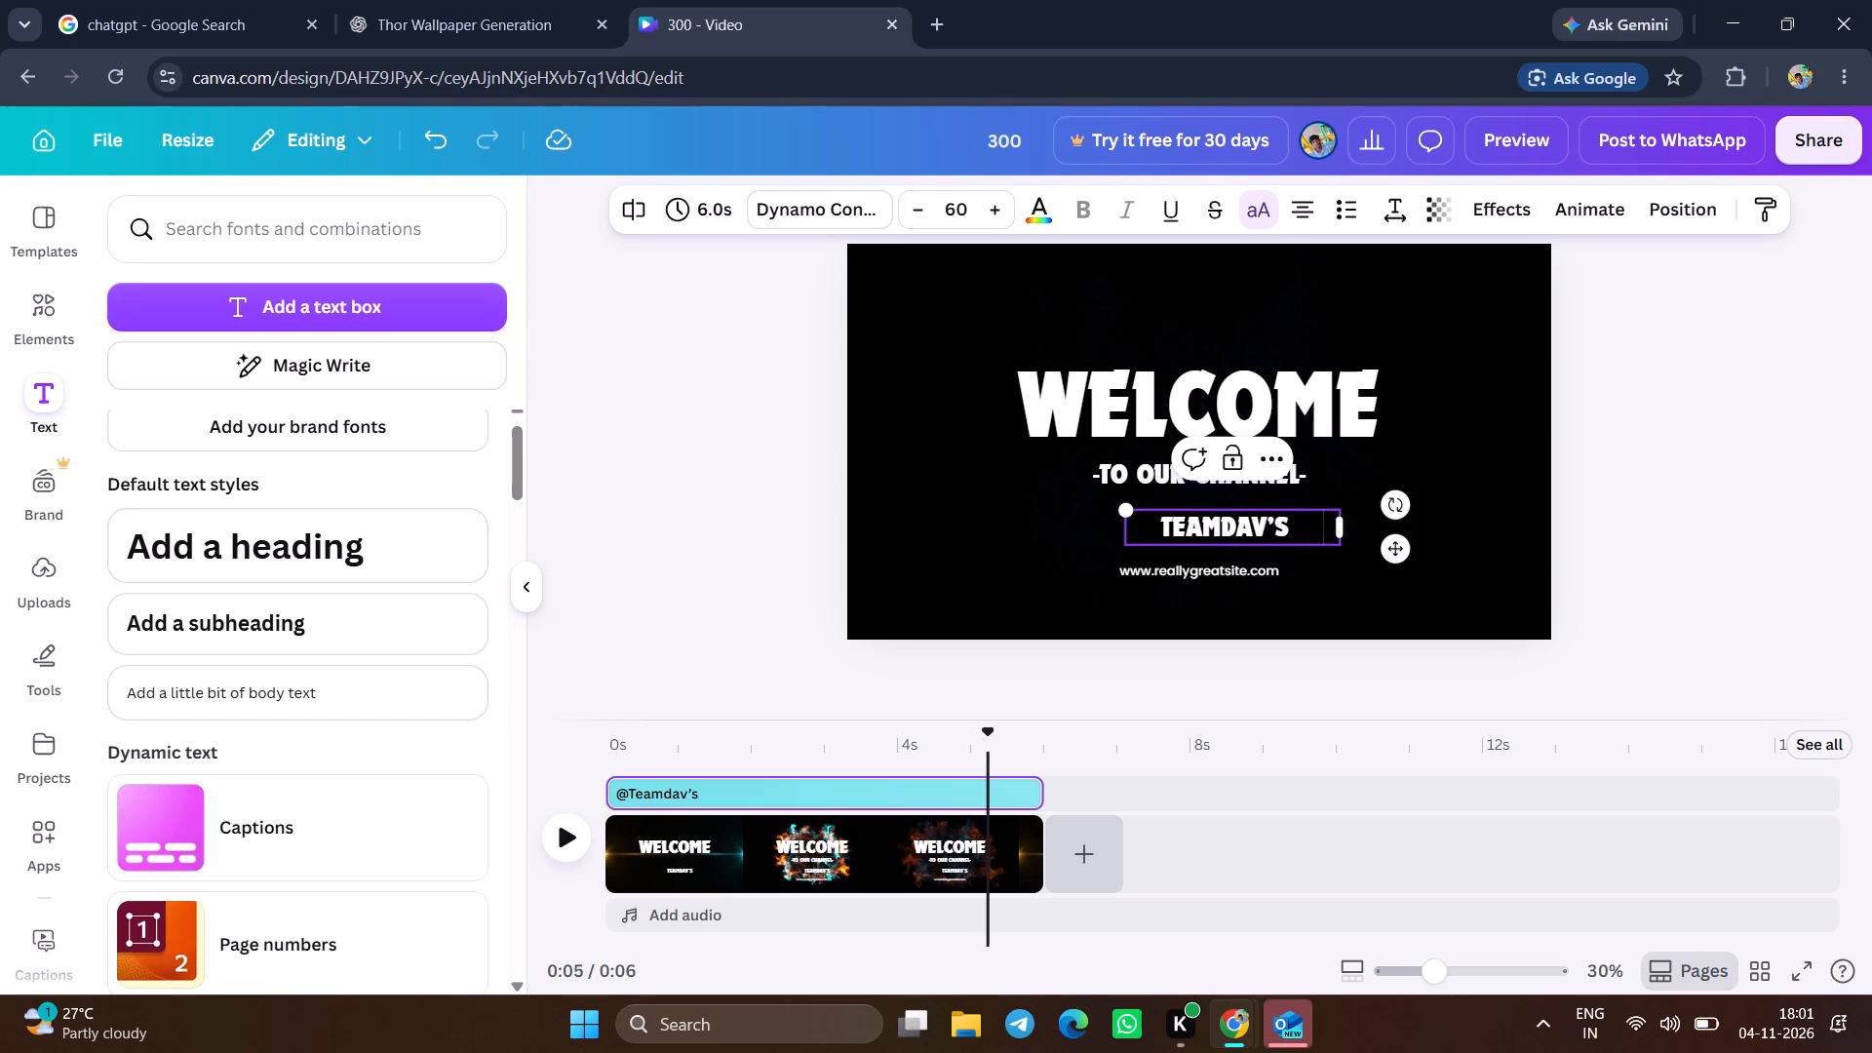
click(1317, 581)
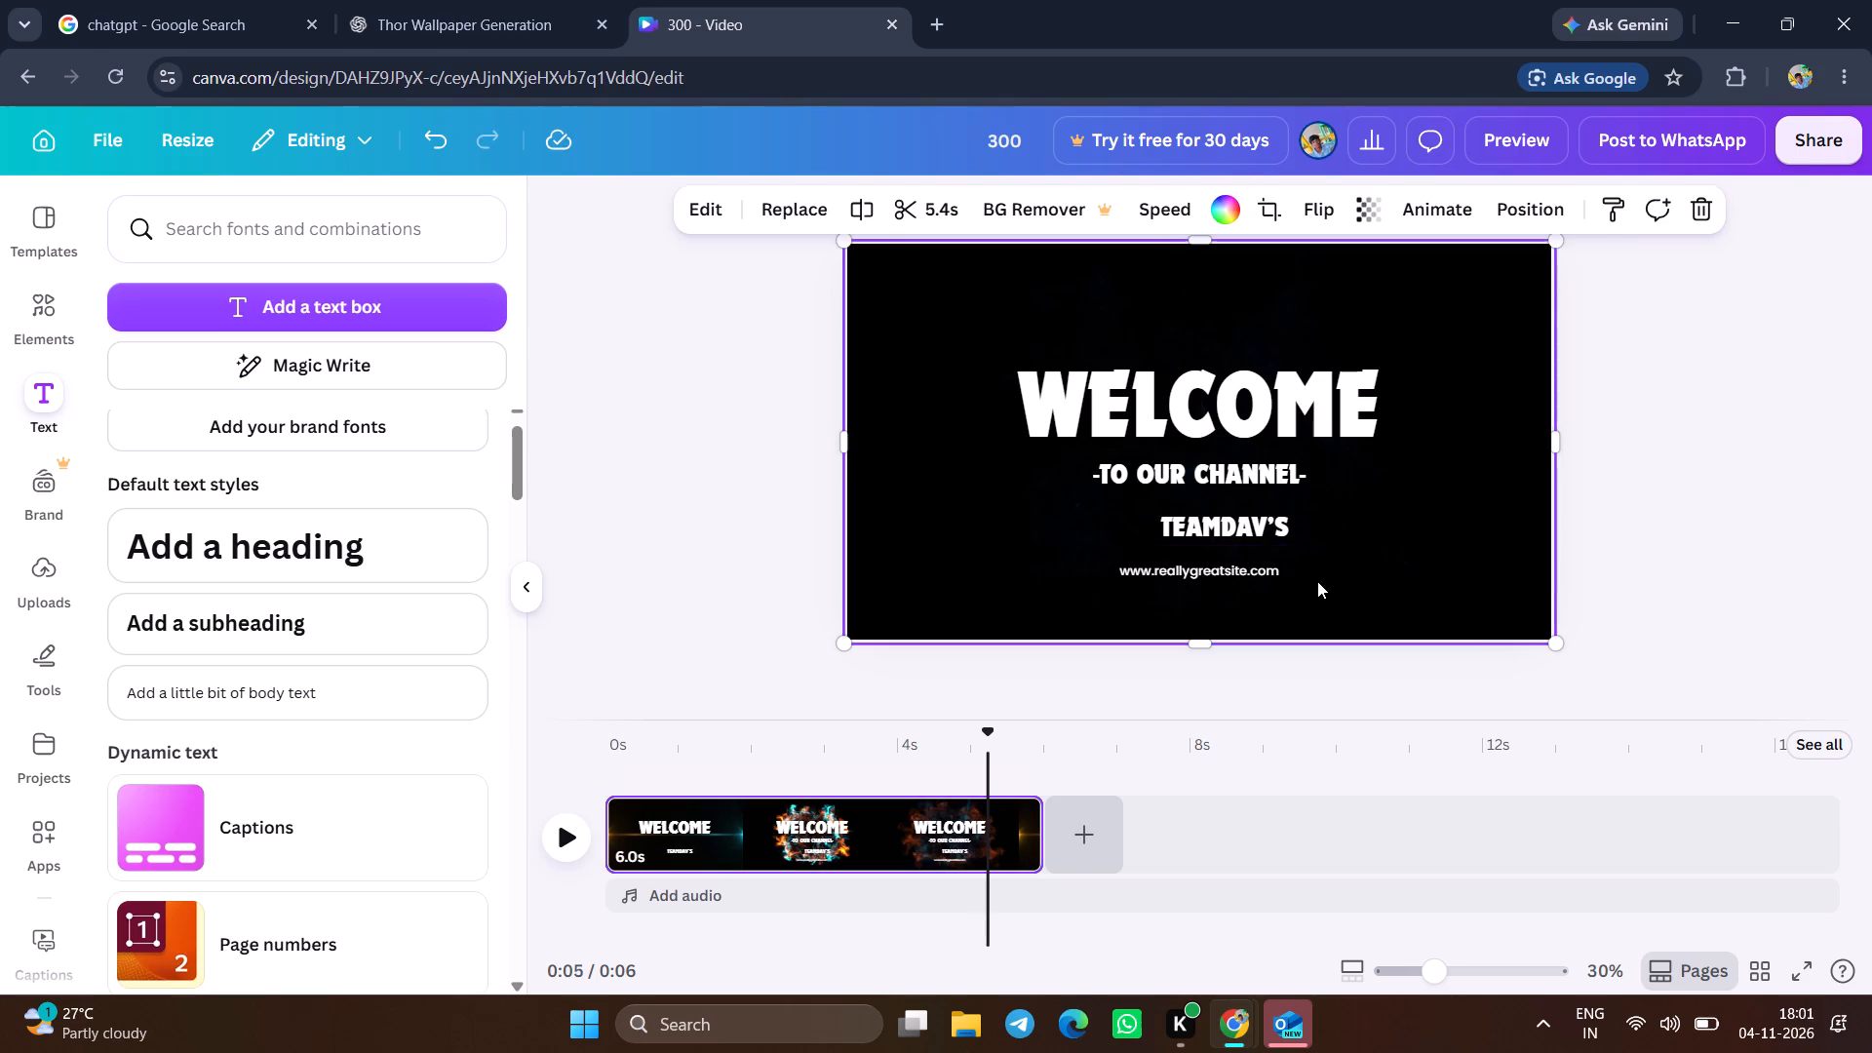
click(1217, 522)
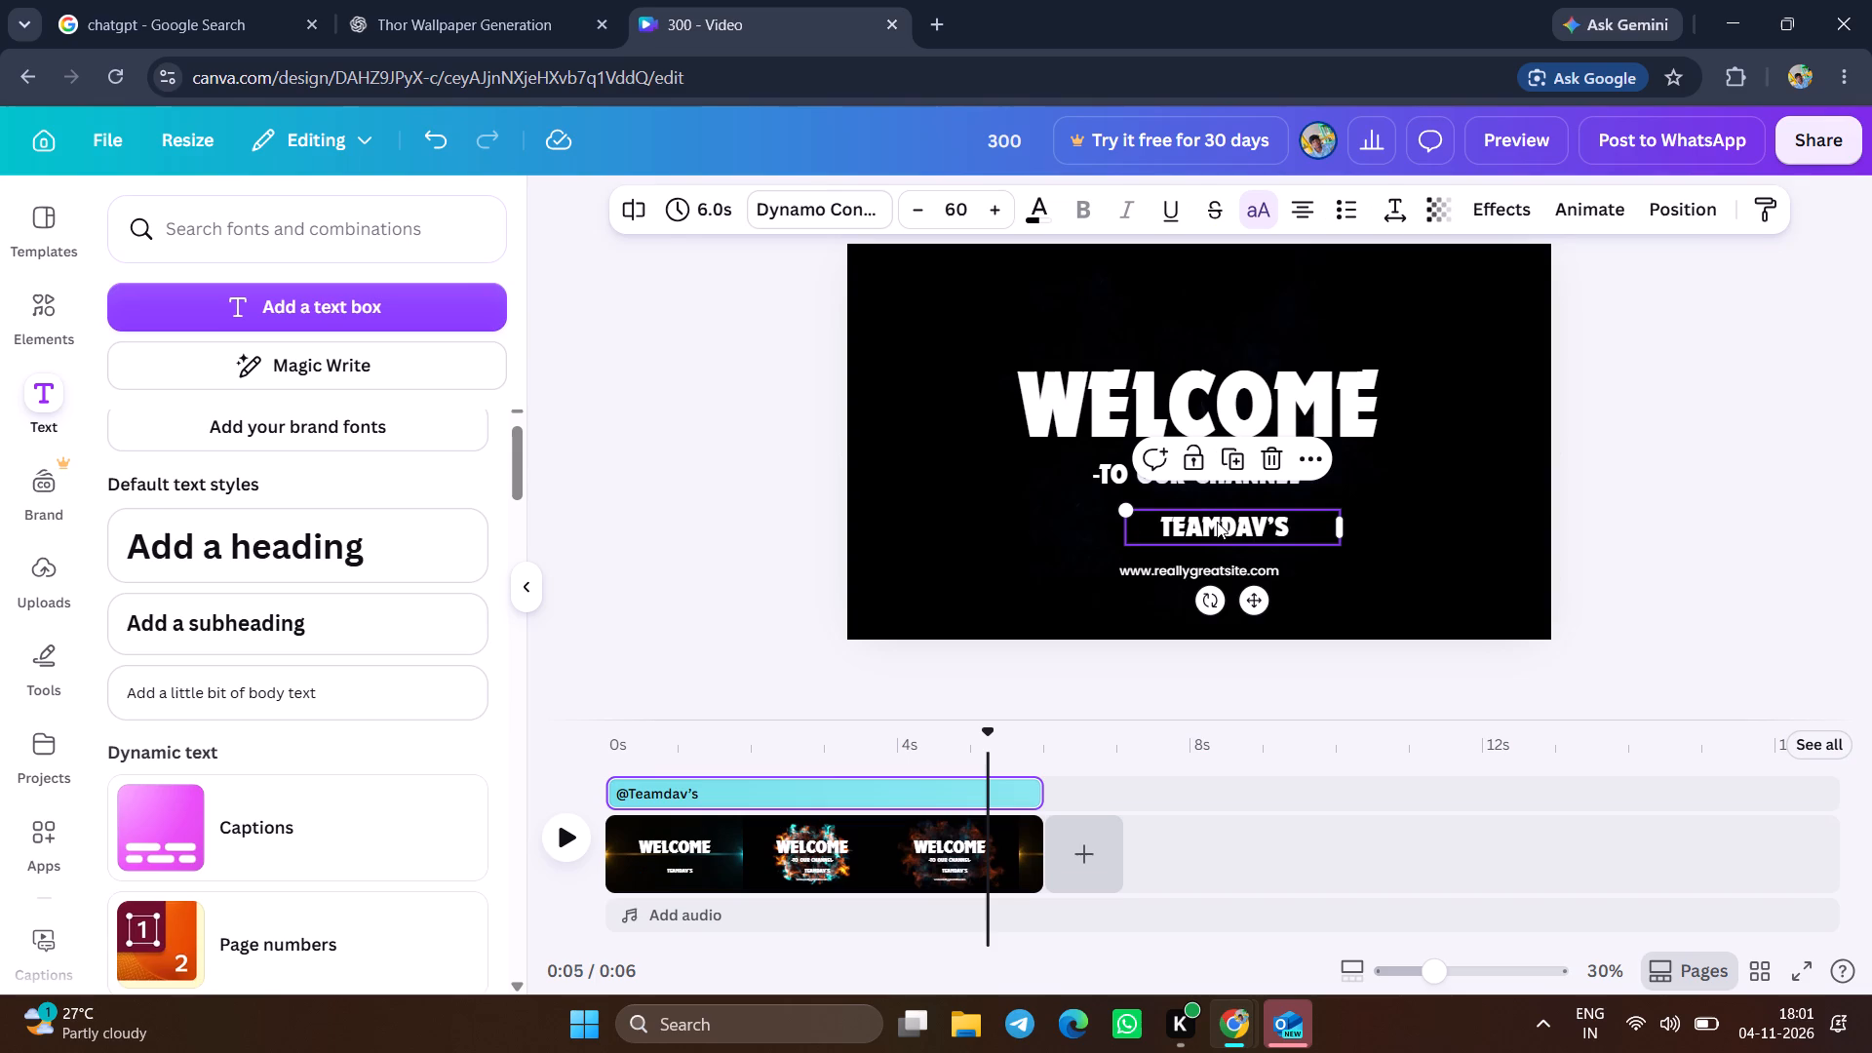
click(1223, 520)
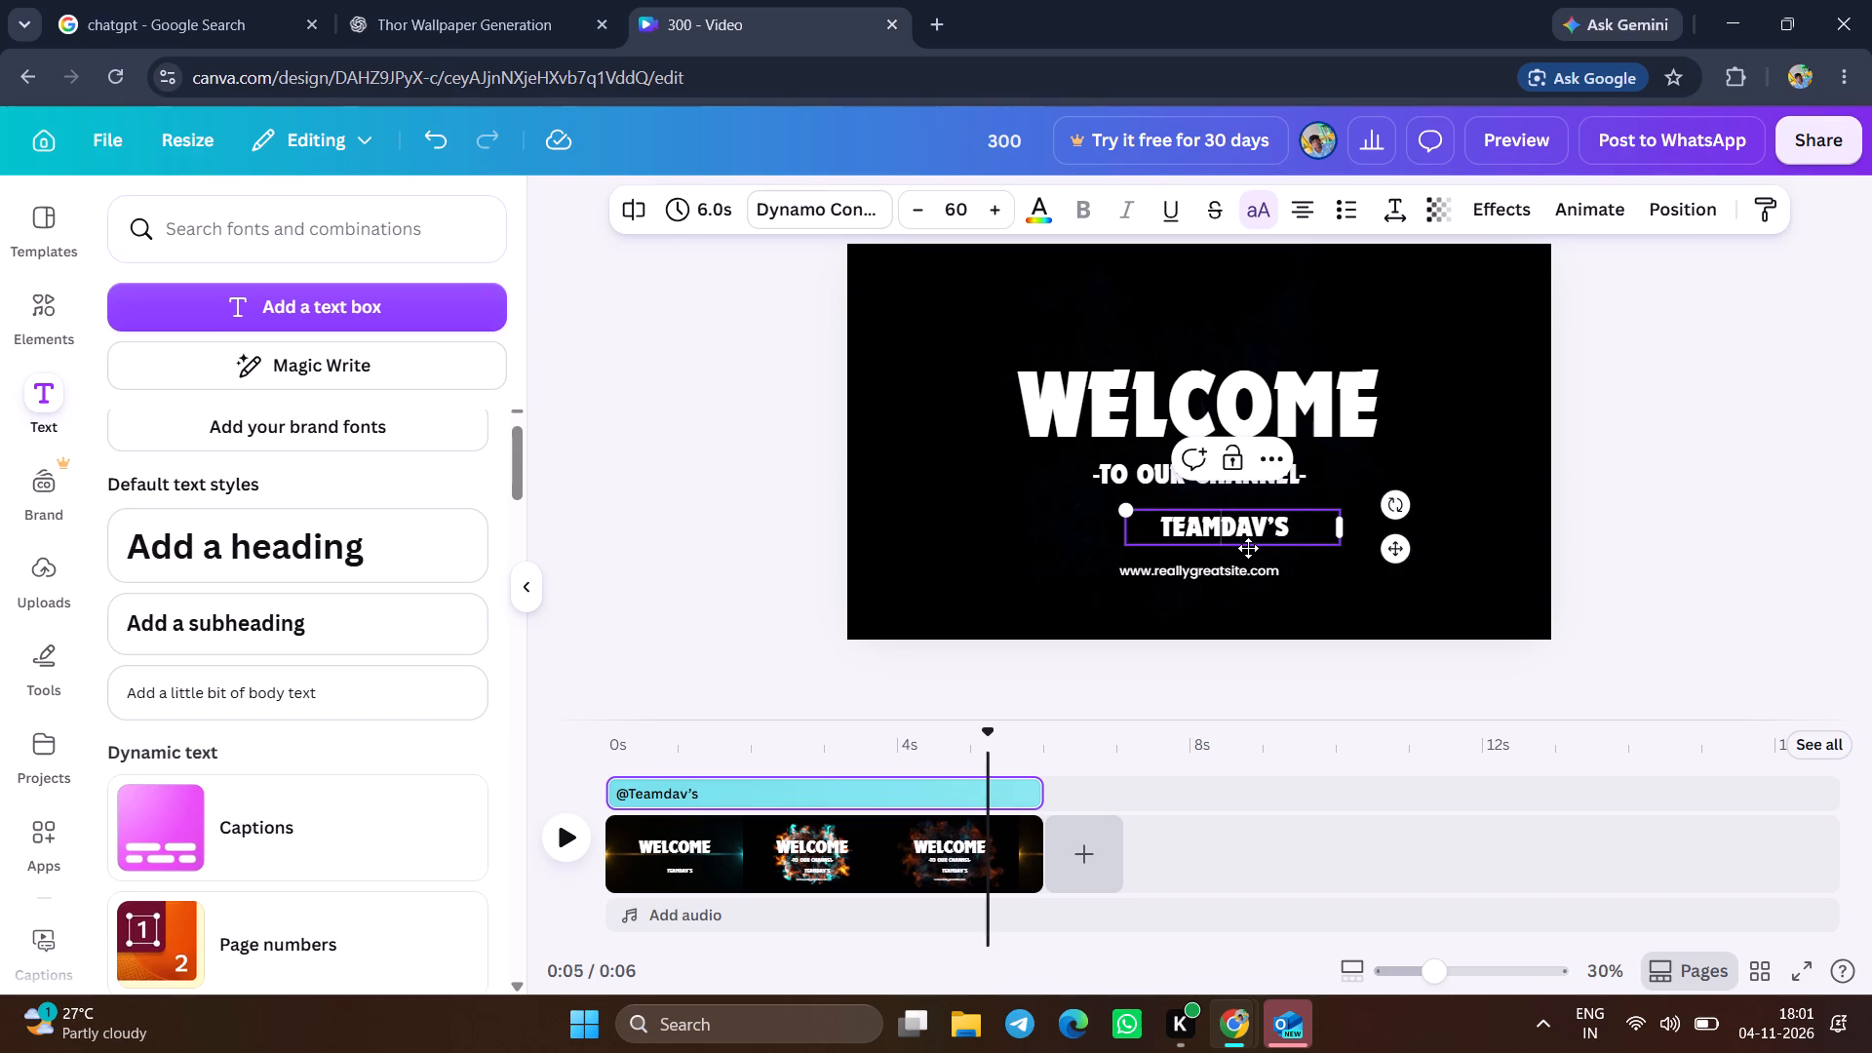
key(shift+y)
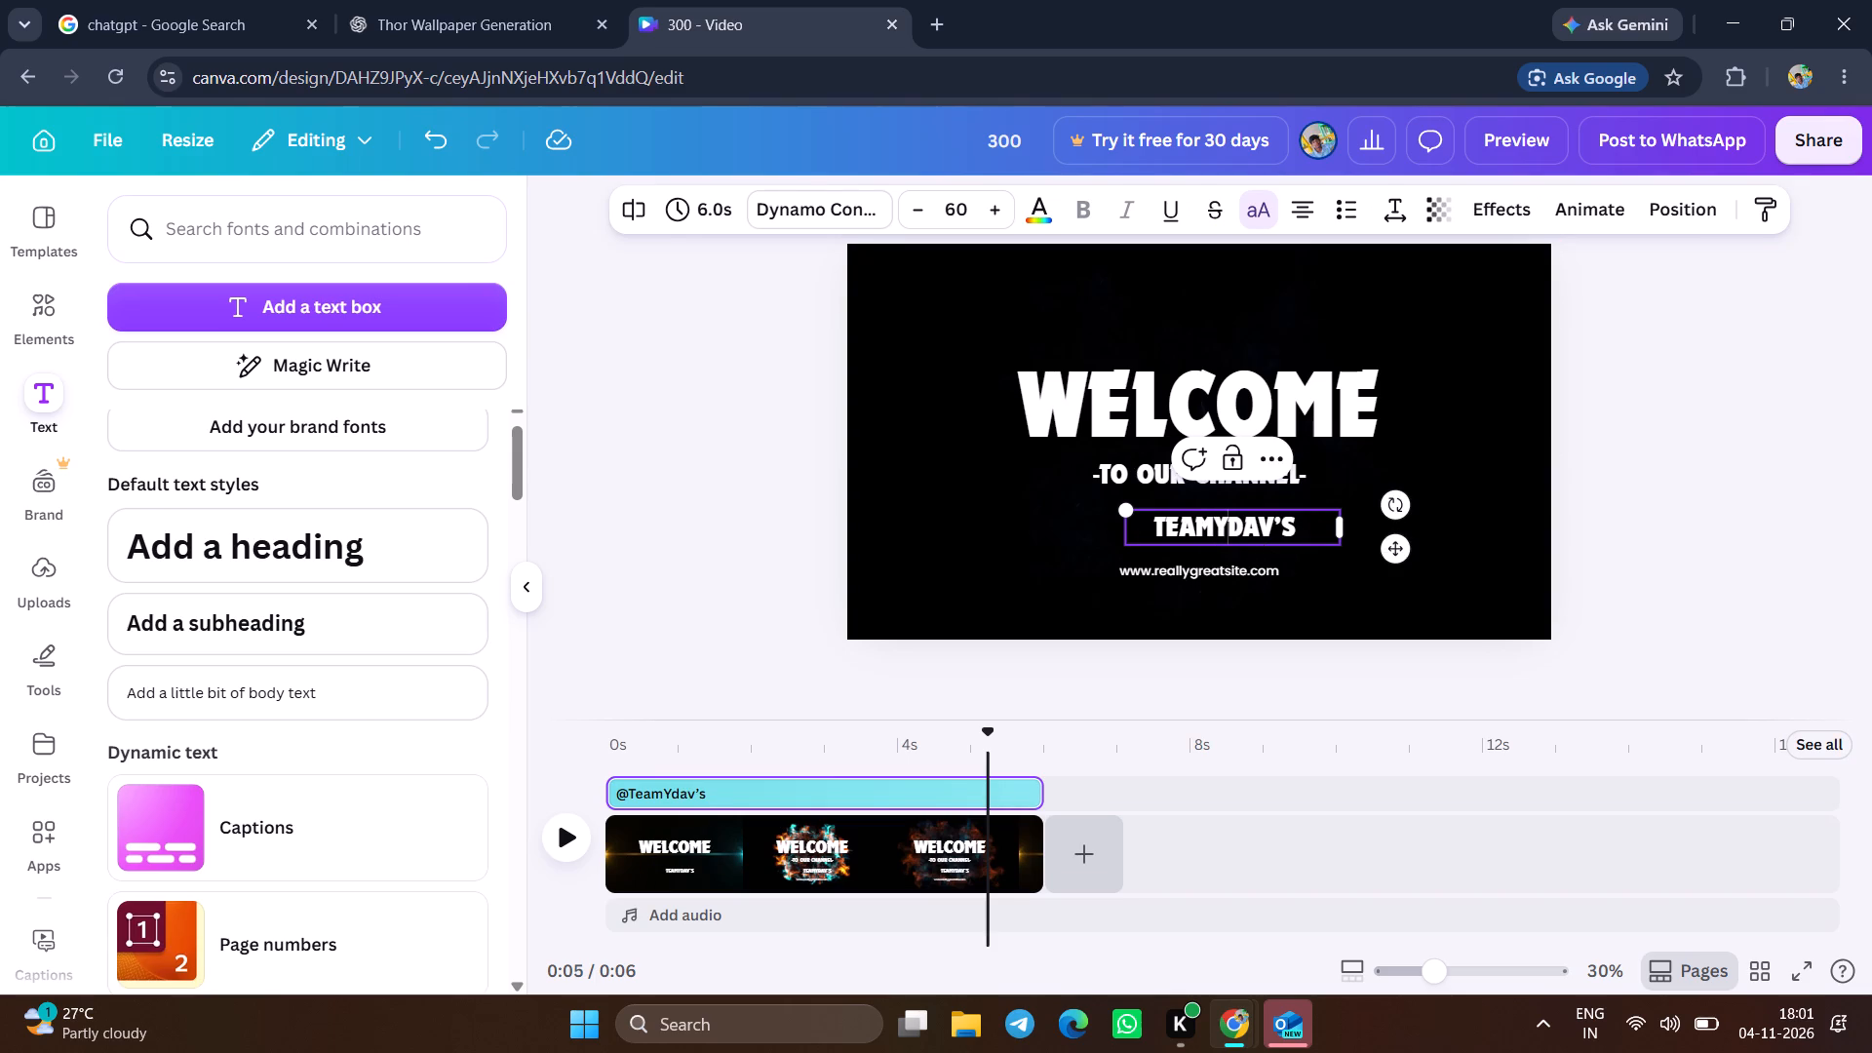
key(a)
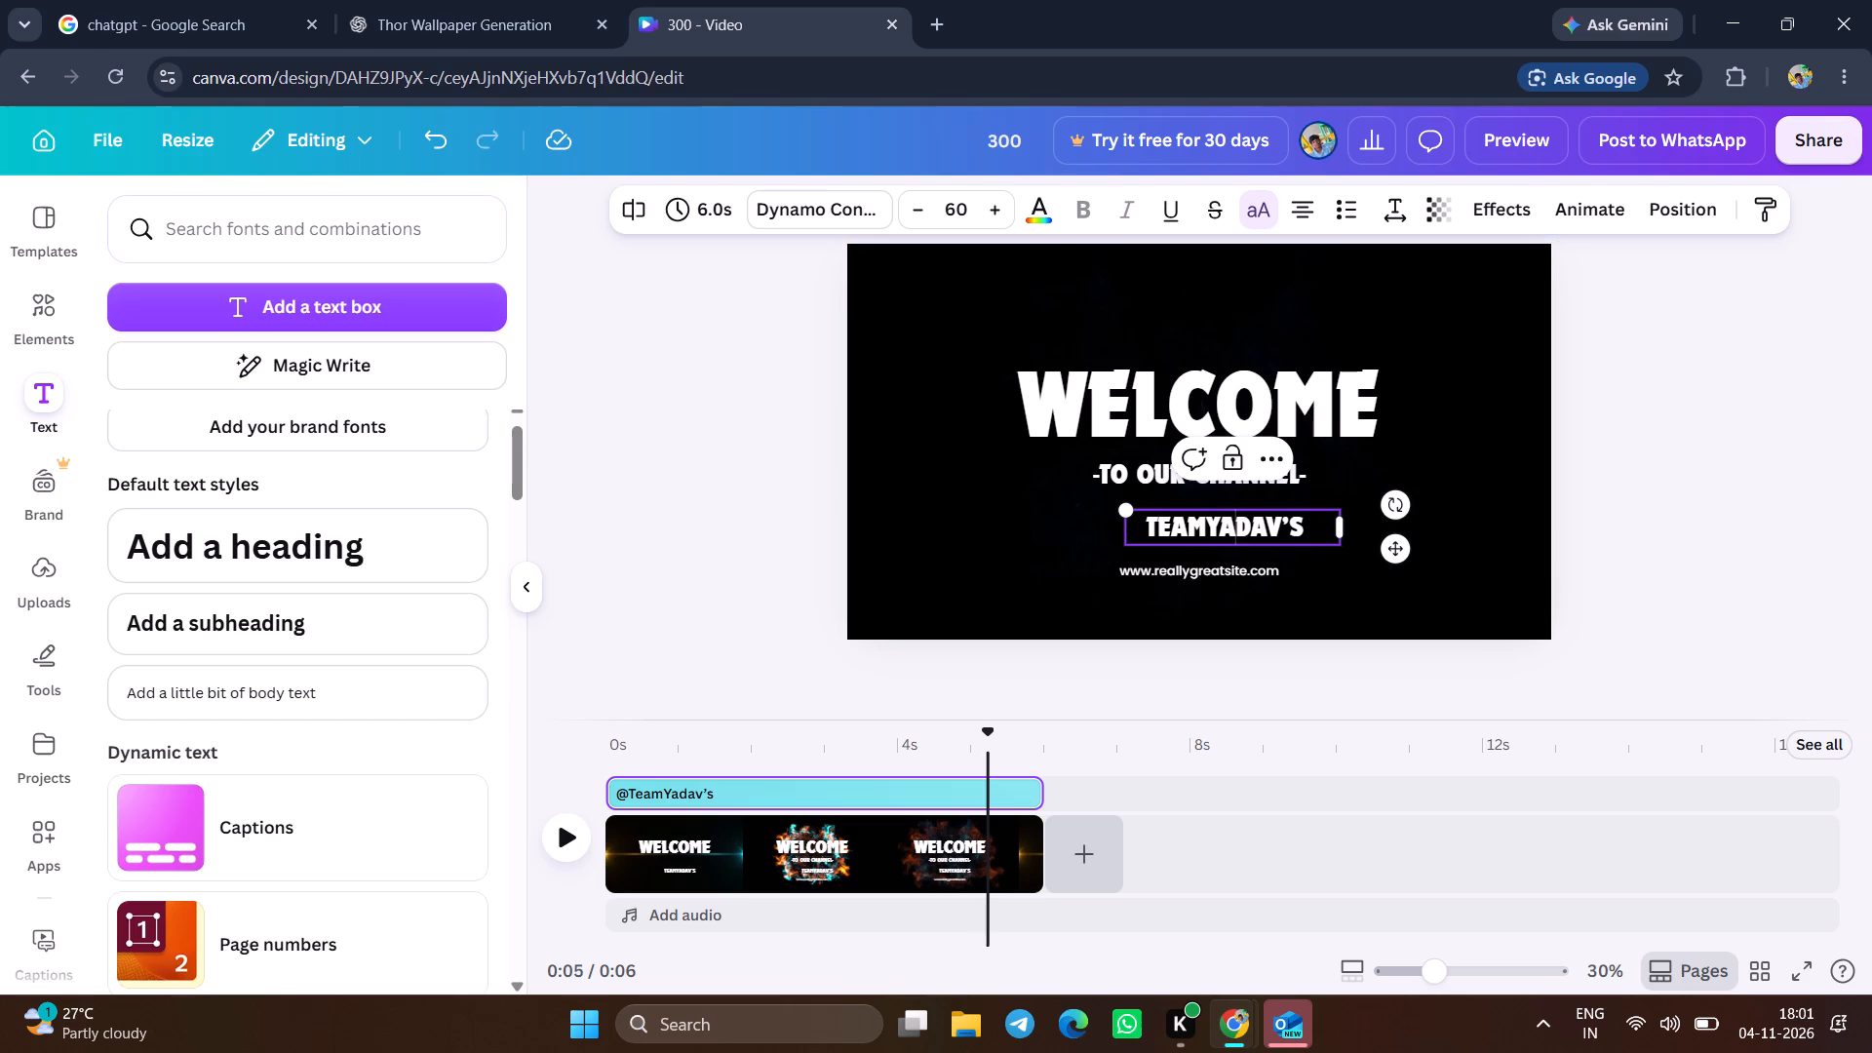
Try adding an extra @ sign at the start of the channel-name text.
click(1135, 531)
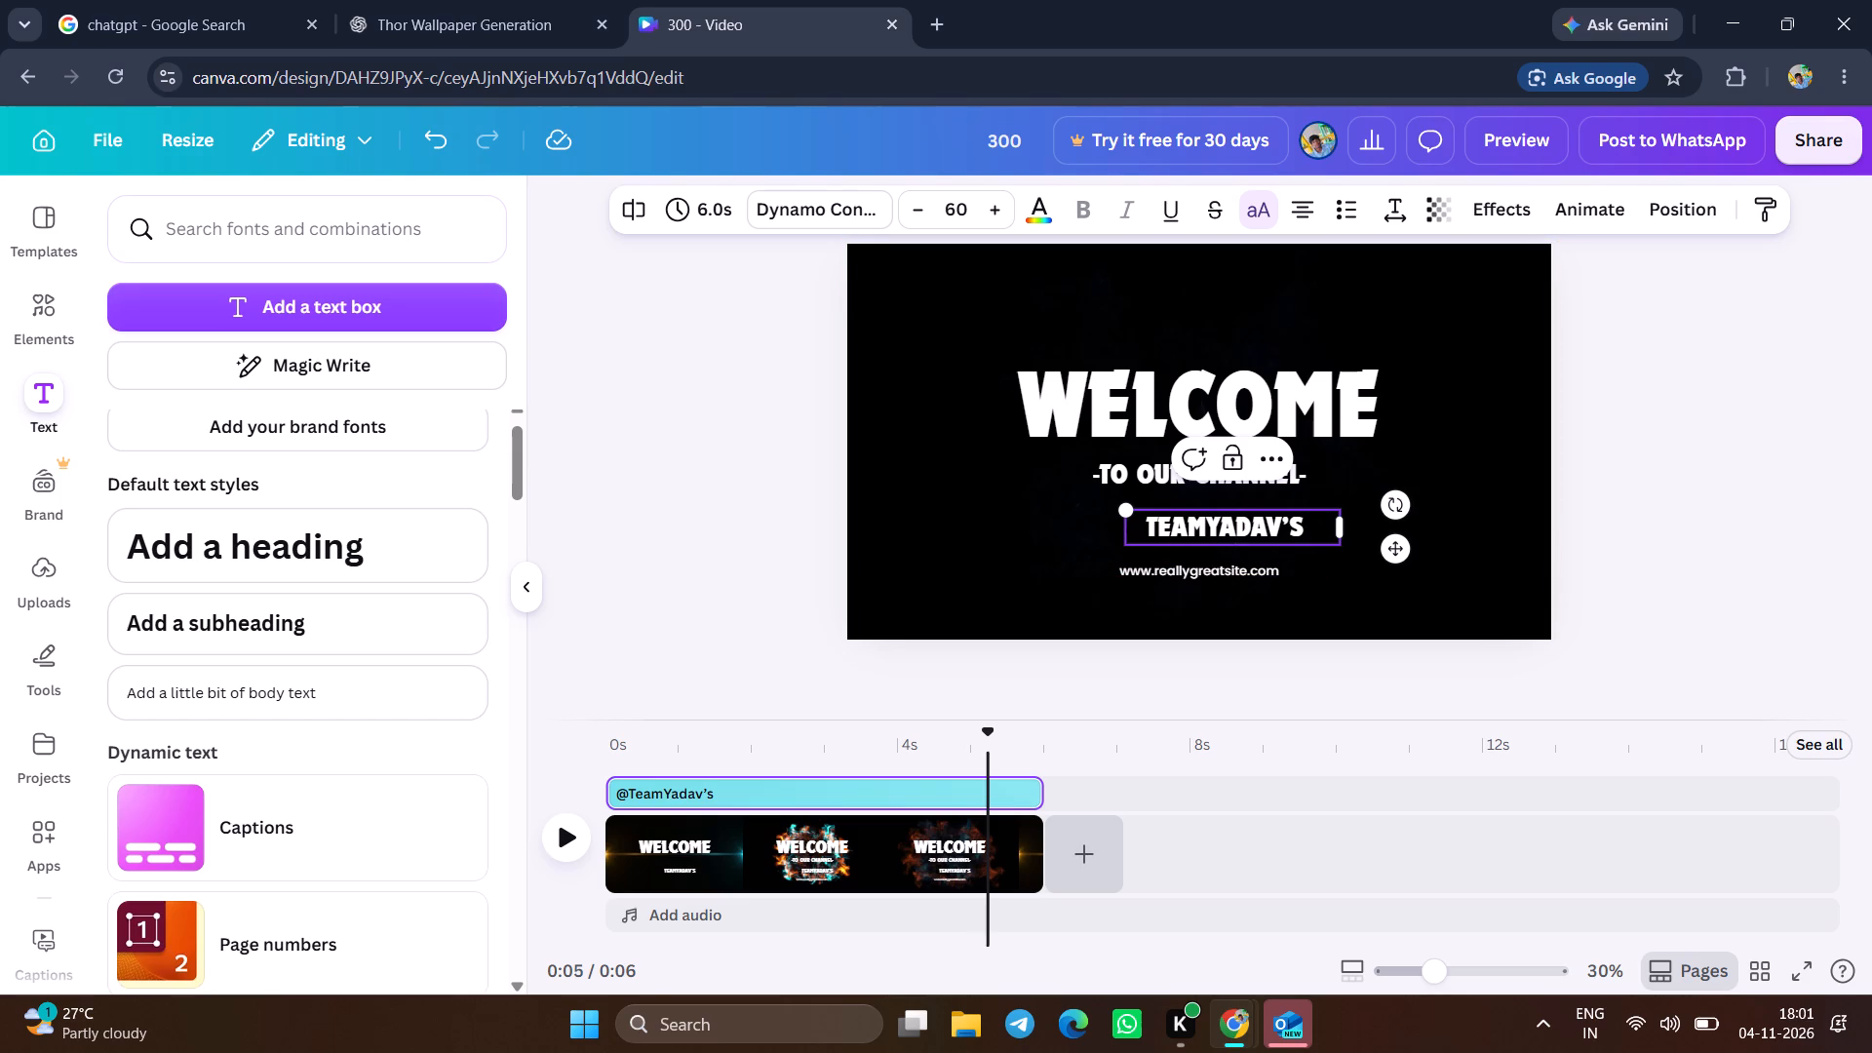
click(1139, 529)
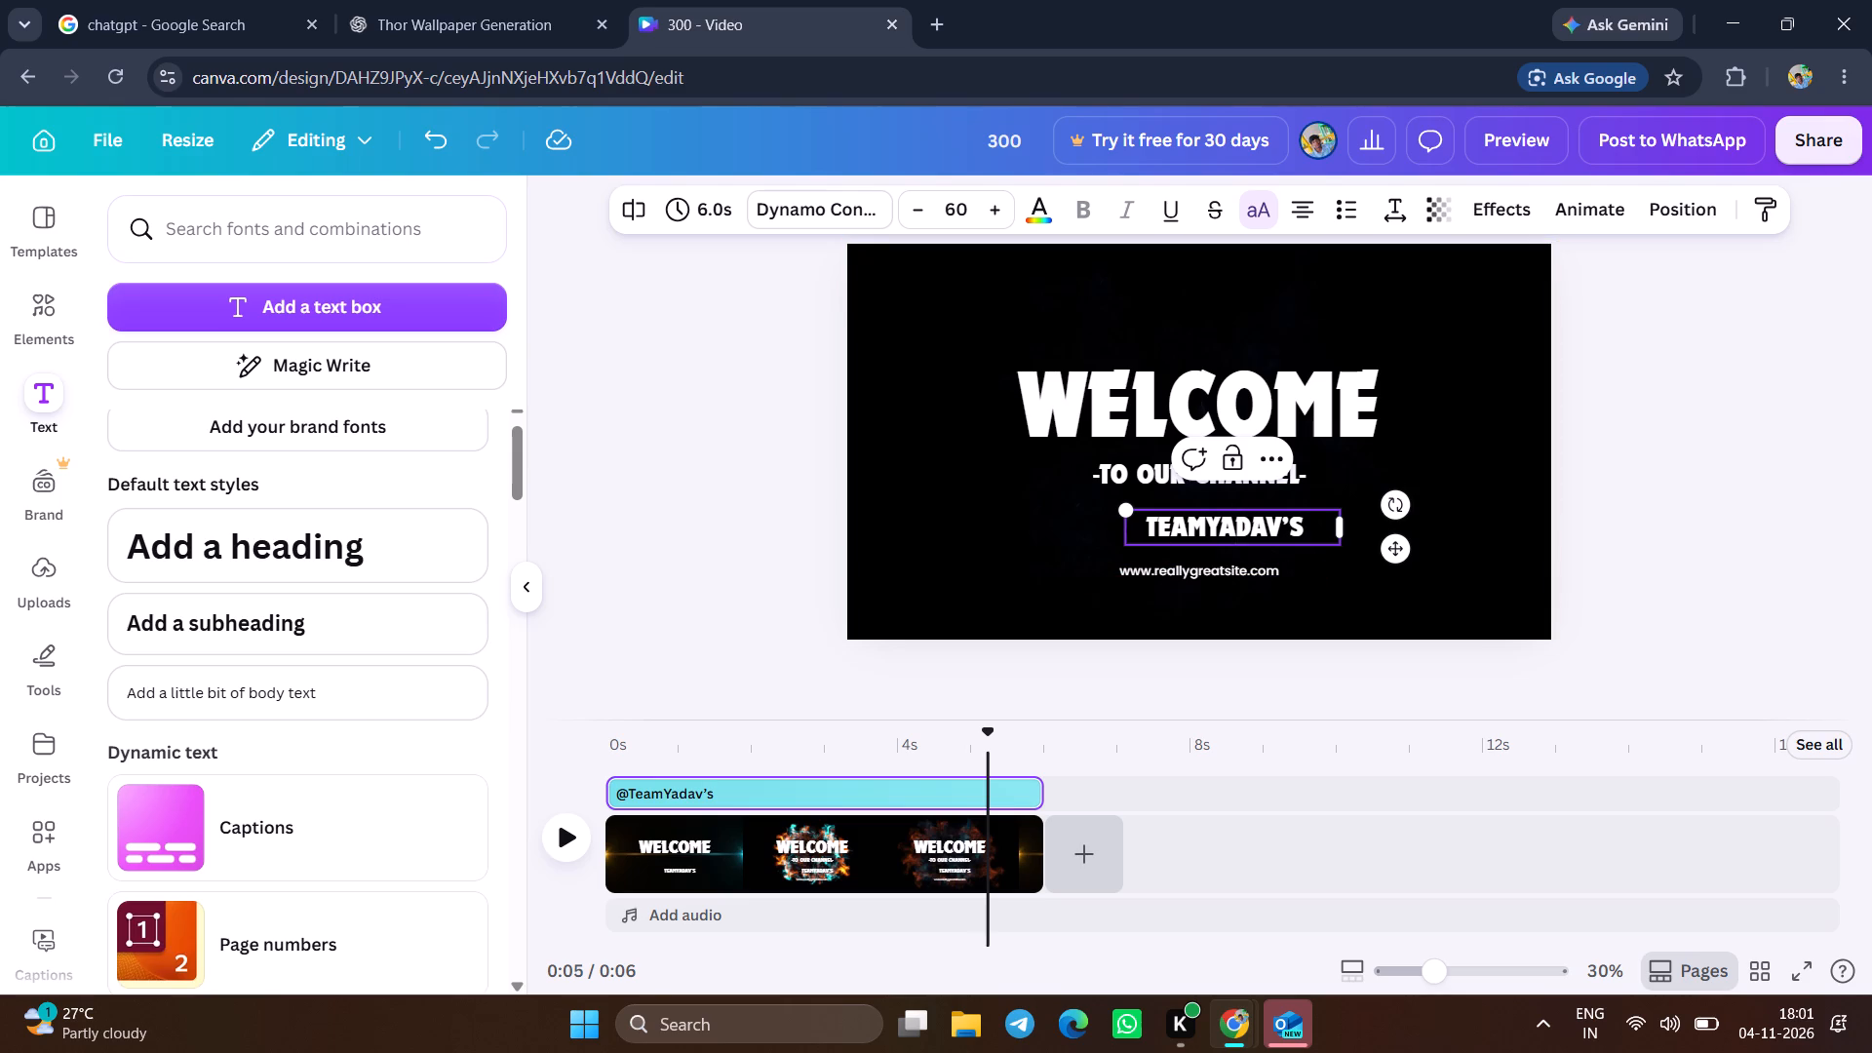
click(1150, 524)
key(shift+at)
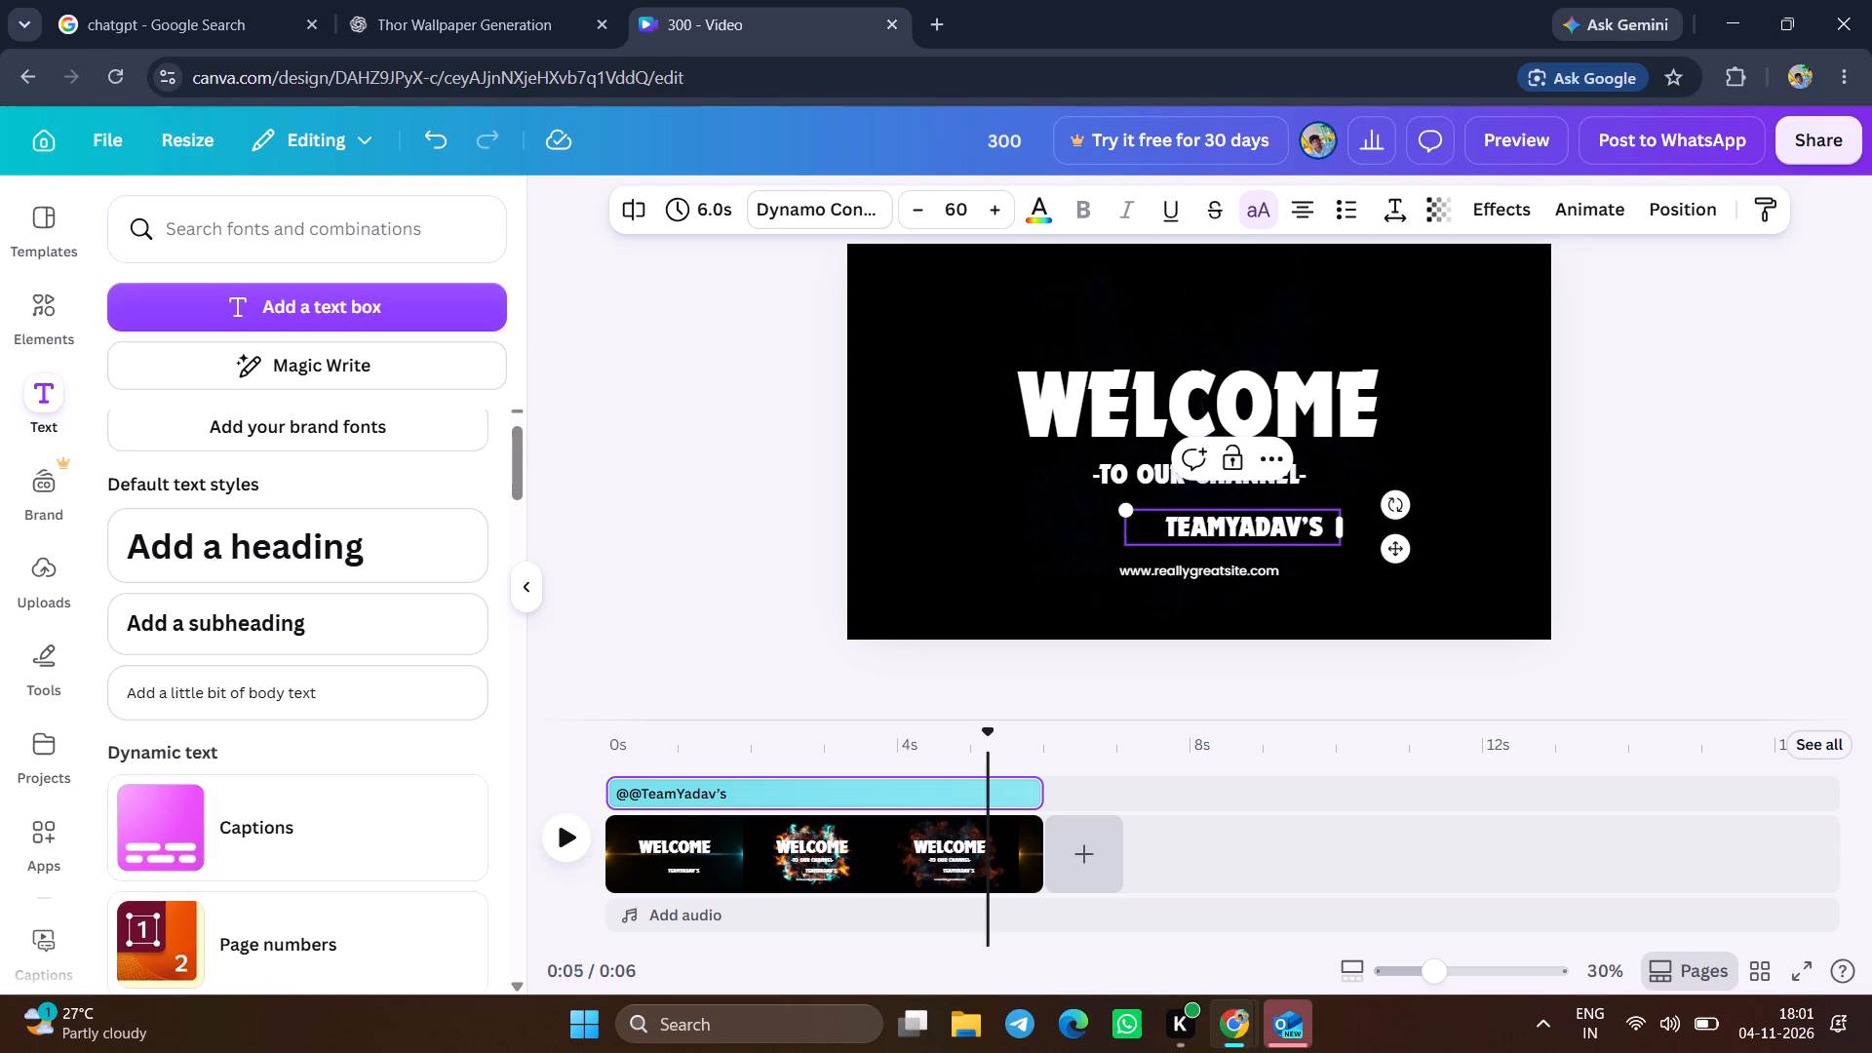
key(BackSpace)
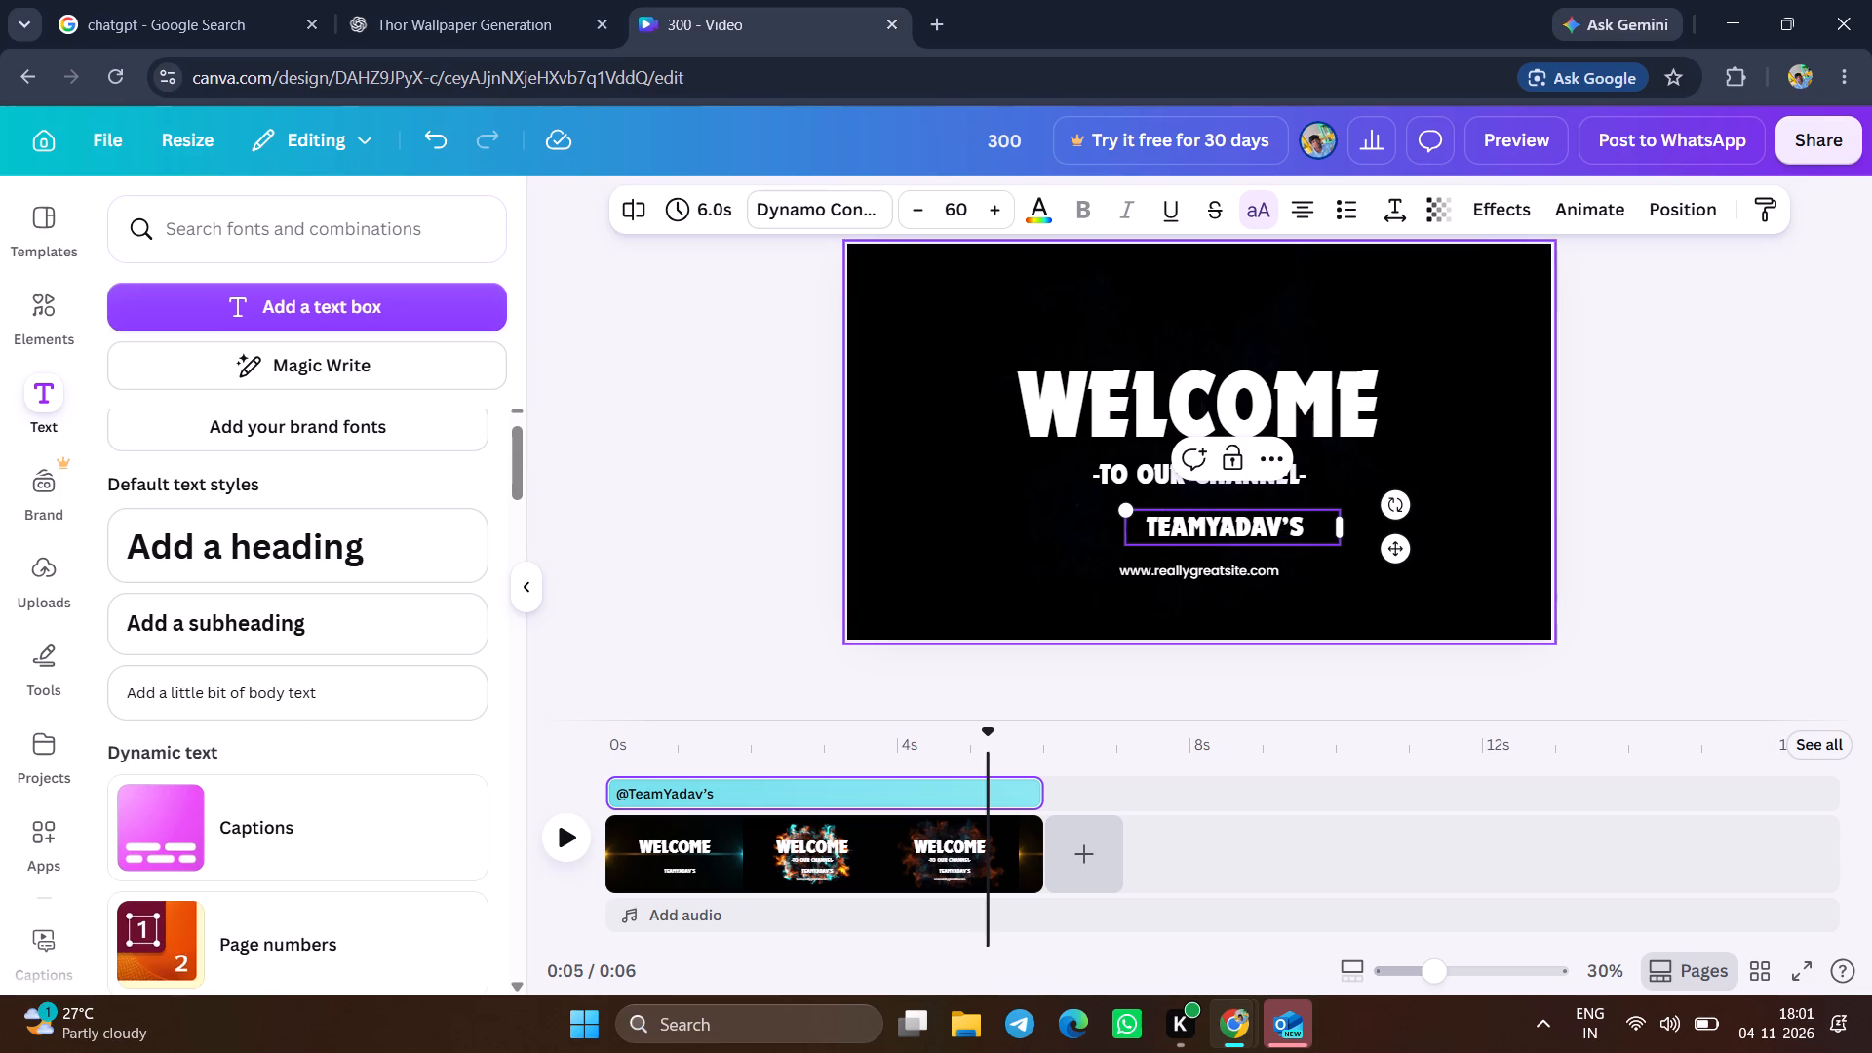
click(1237, 570)
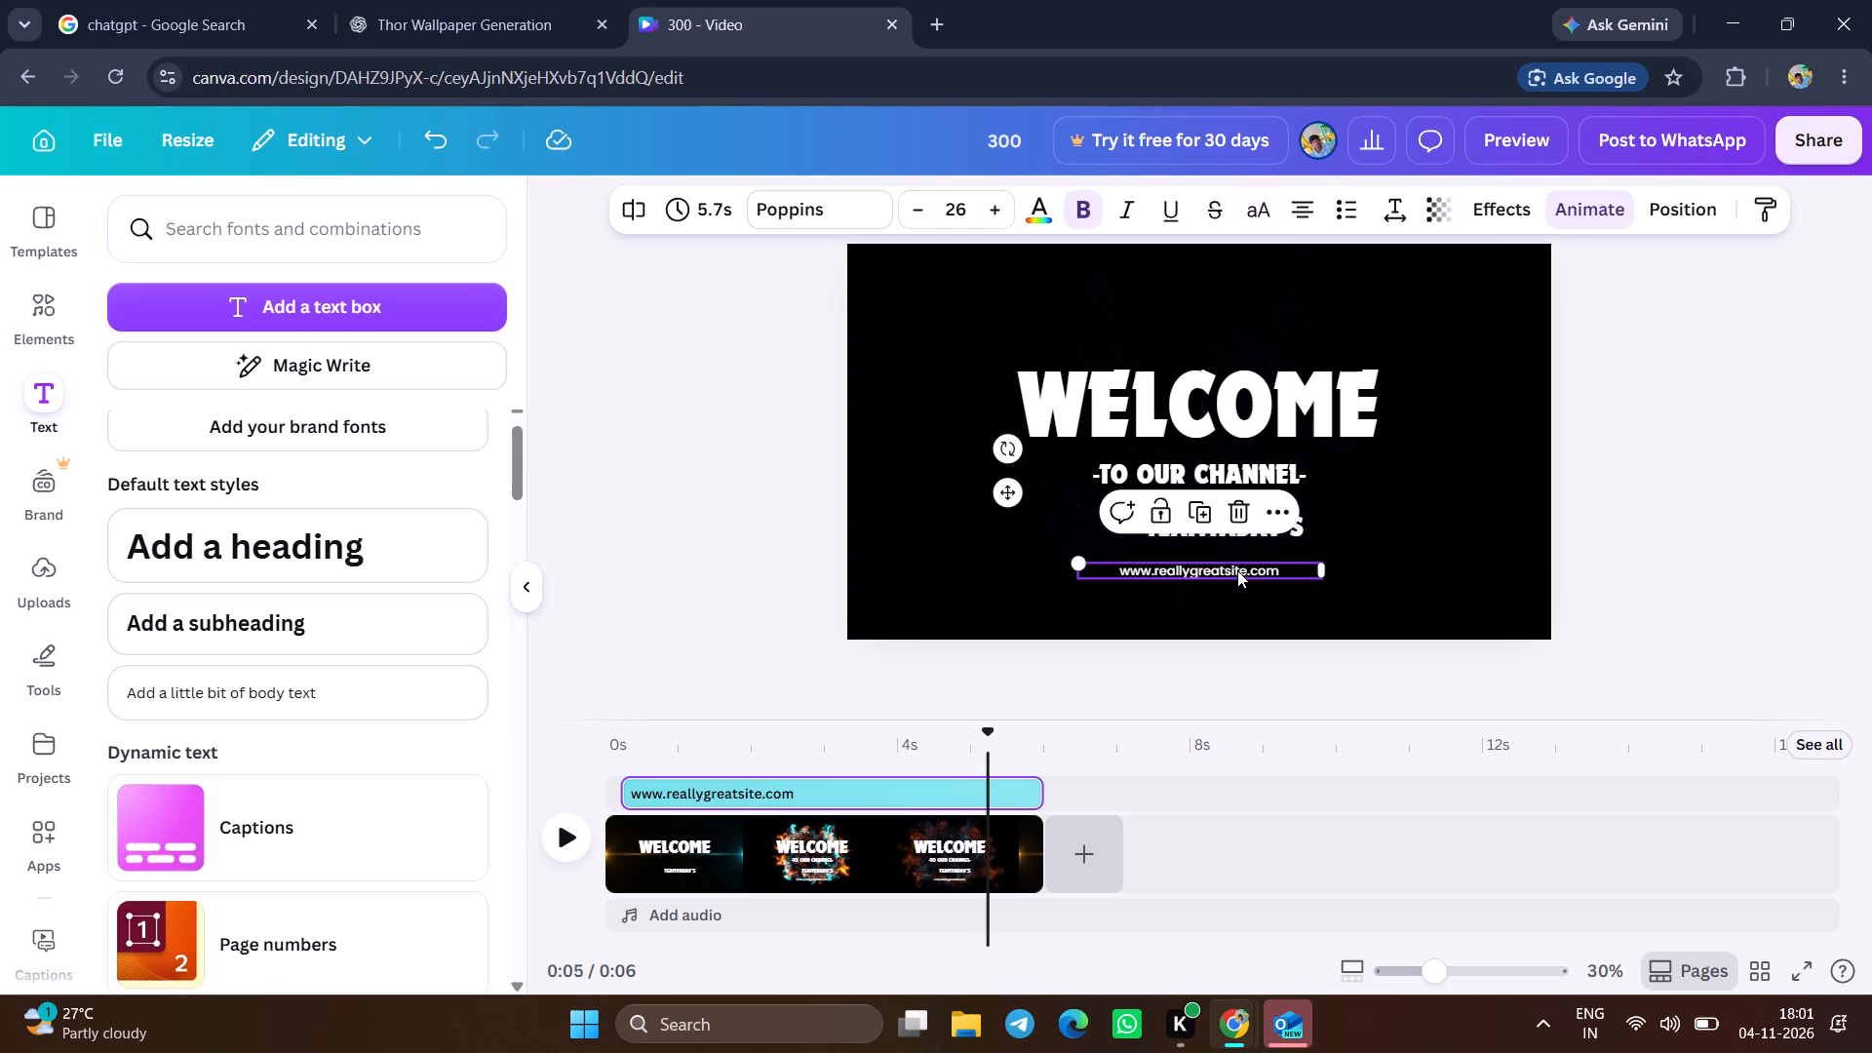
click(1236, 514)
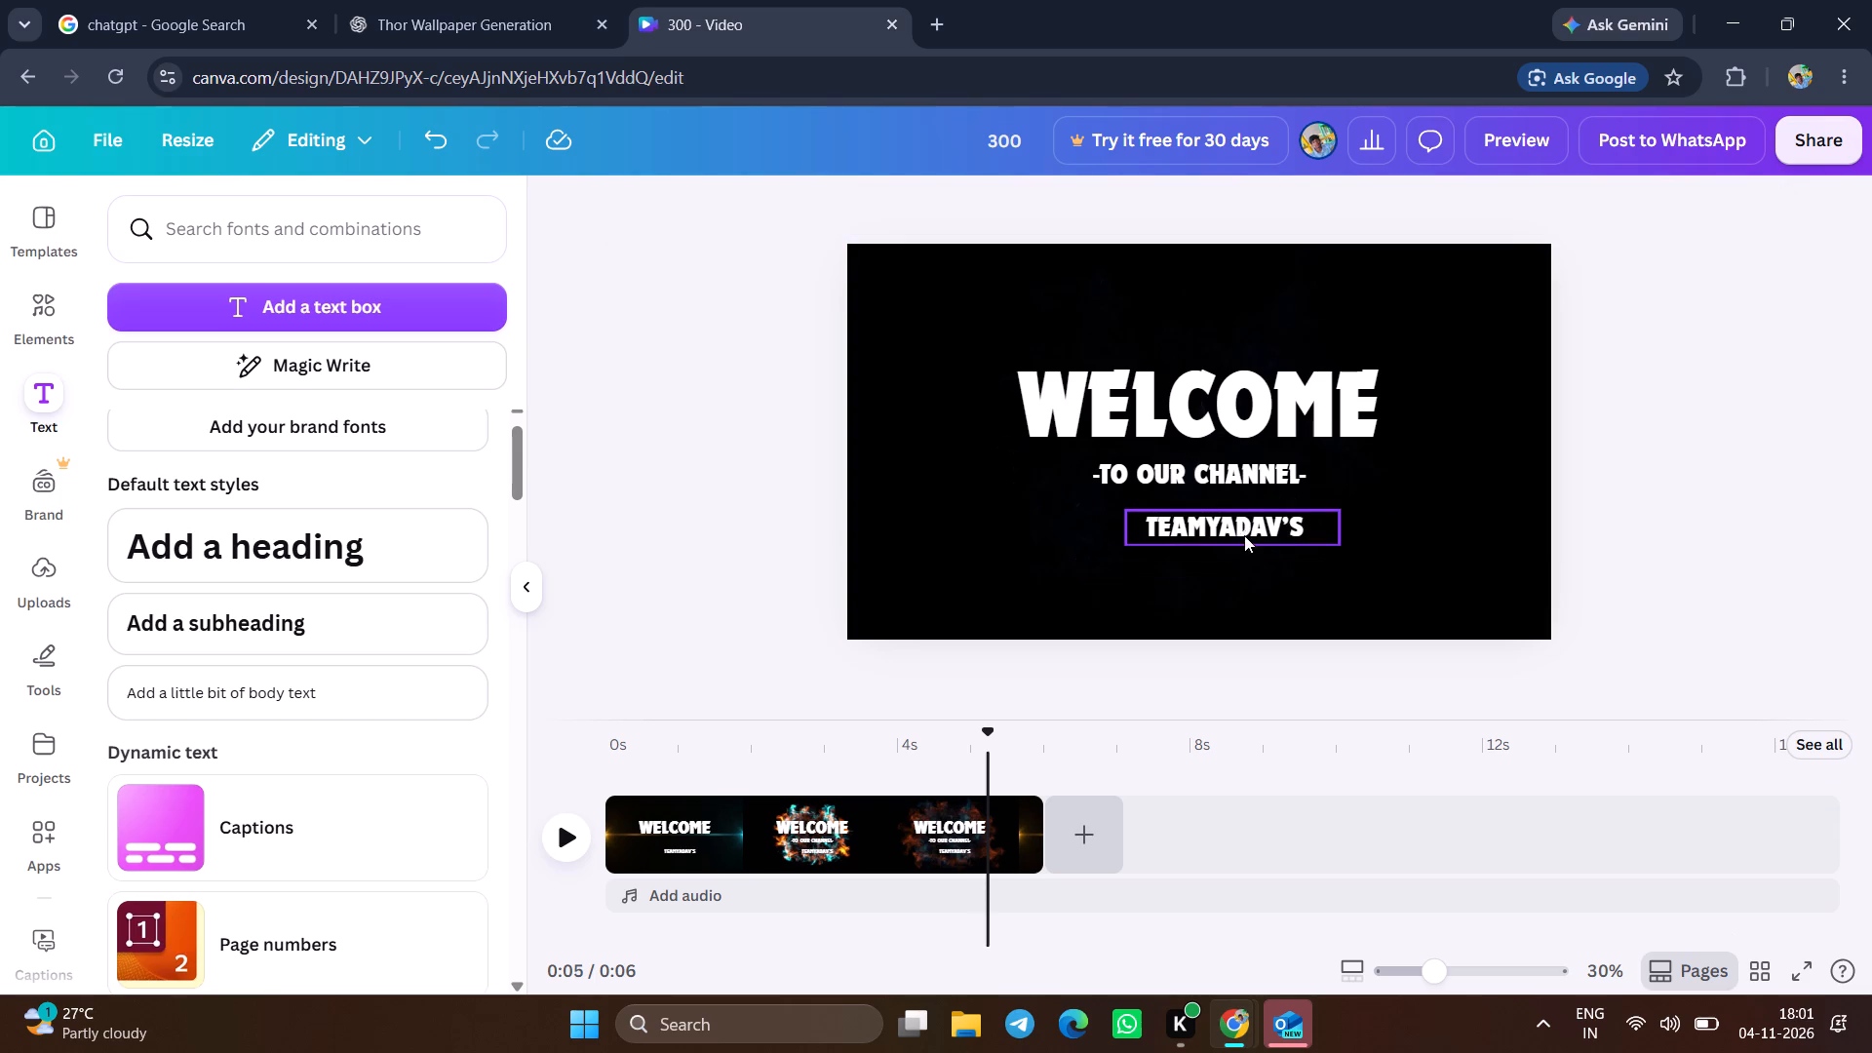
Move the channel-name text slightly up and to the left, centring it beneath the "-to our channel-" line.
drag(1211, 519, 1191, 510)
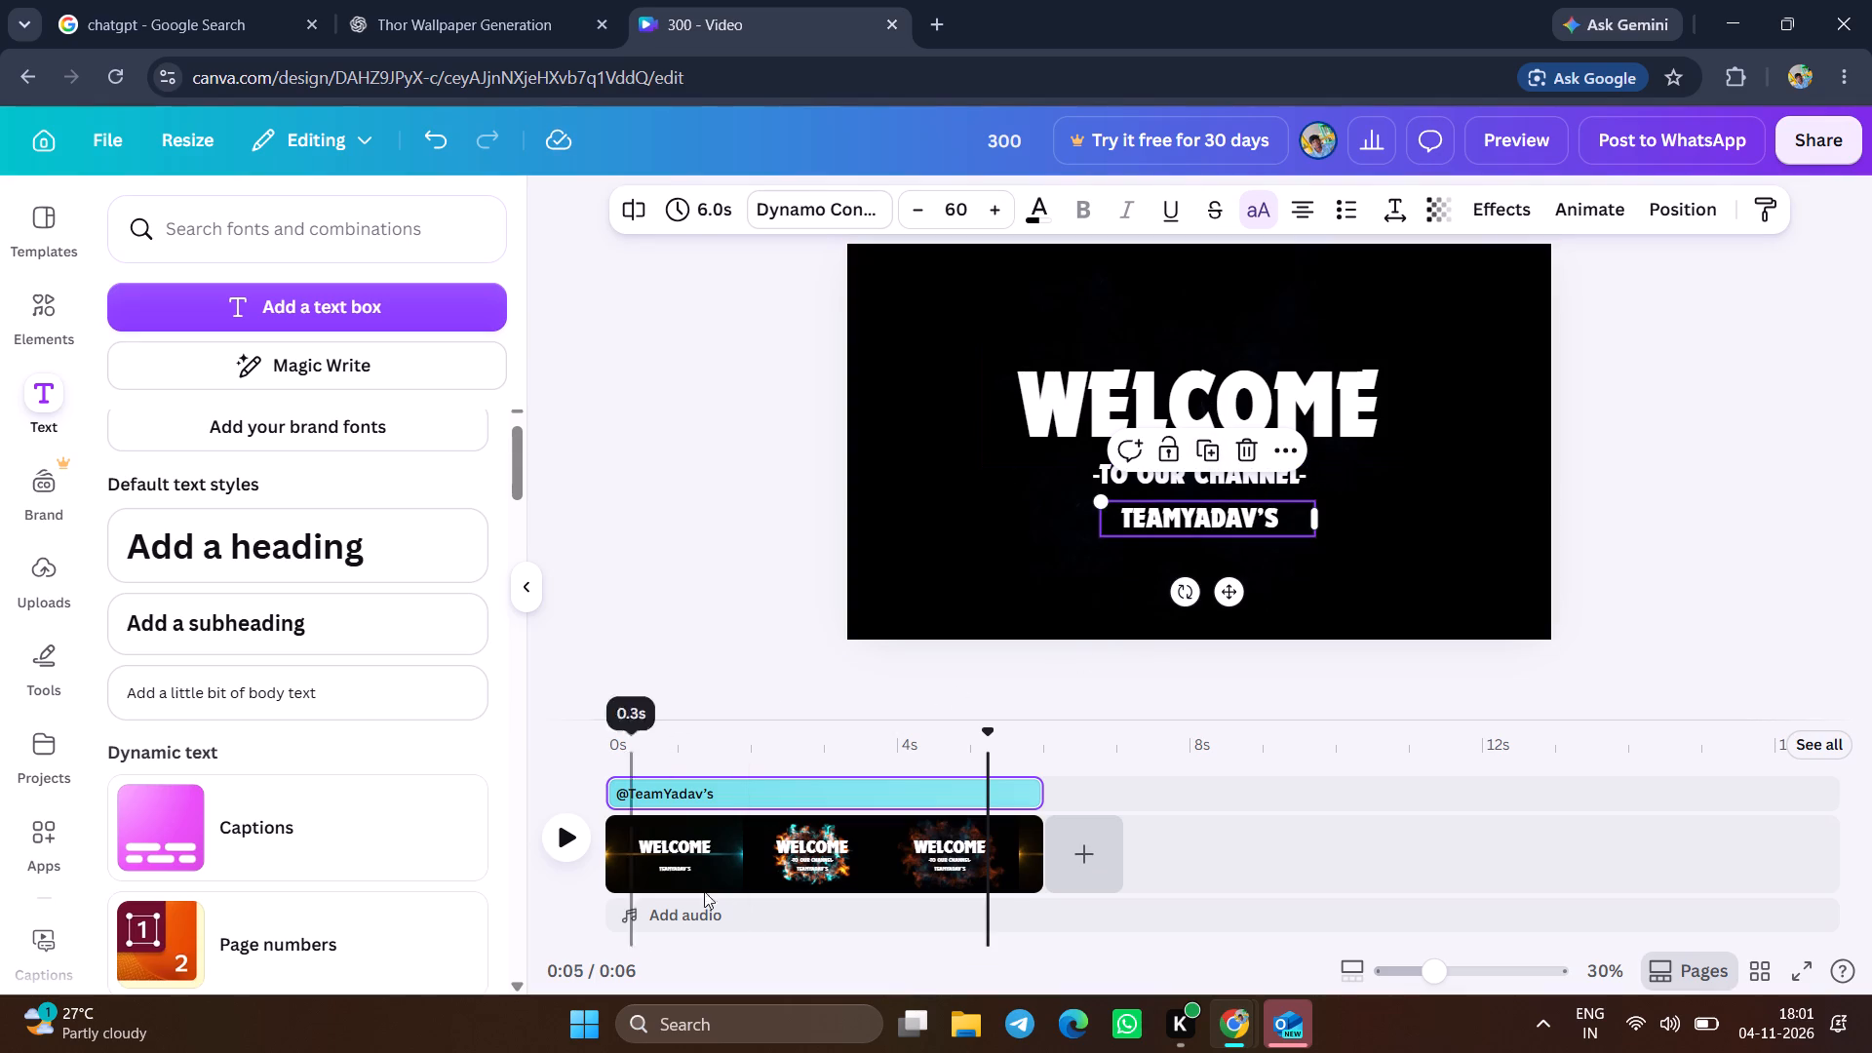
Play the video to check how the channel-name text appears with the other animated lines.
click(573, 833)
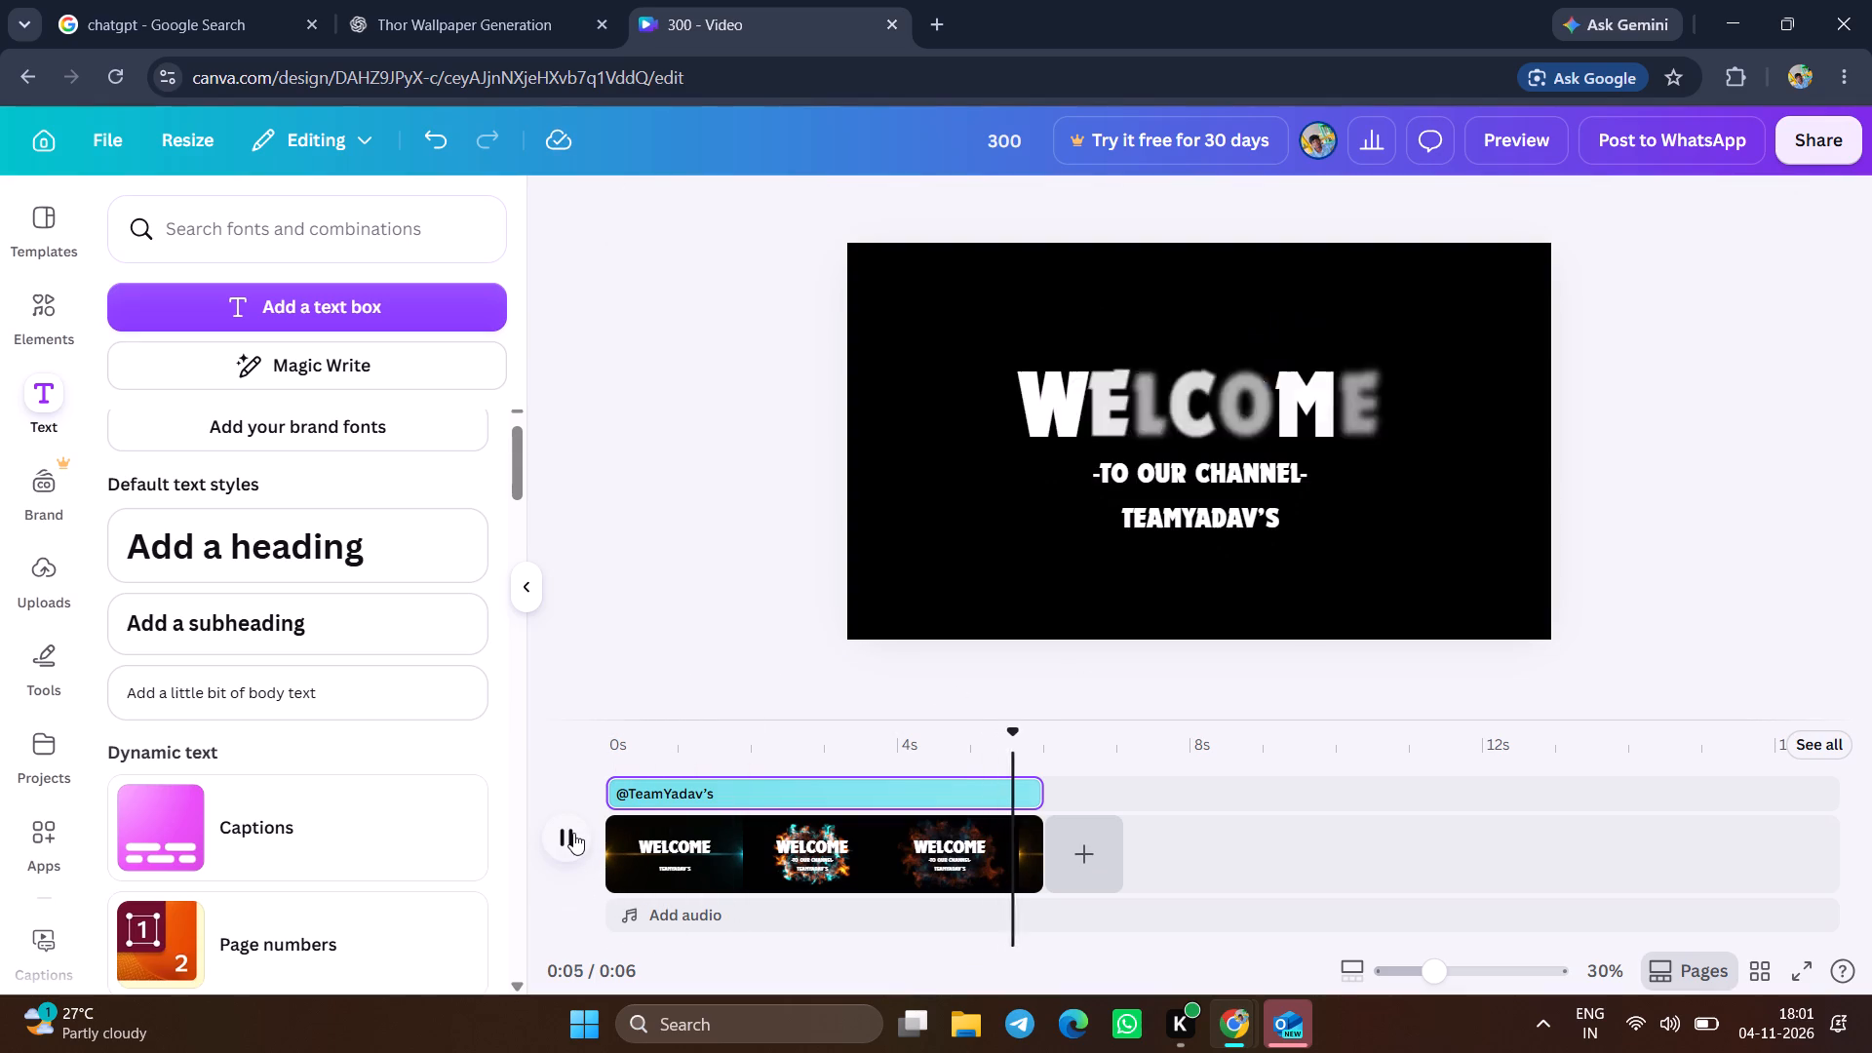
click(573, 833)
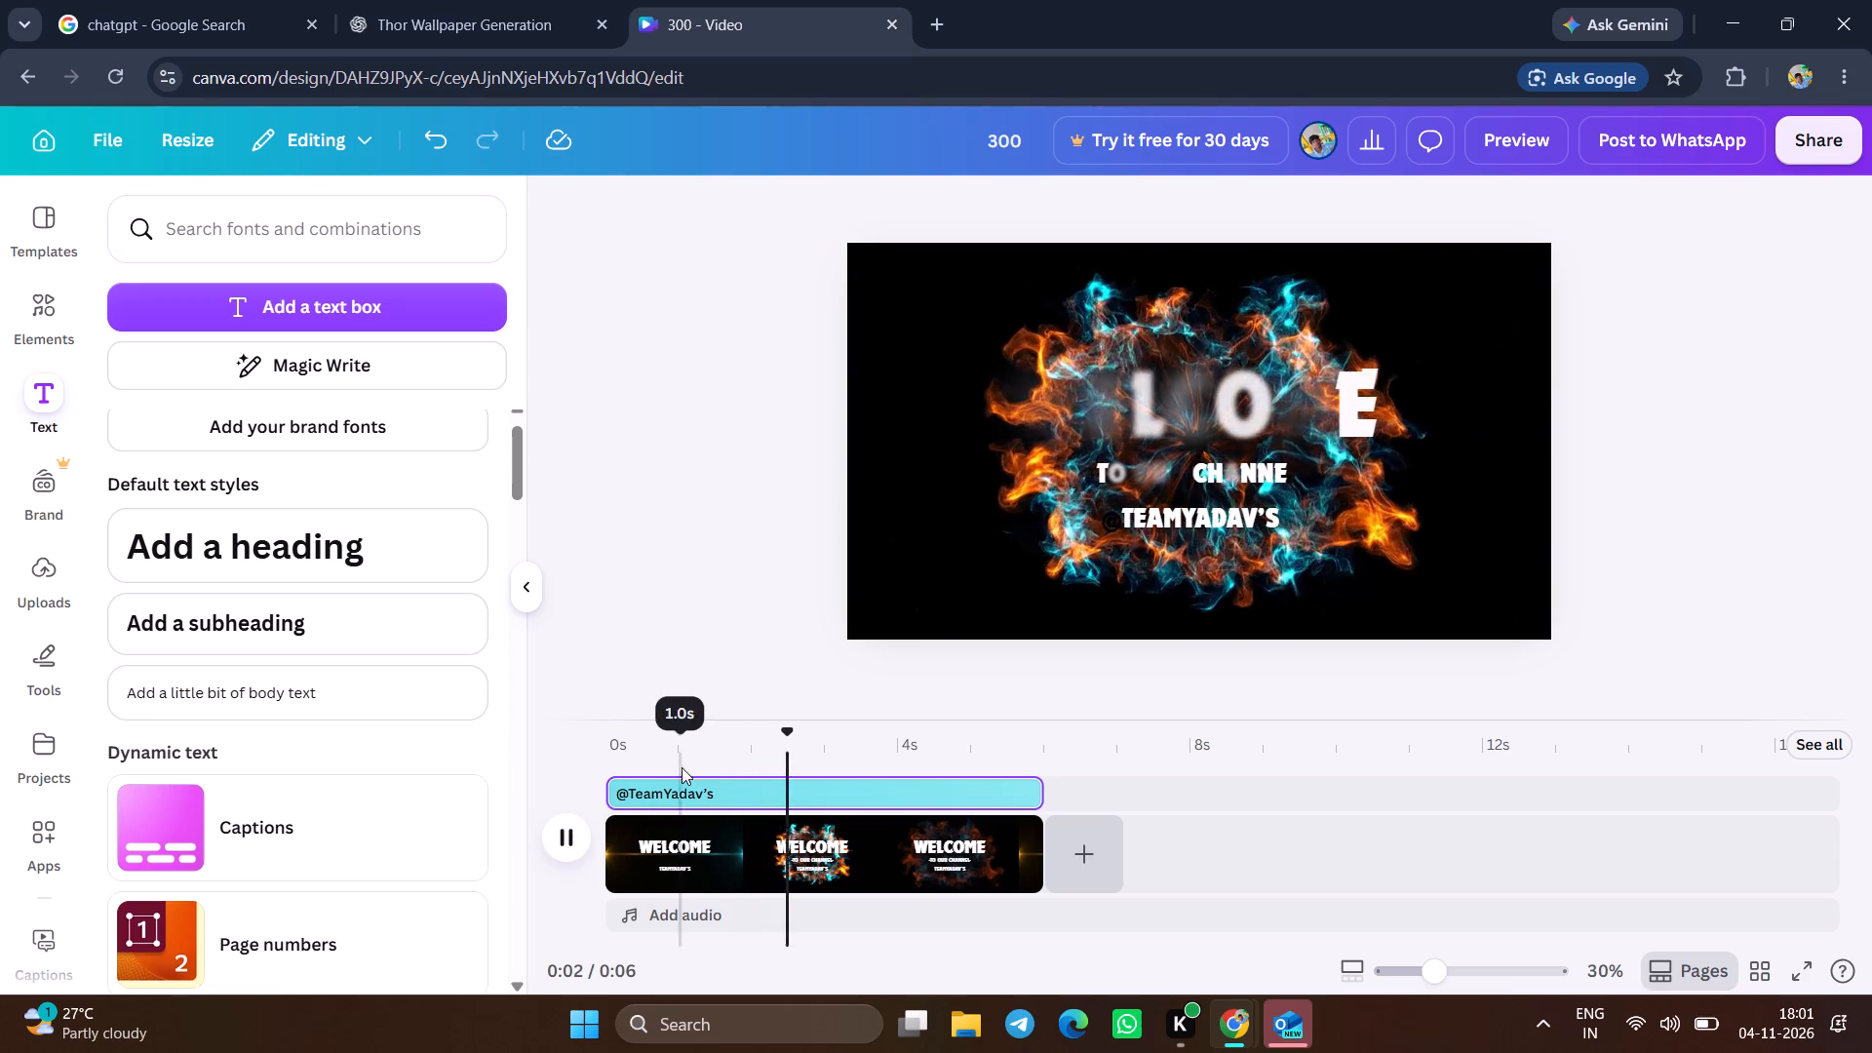
click(665, 794)
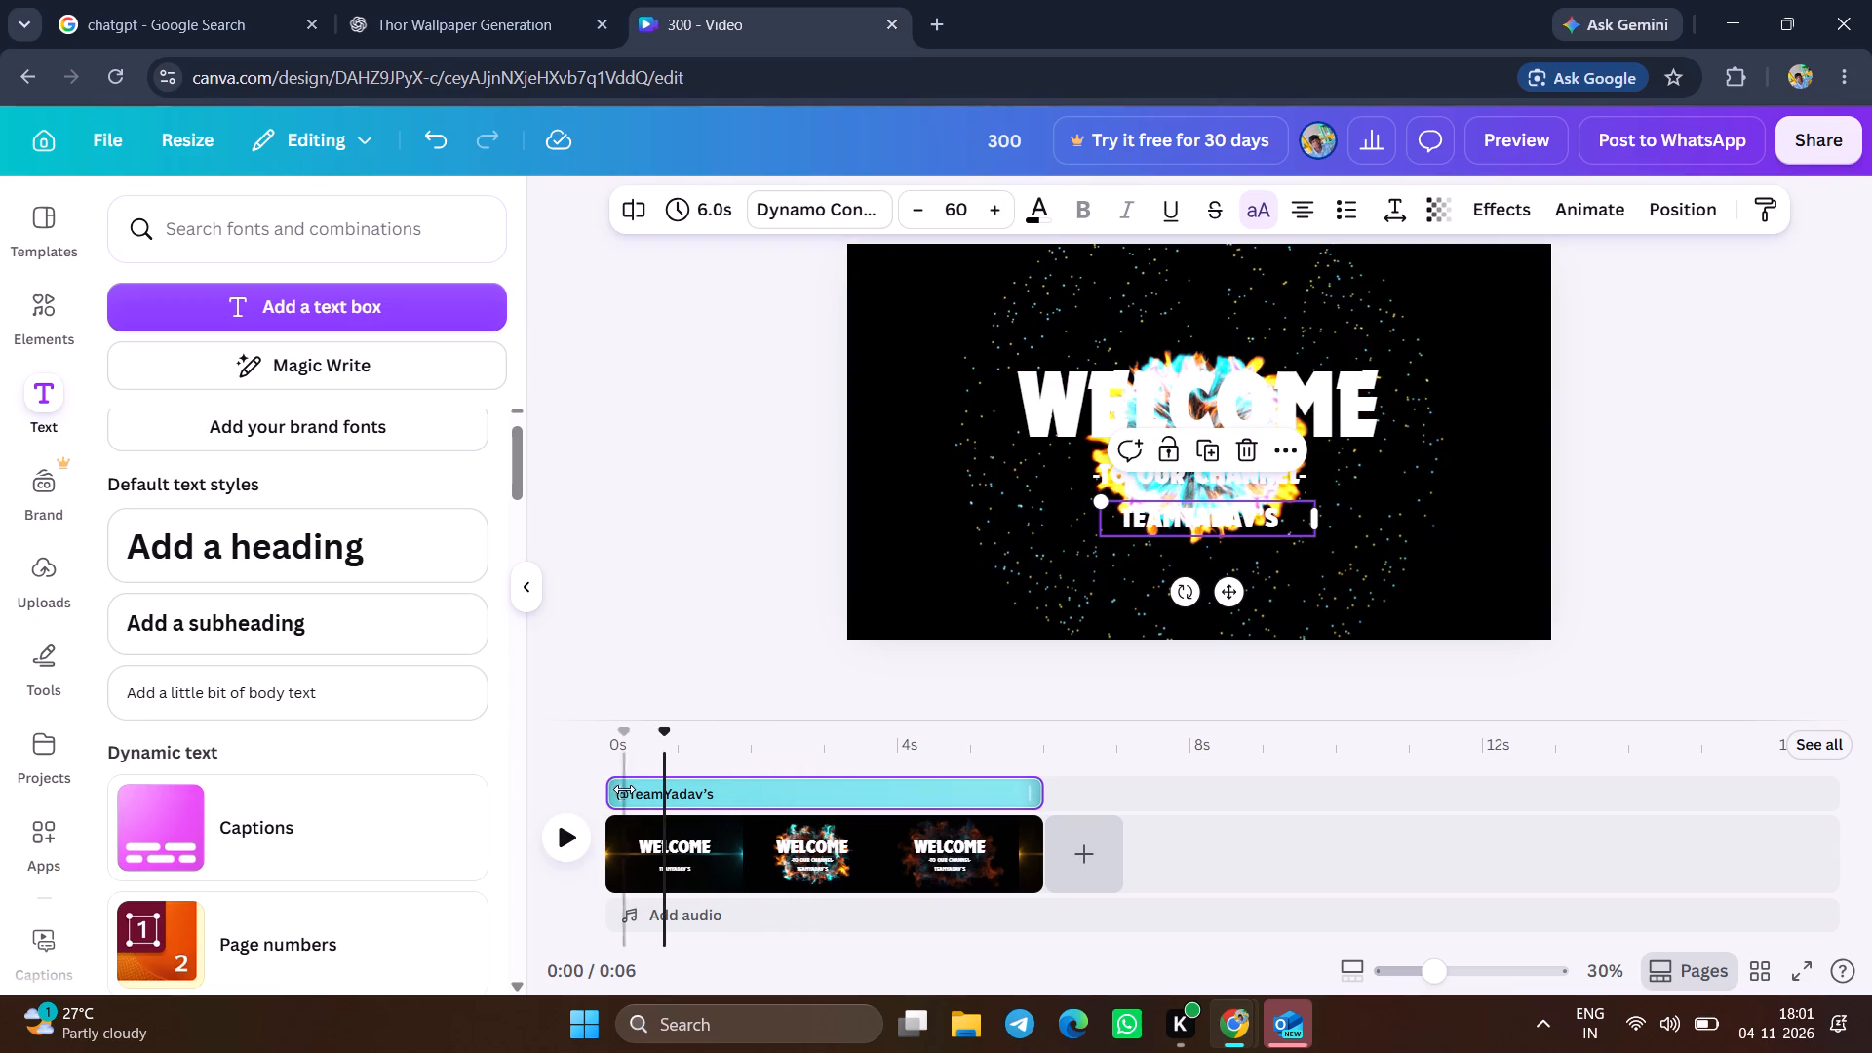
drag(613, 795, 776, 781)
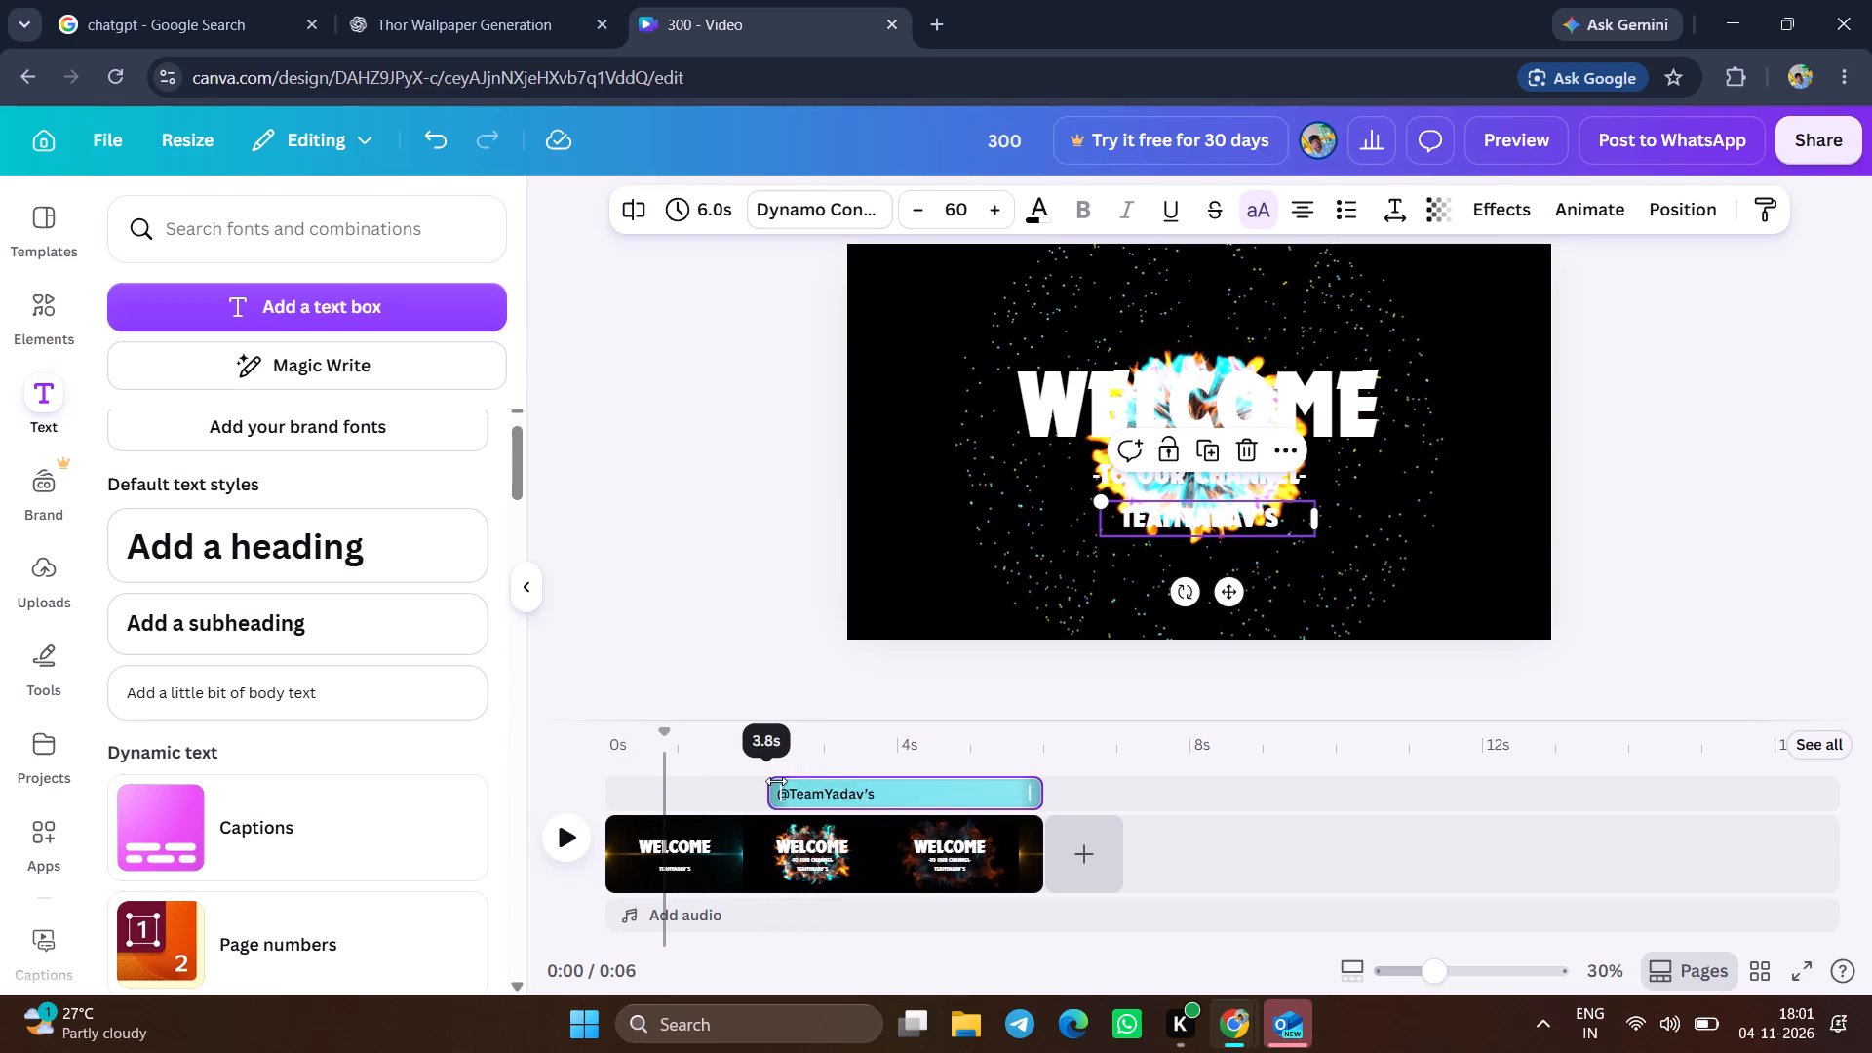
drag(776, 781, 922, 793)
Play the video to check the new timing of the channel-name text.
click(571, 842)
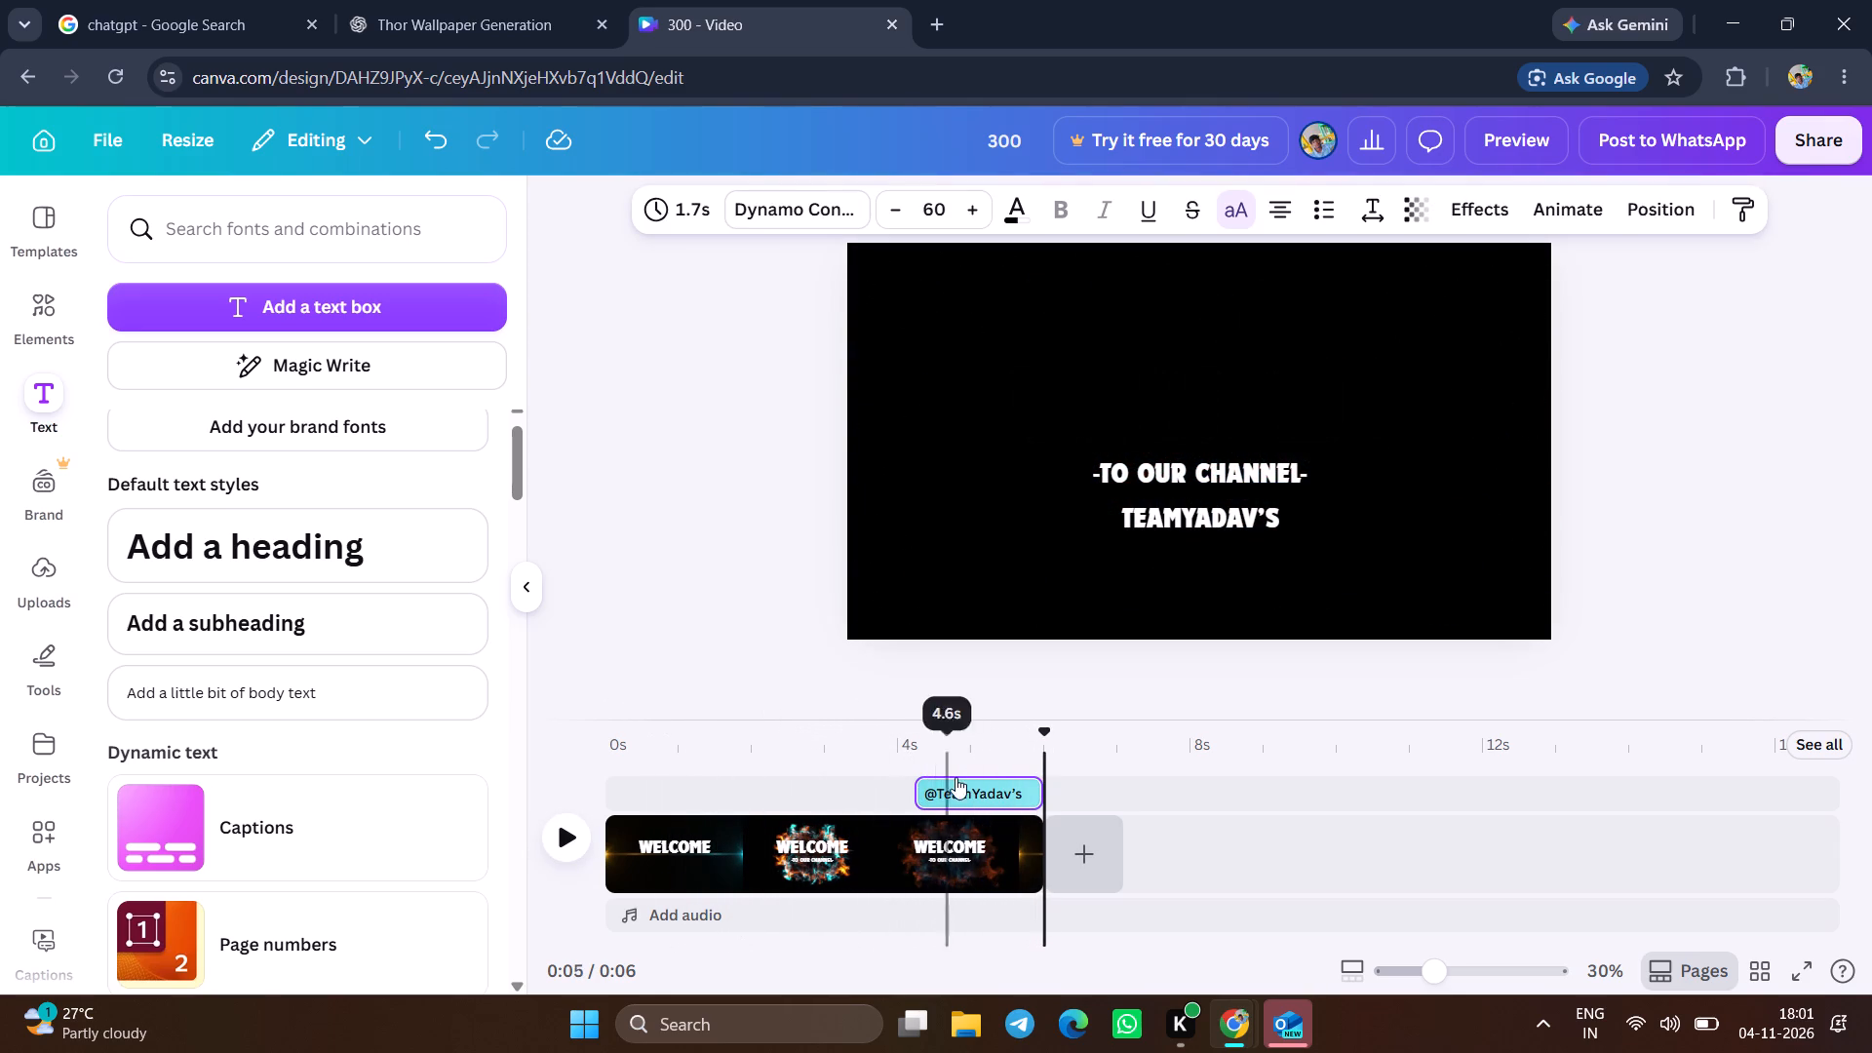
click(570, 838)
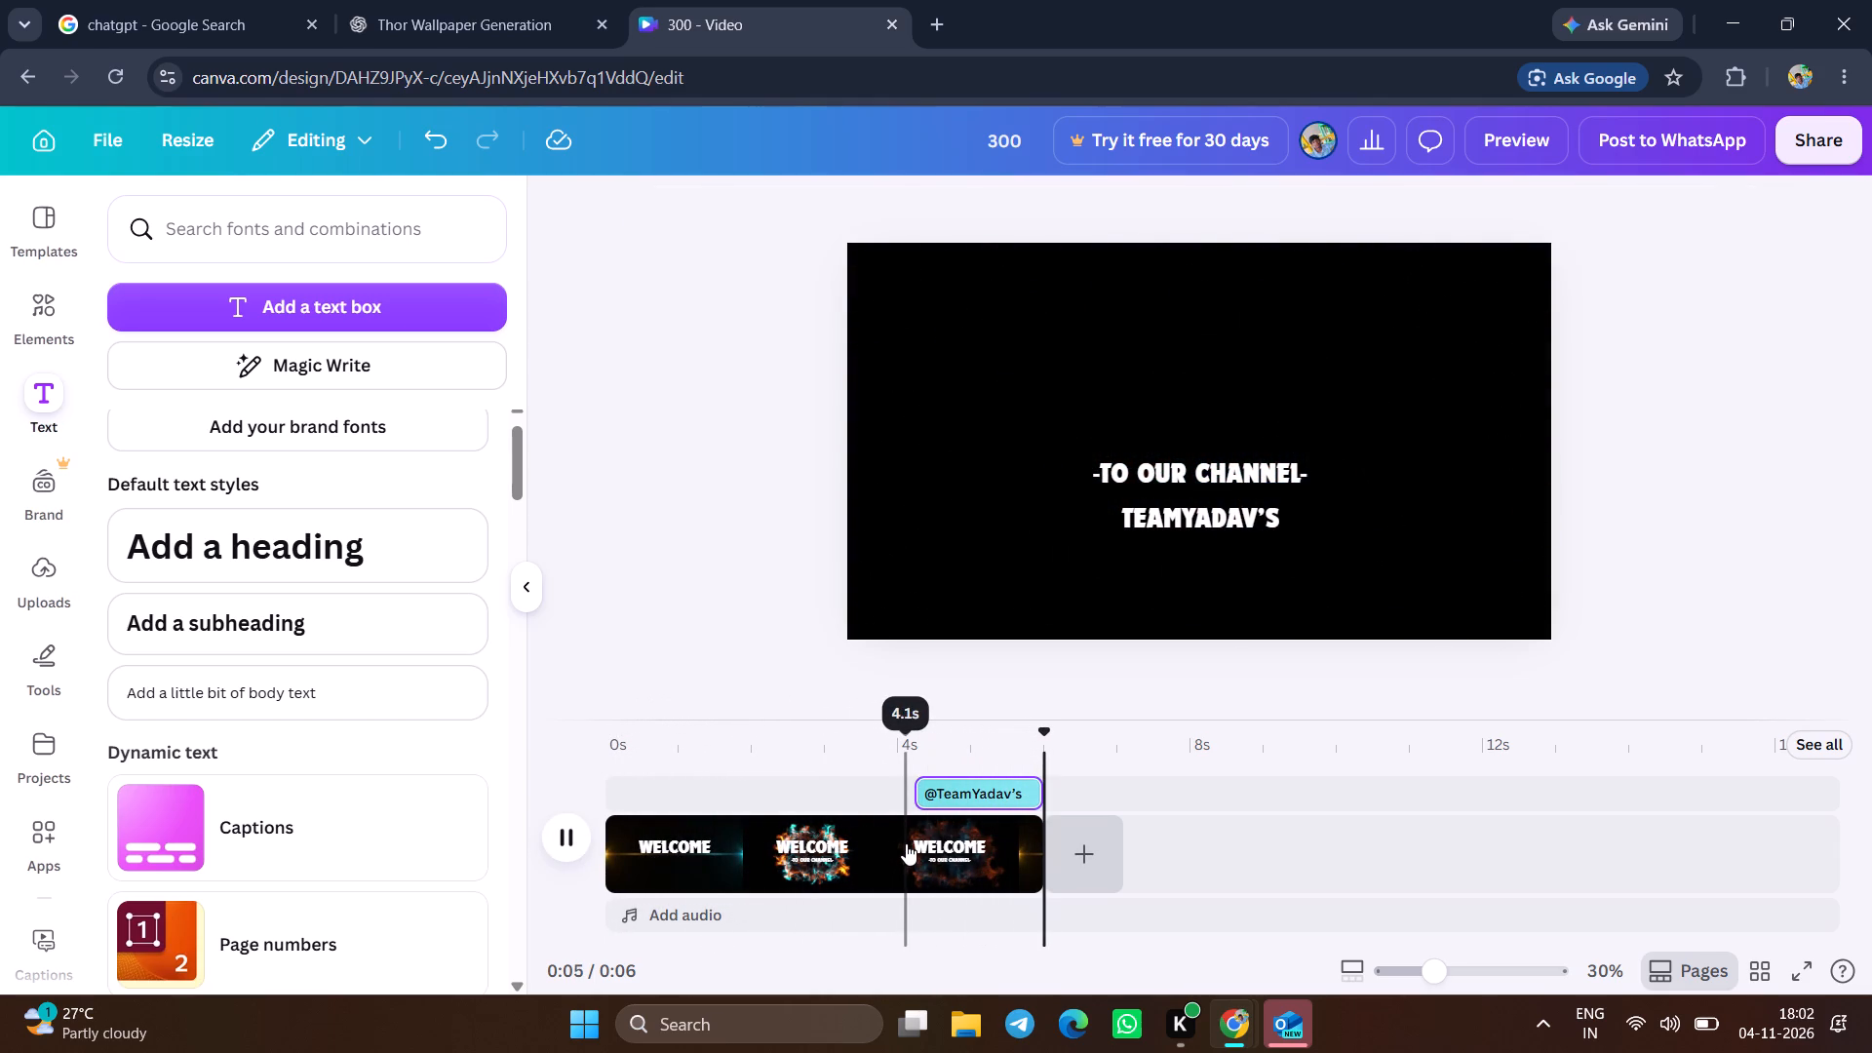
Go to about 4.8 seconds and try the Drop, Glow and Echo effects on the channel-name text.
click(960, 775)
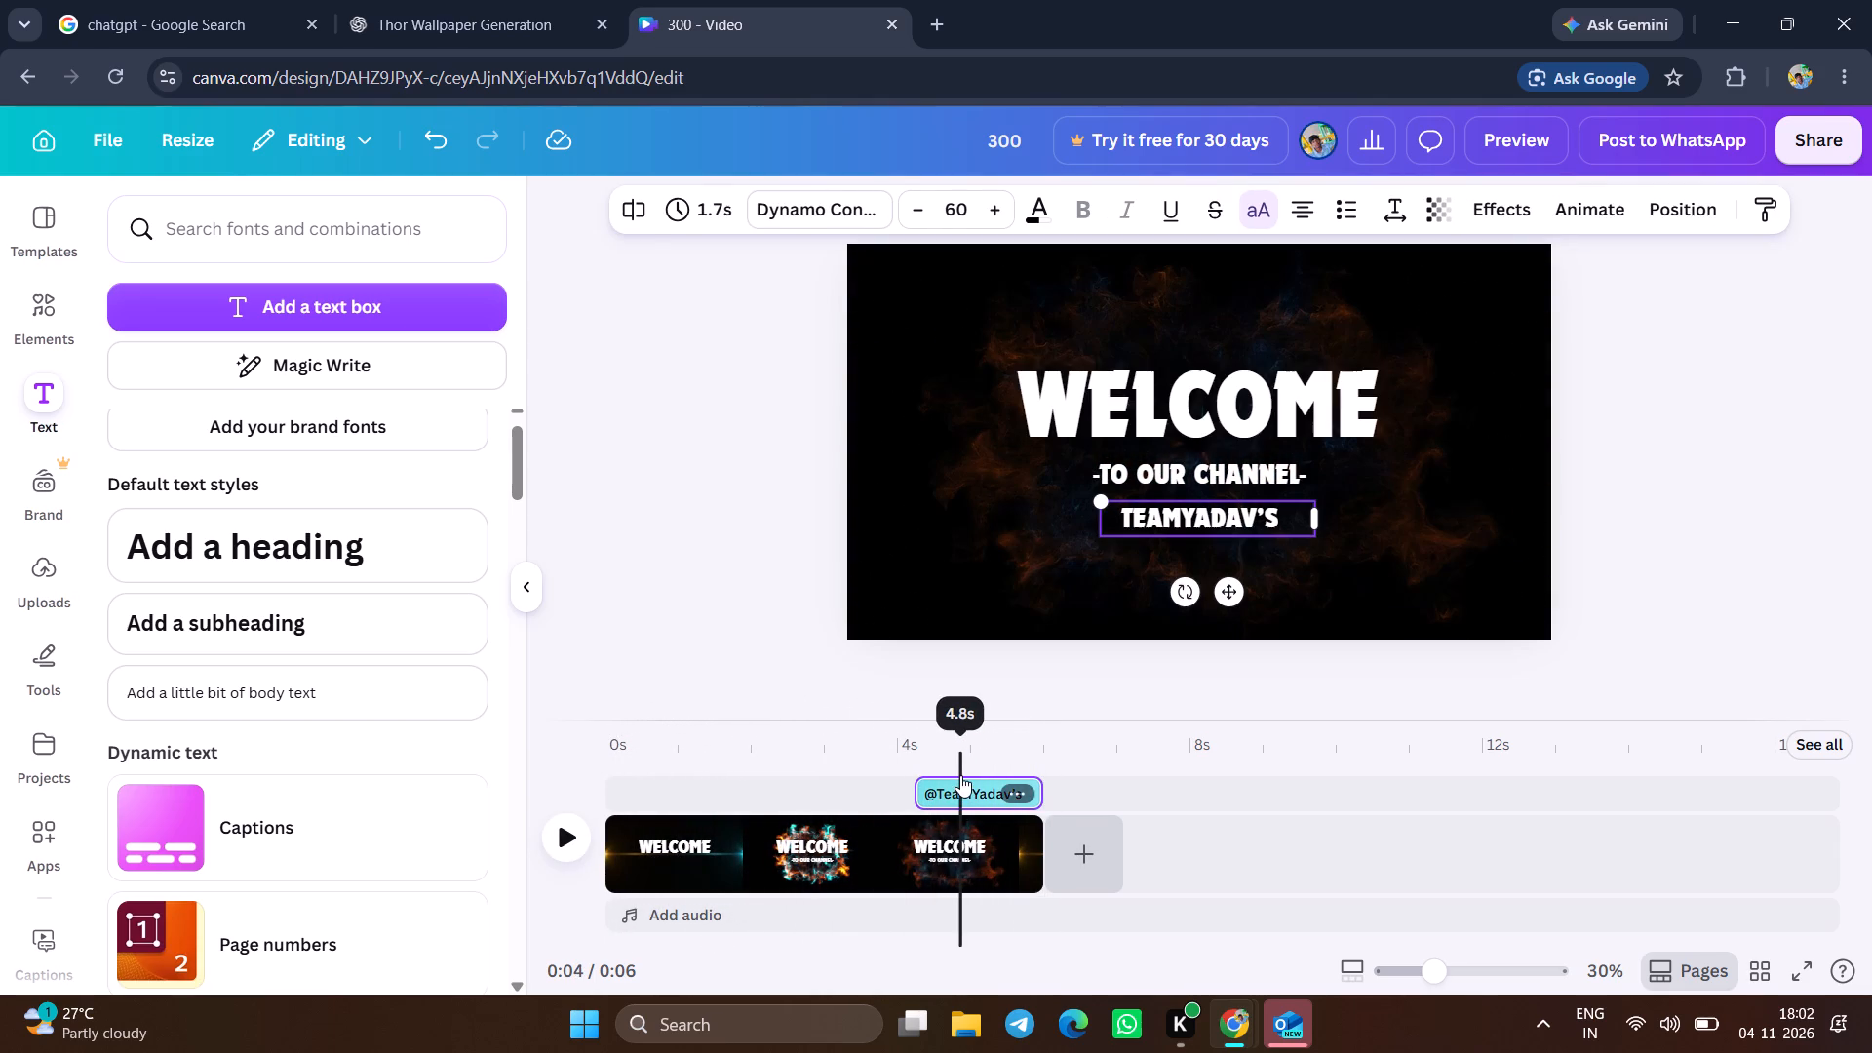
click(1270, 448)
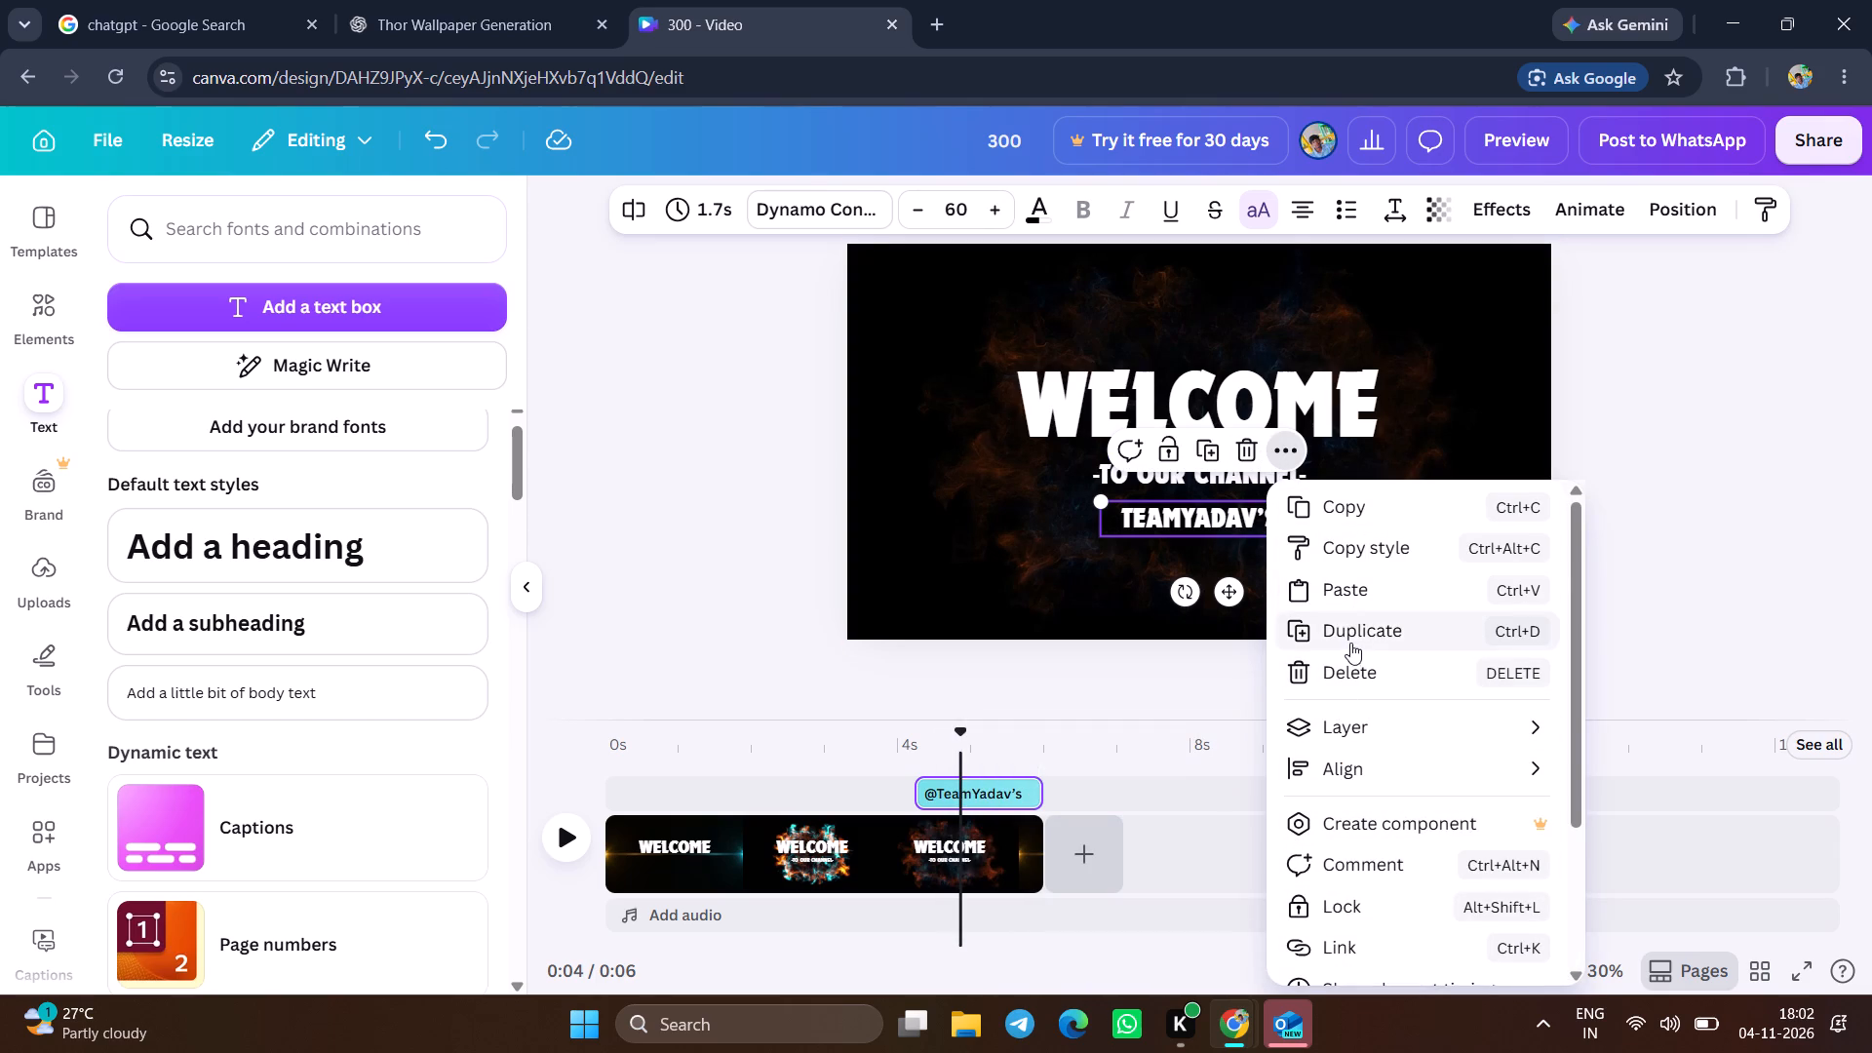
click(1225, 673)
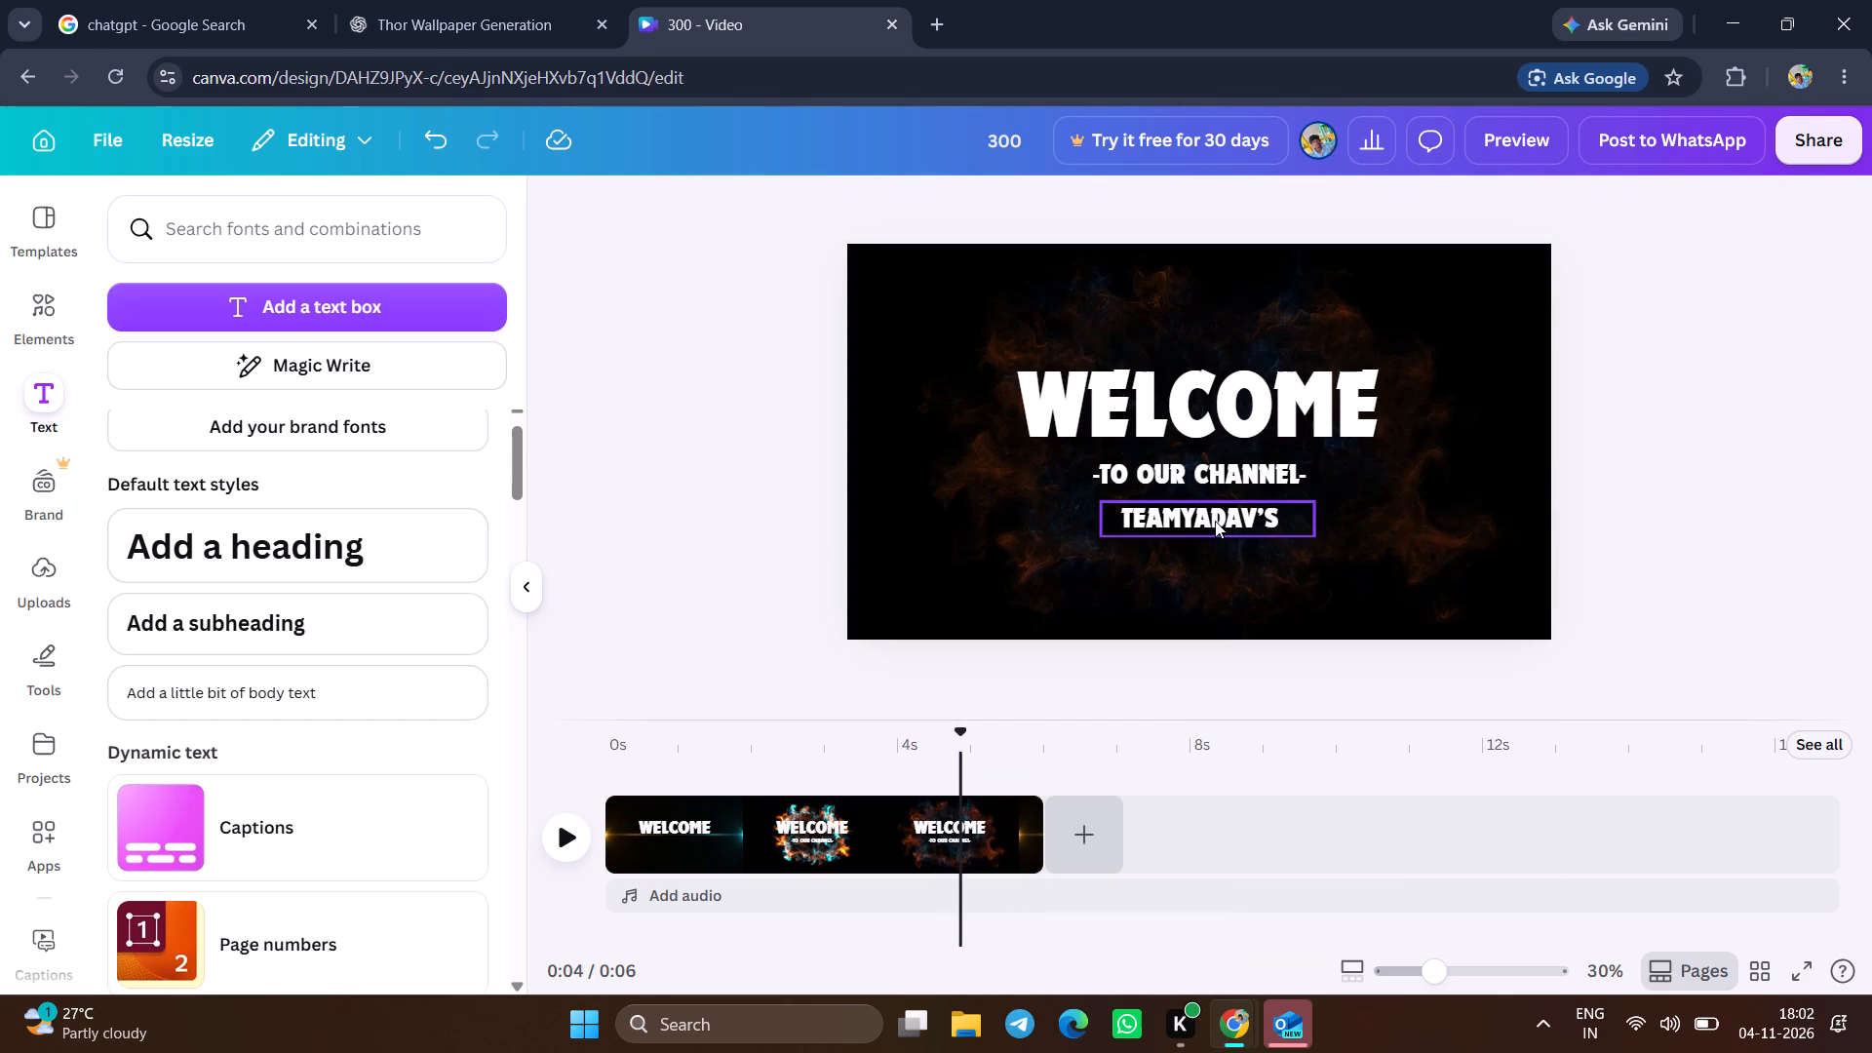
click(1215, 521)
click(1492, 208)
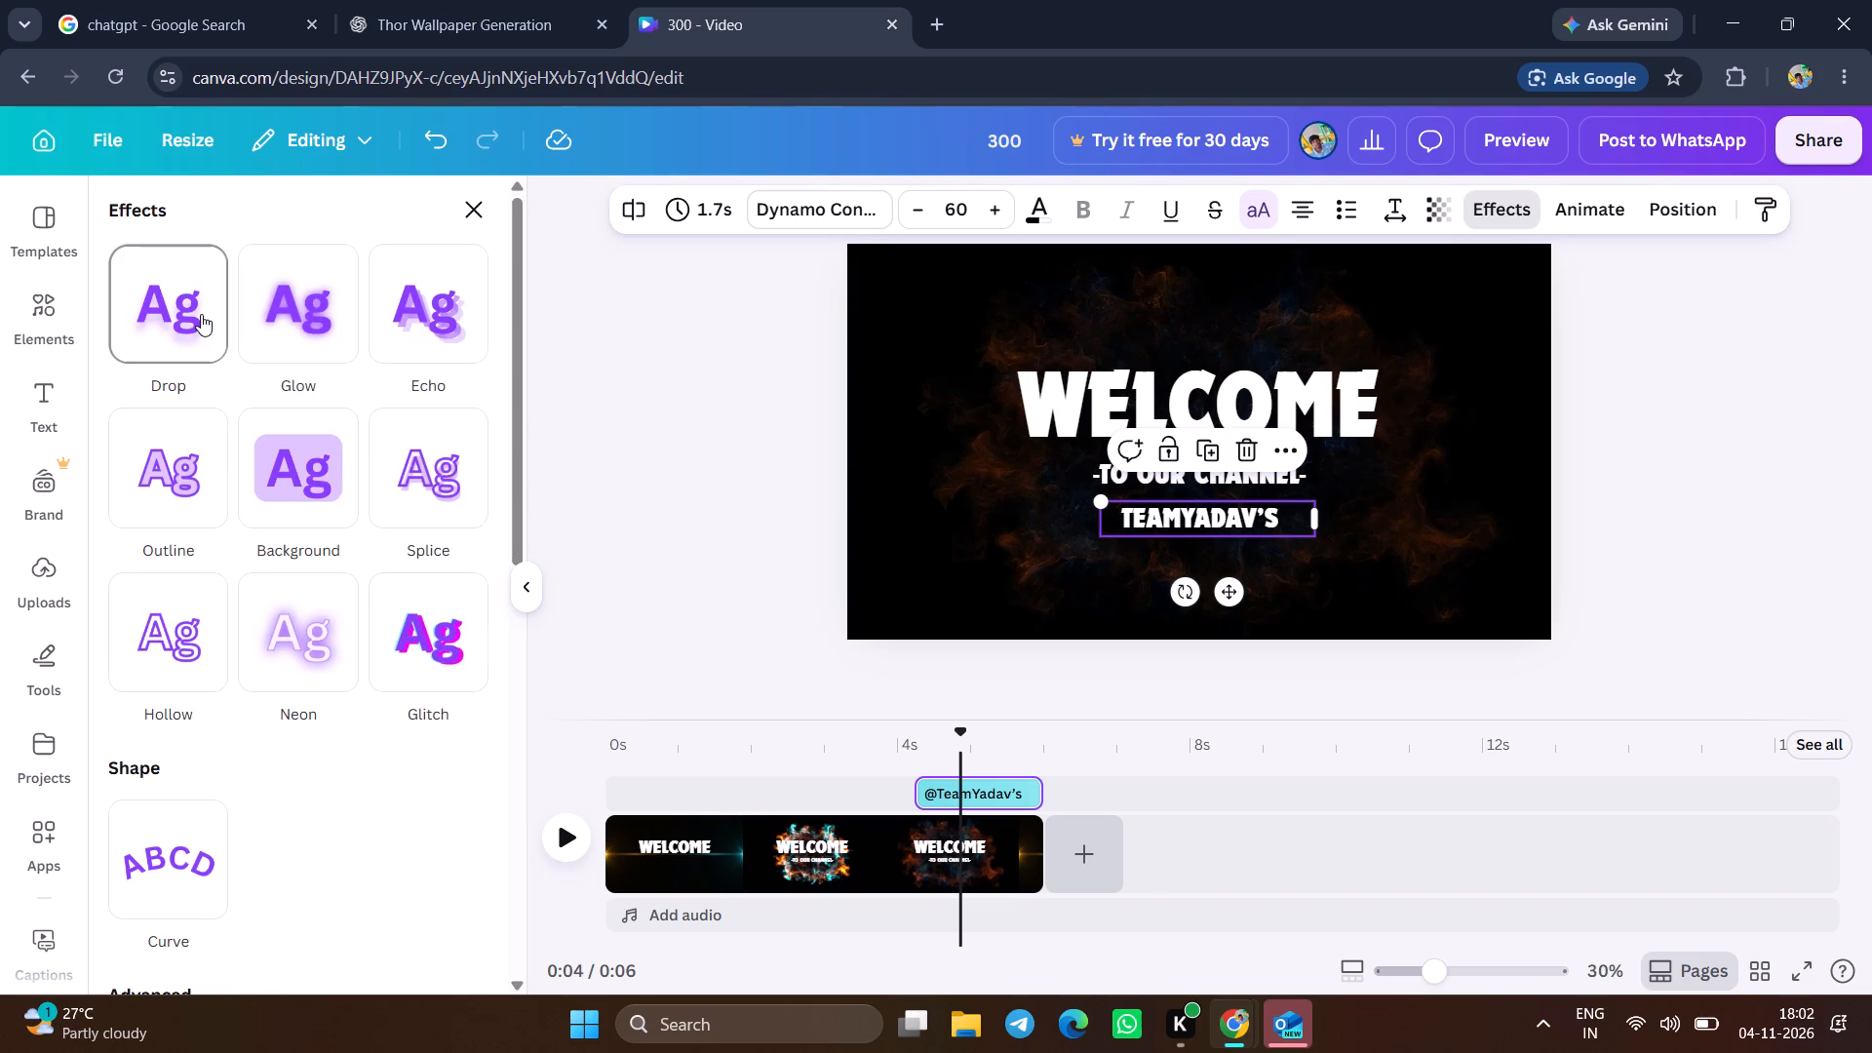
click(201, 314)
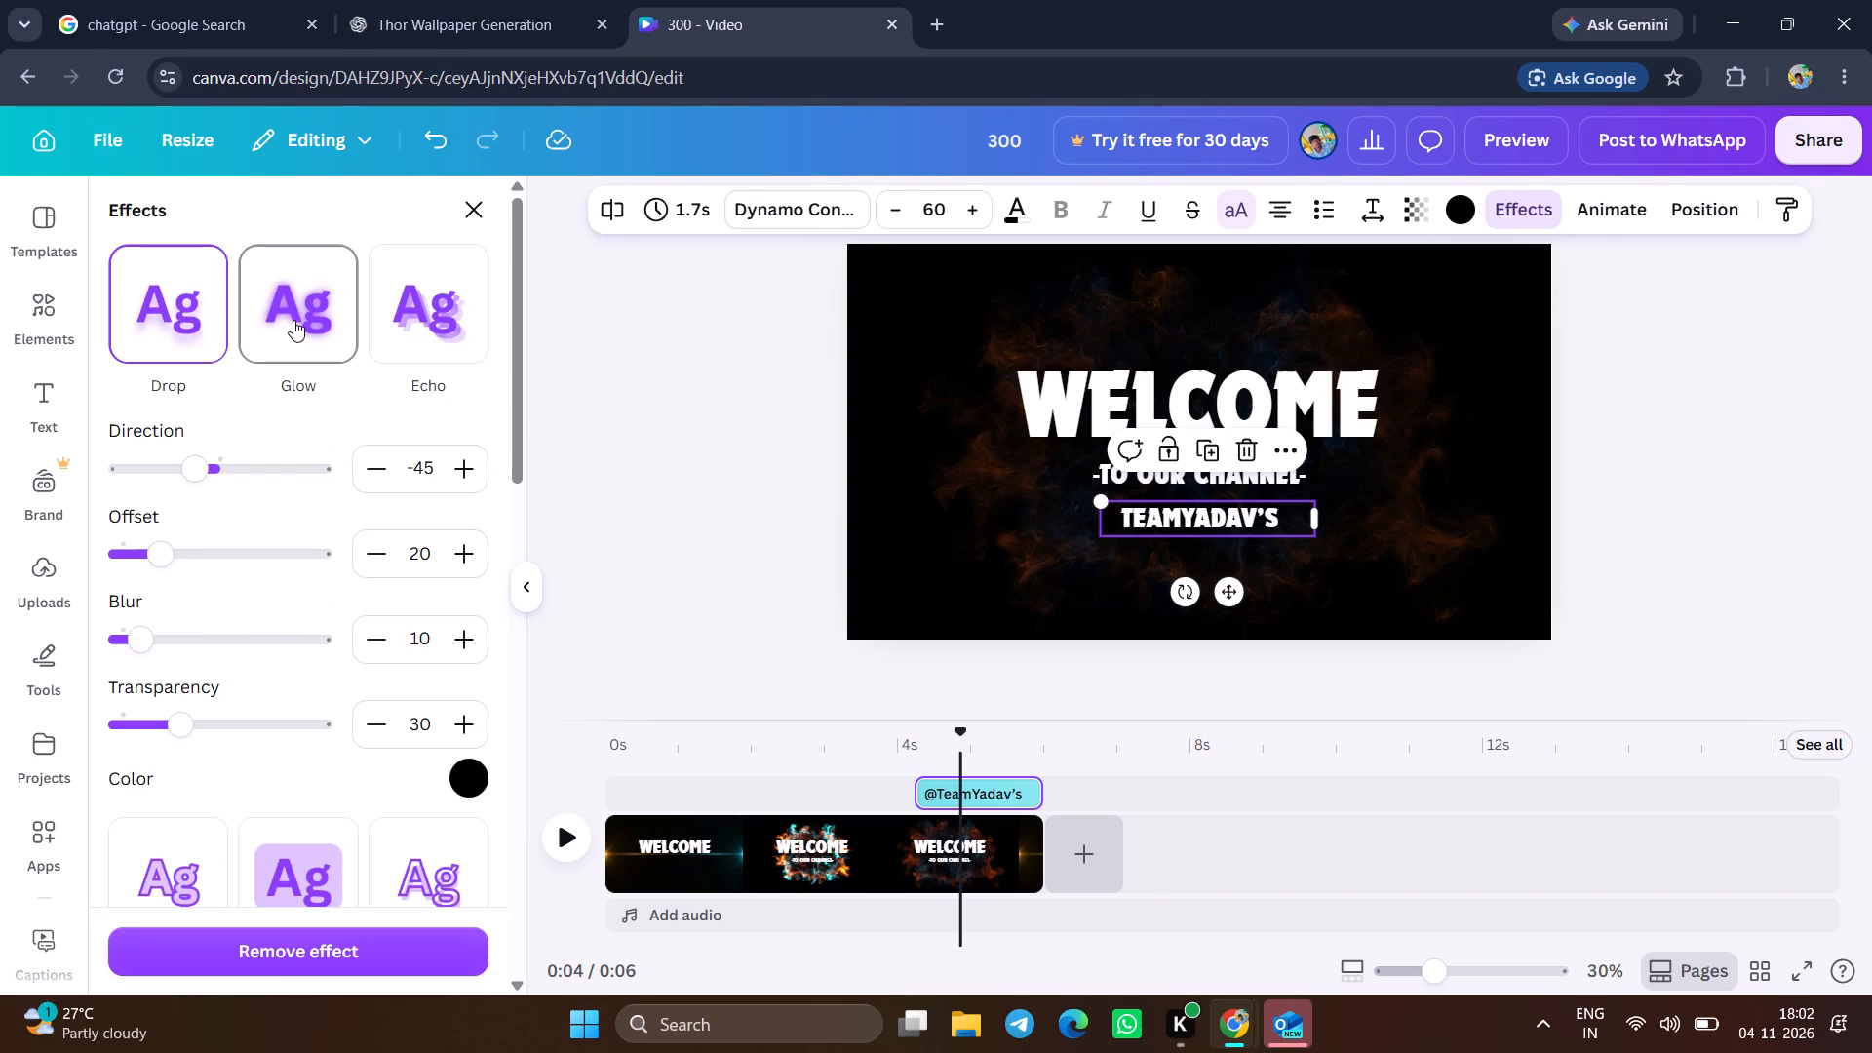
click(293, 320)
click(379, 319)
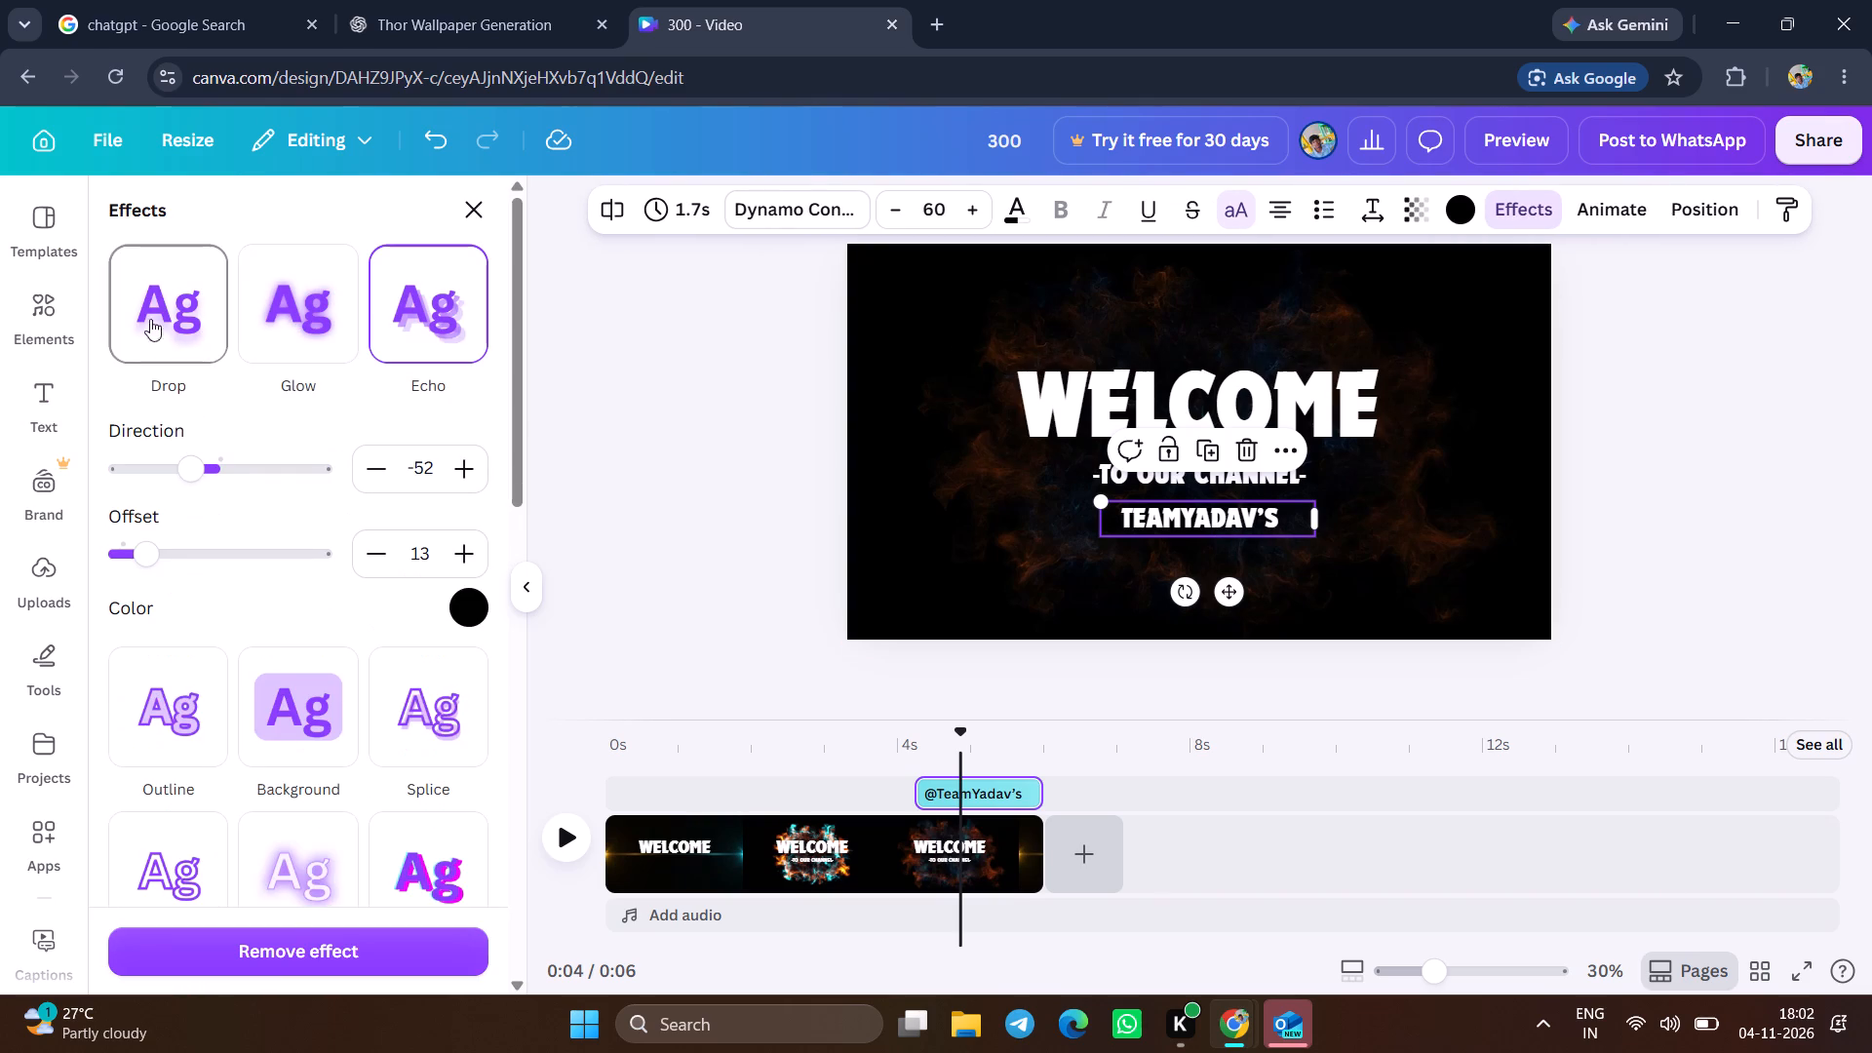
Apply the Screenprint text effect to the channel-name text.
scroll(166, 535, down, 6)
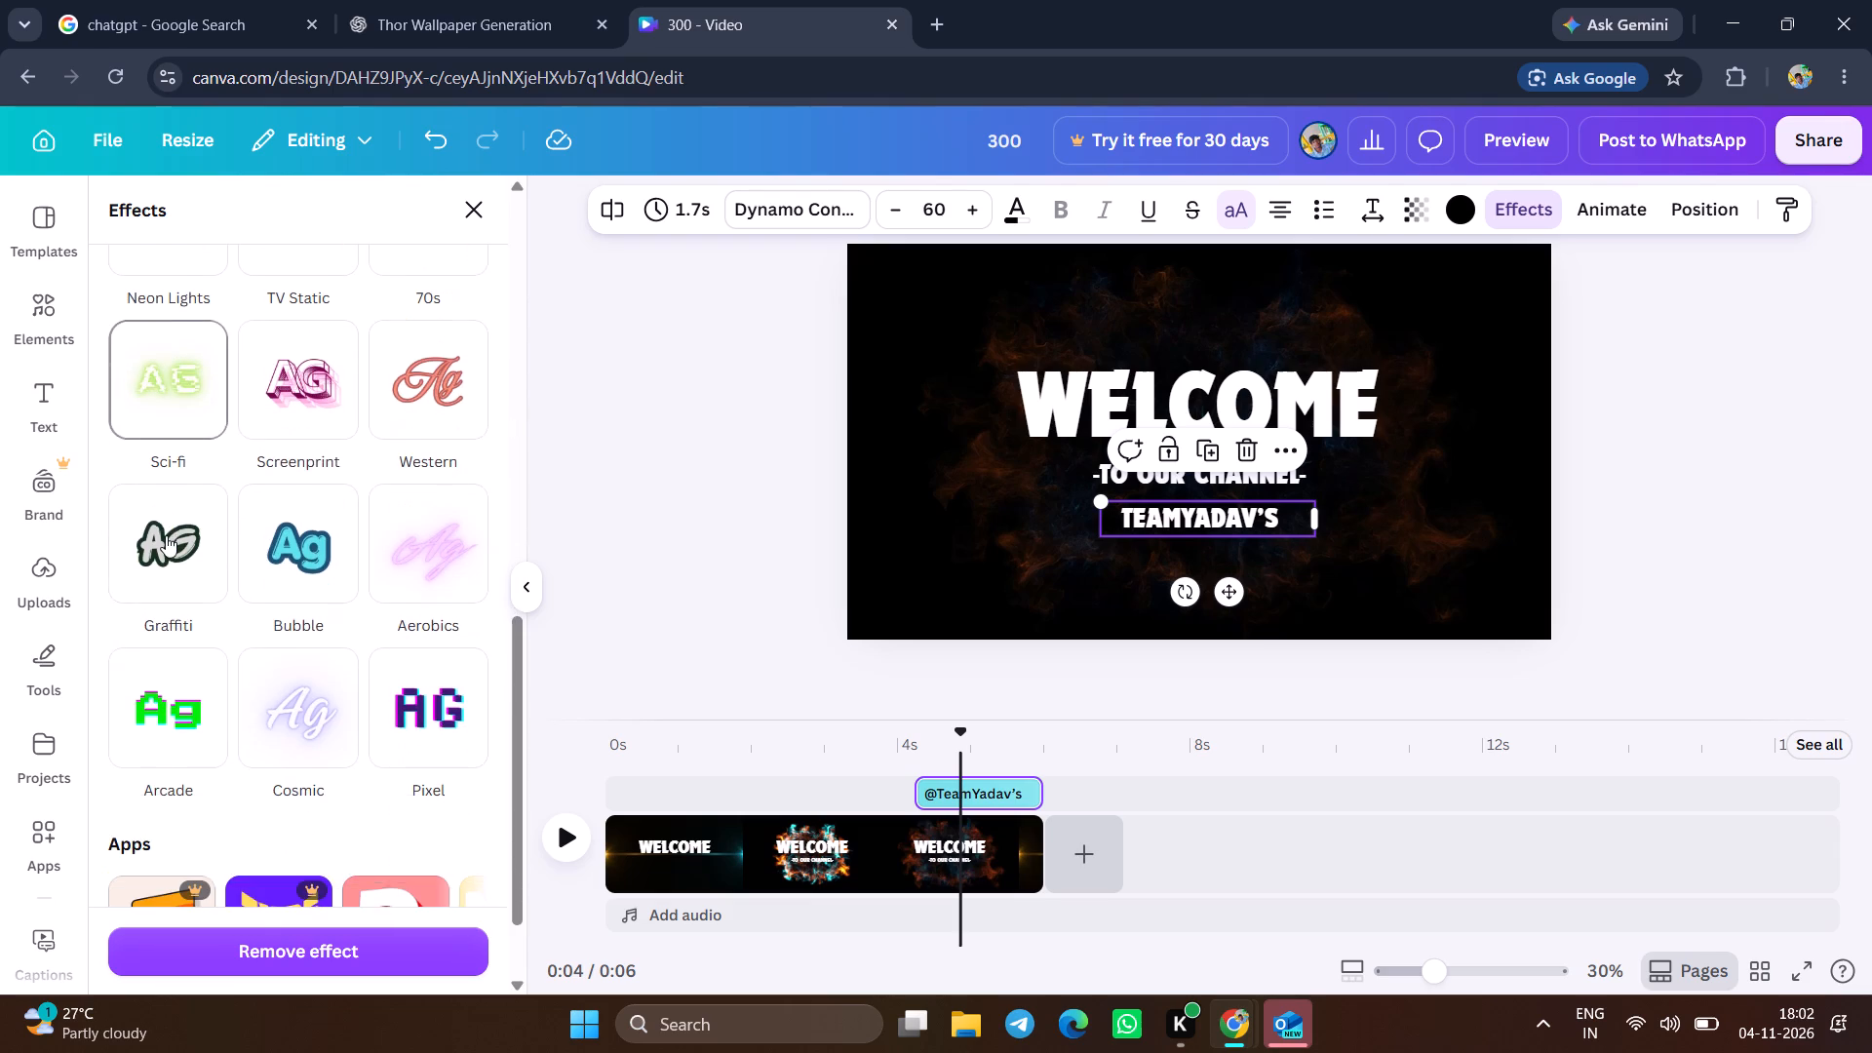
scroll(166, 535, down, 1)
click(316, 382)
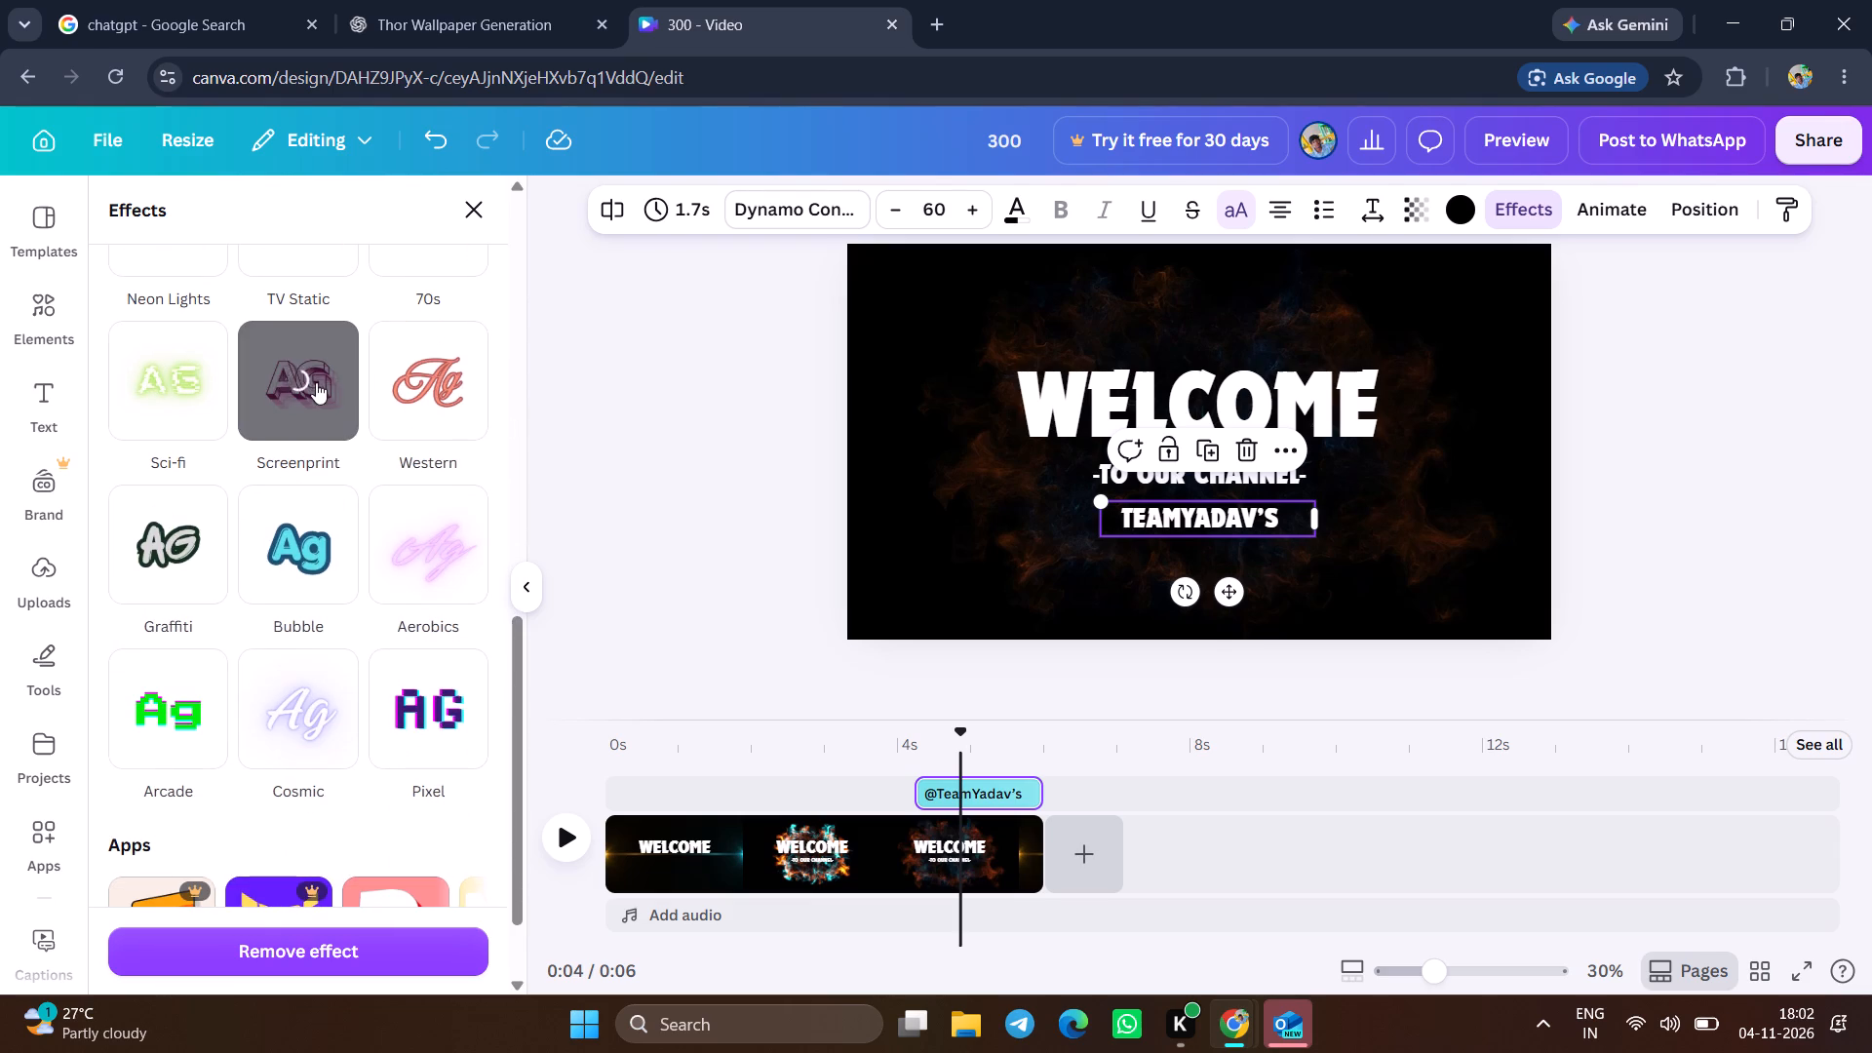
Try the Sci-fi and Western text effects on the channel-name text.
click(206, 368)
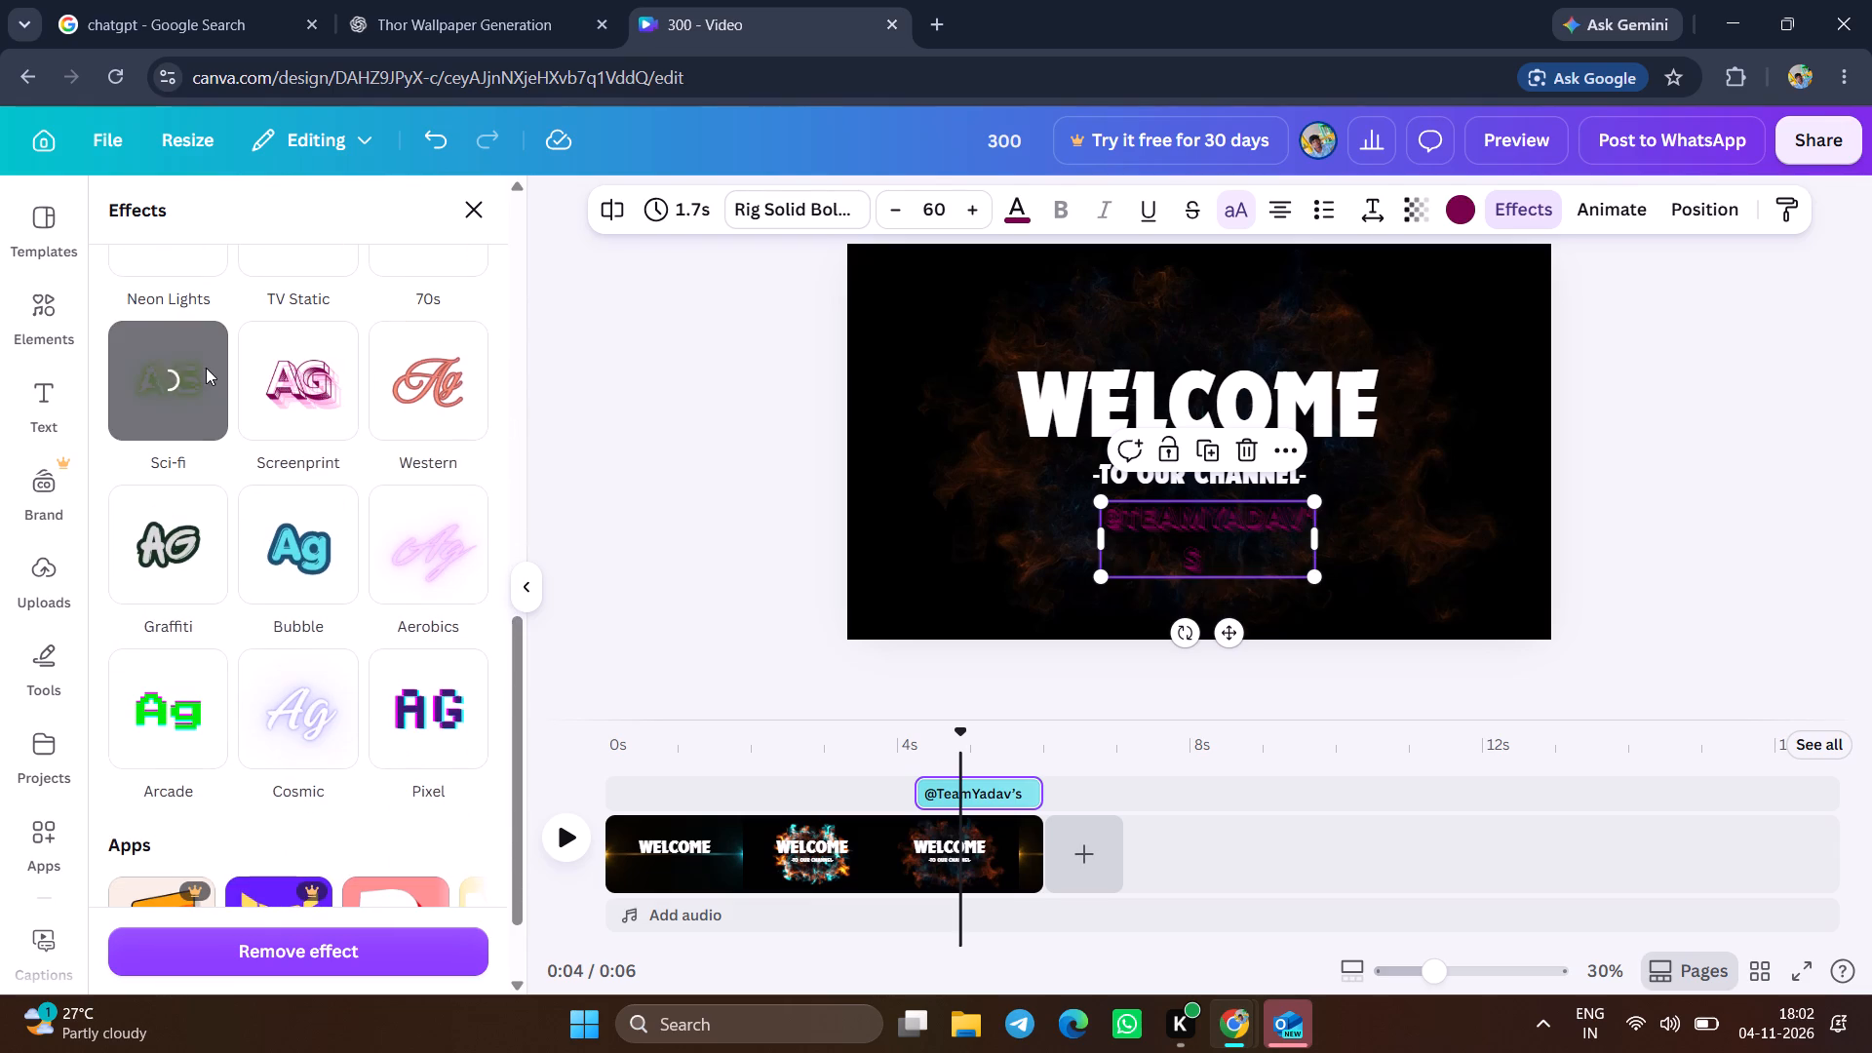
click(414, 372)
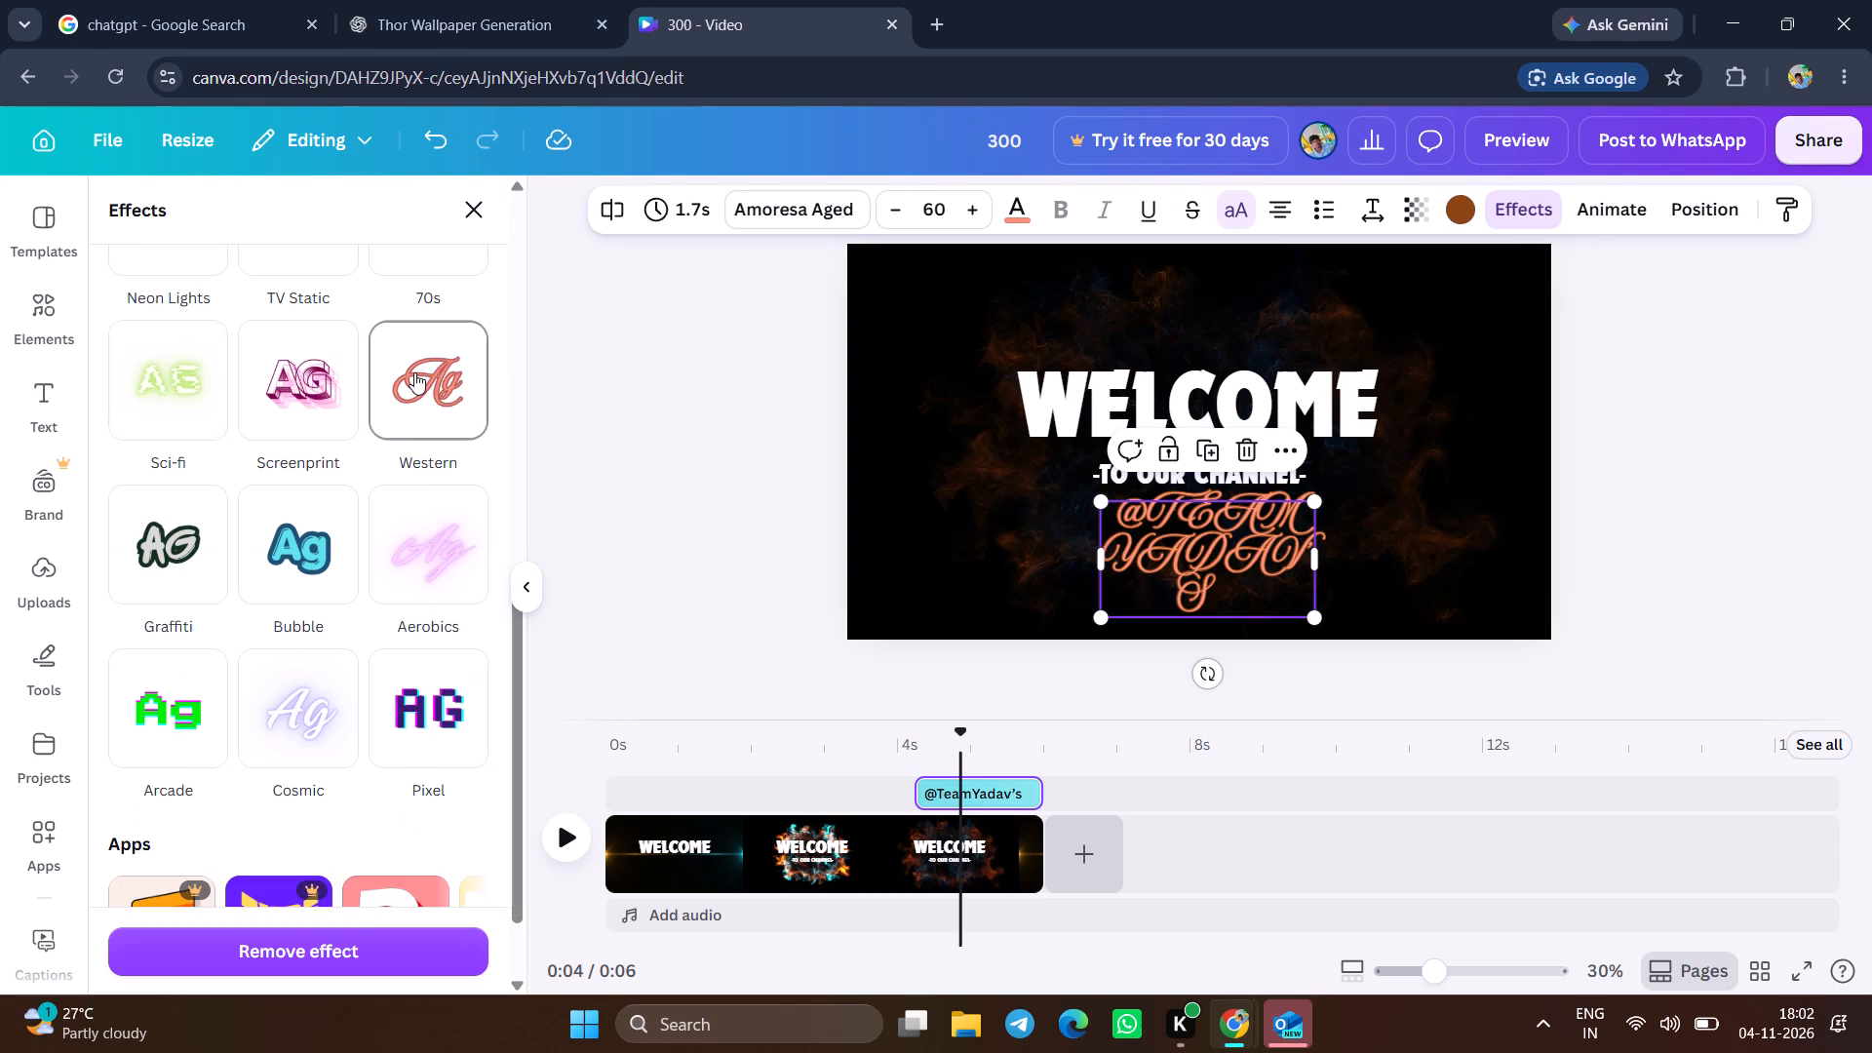
Apply the Bubble text effect to the channel-name text and look through the other available effects.
click(324, 527)
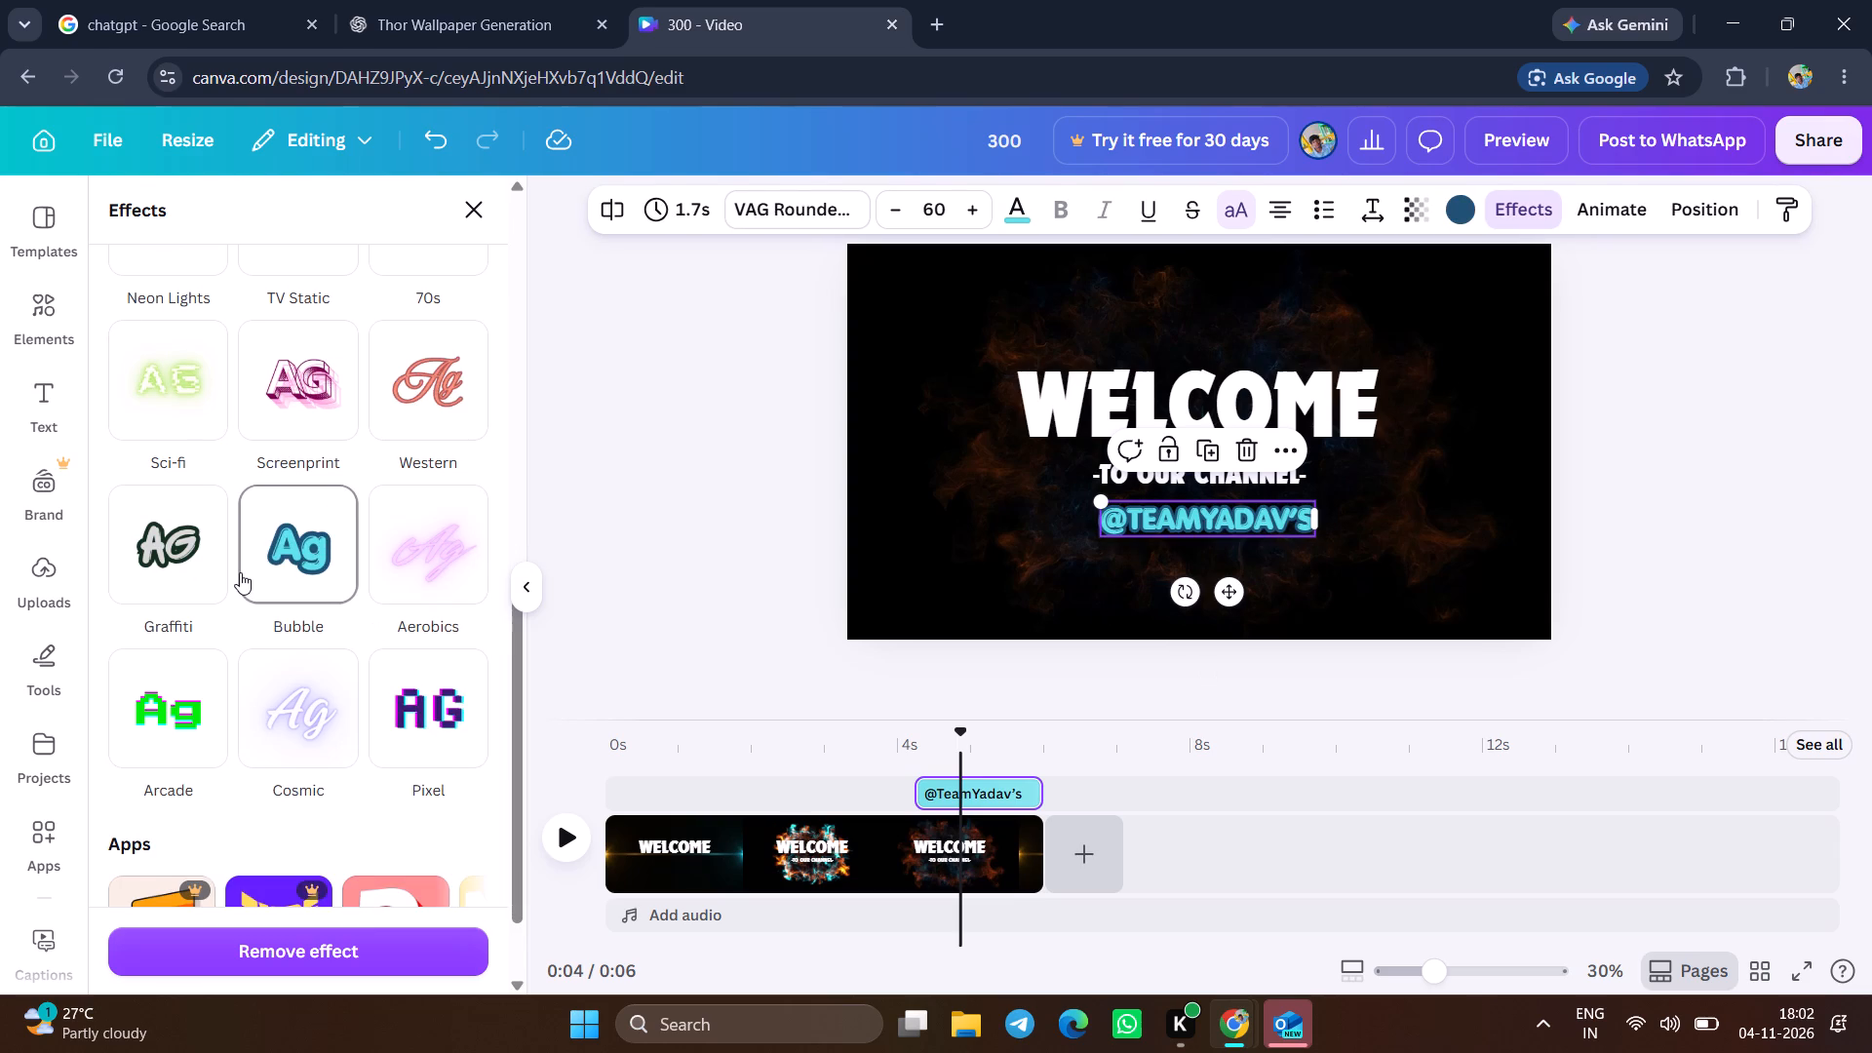
scroll(240, 572, up, 7)
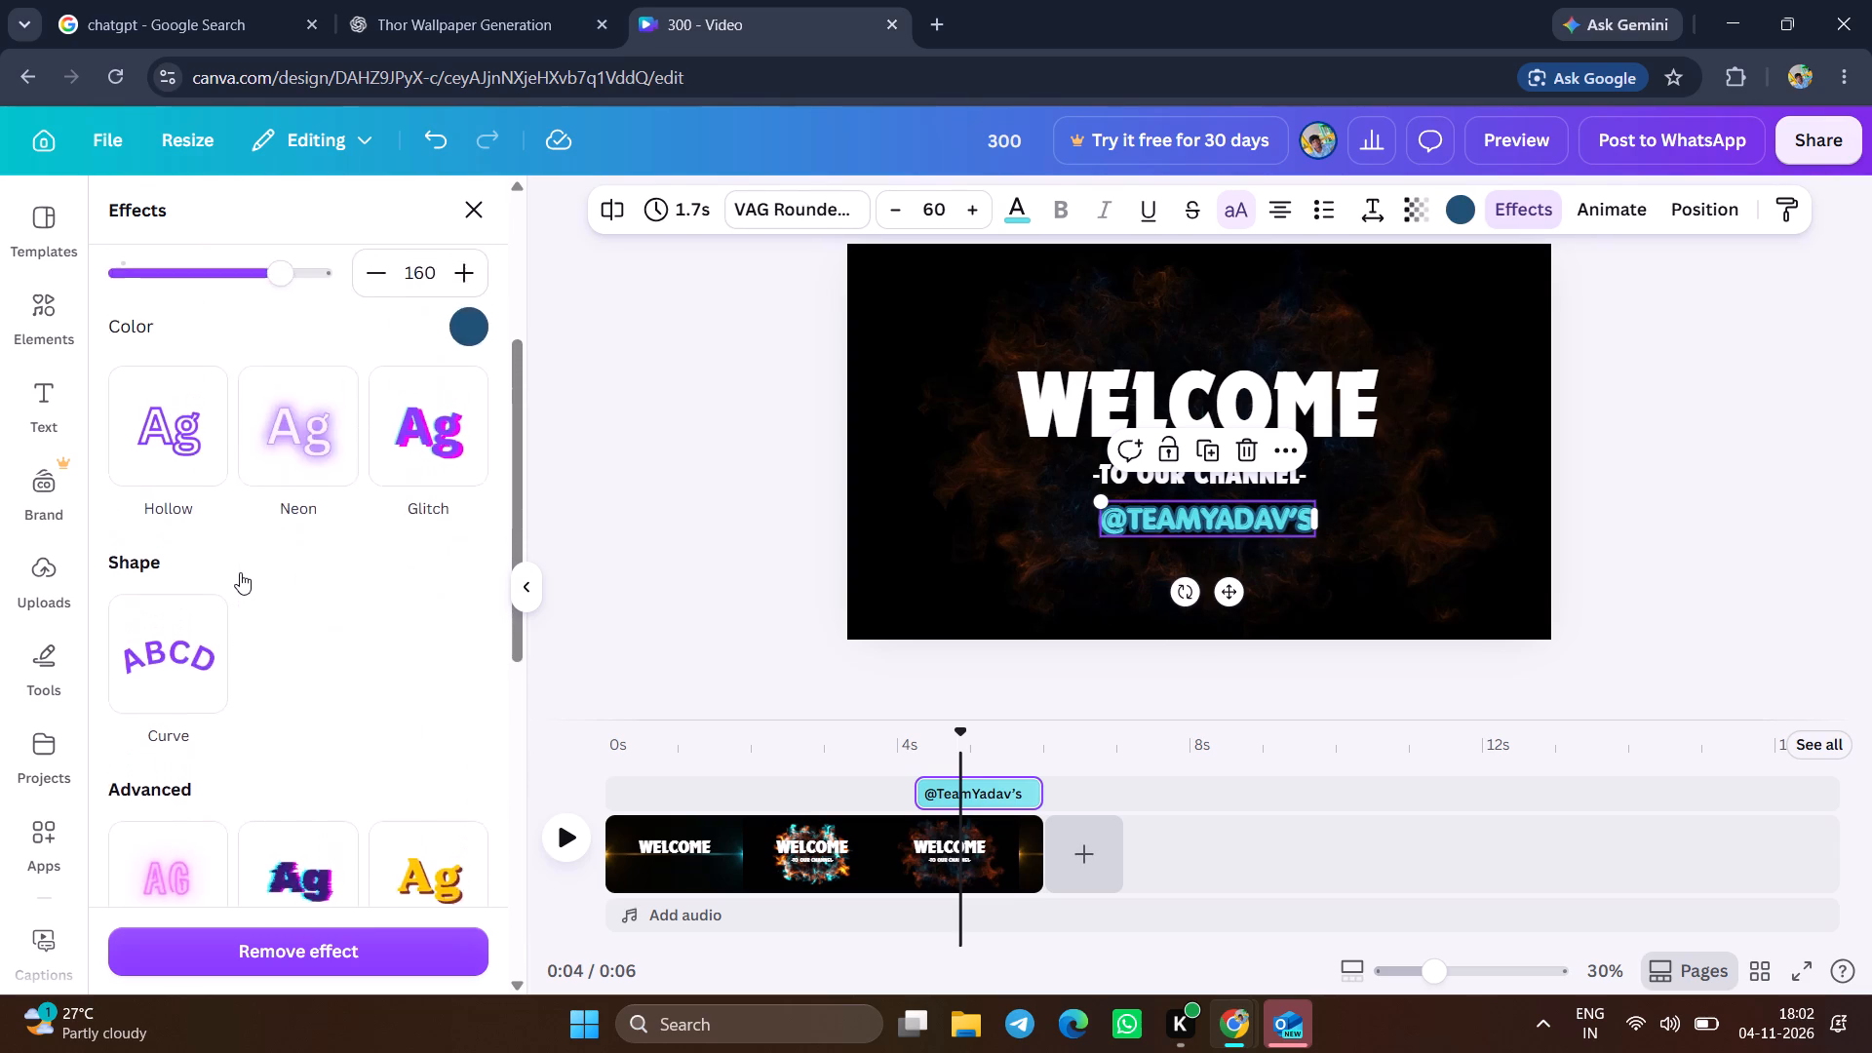
scroll(240, 572, up, 2)
scroll(462, 425, up, 3)
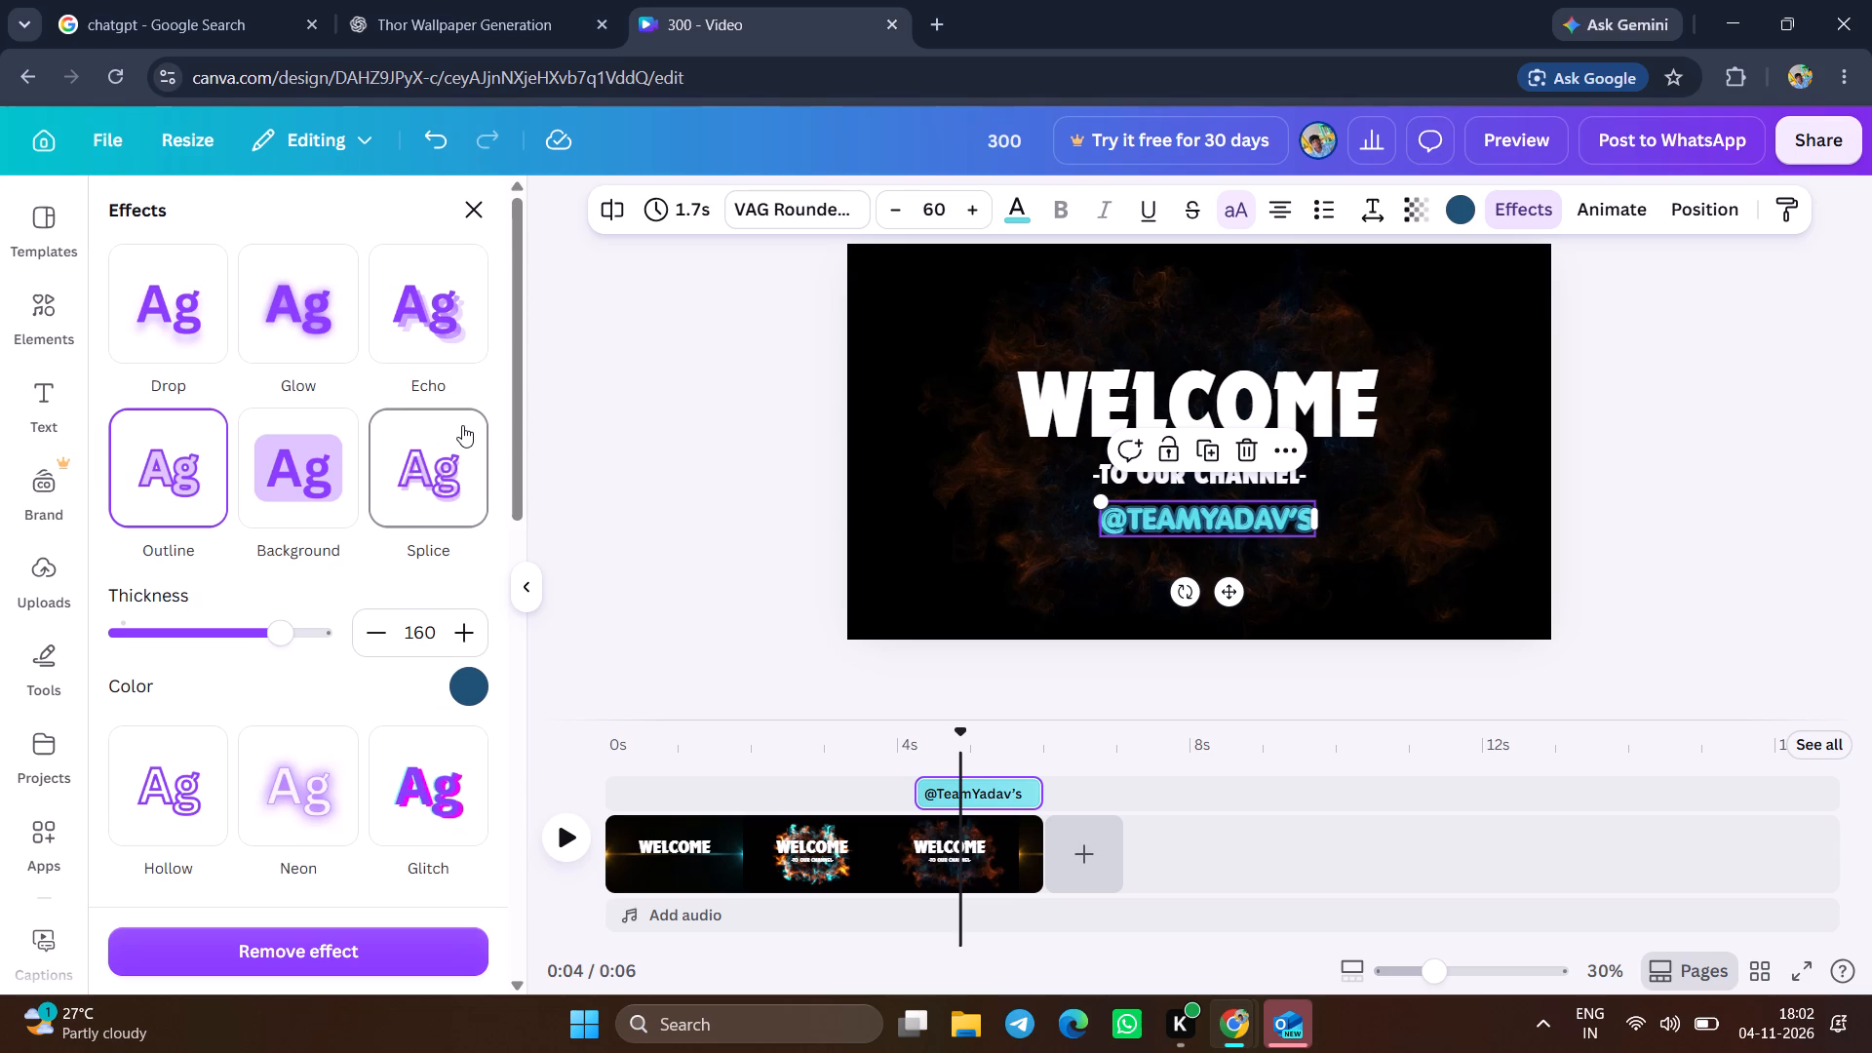
scroll(245, 698, up, 1)
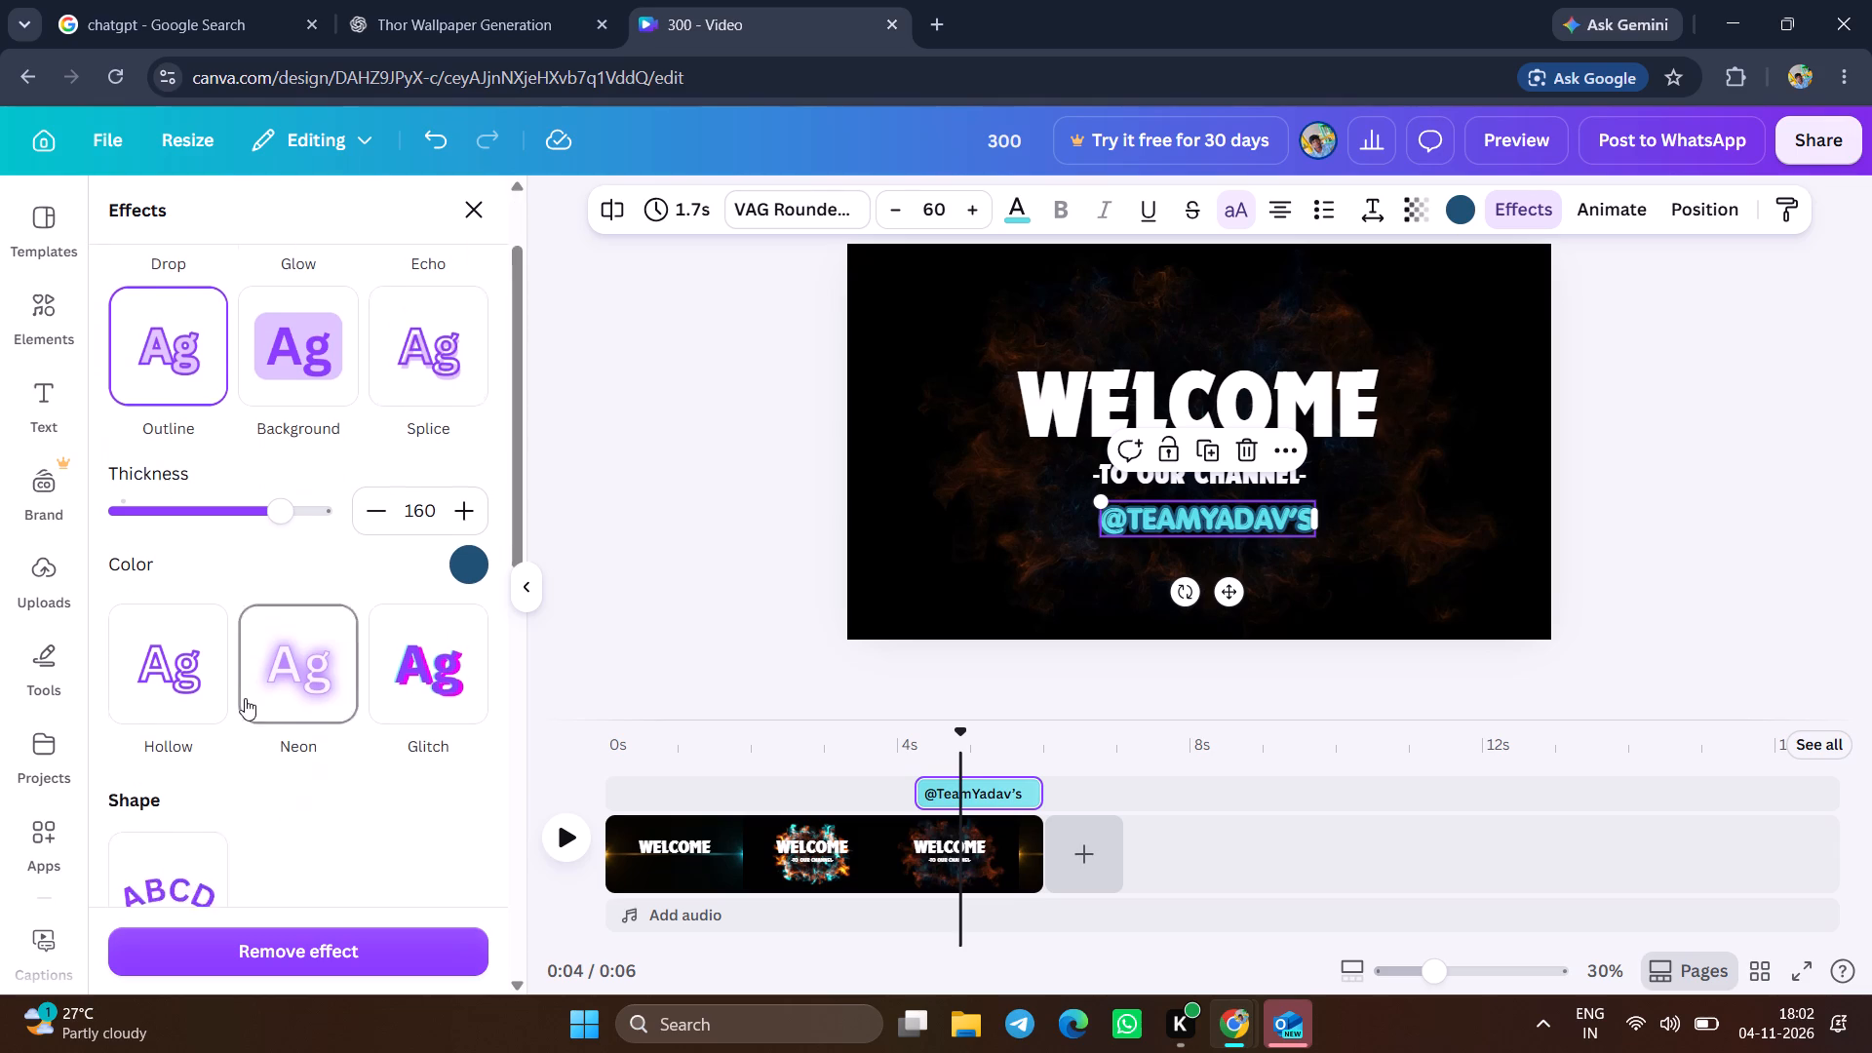
scroll(245, 698, up, 1)
scroll(245, 698, down, 9)
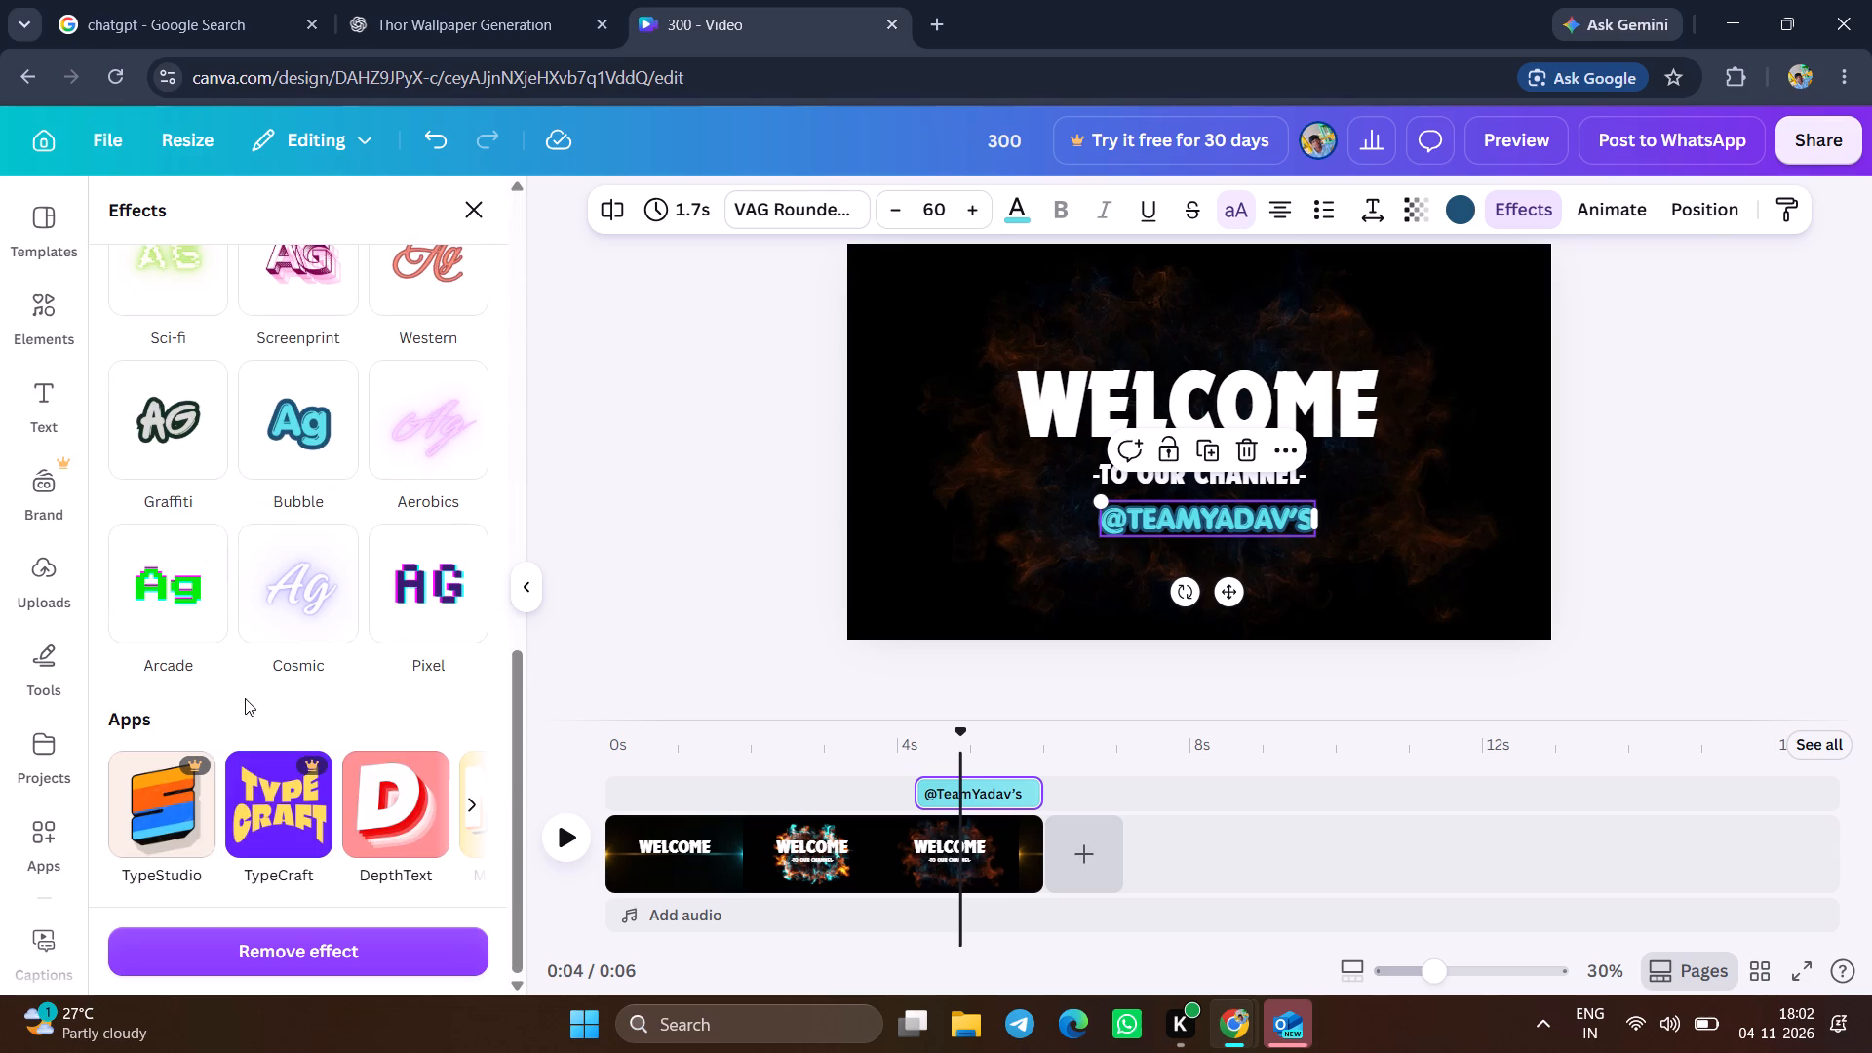
scroll(309, 498, up, 6)
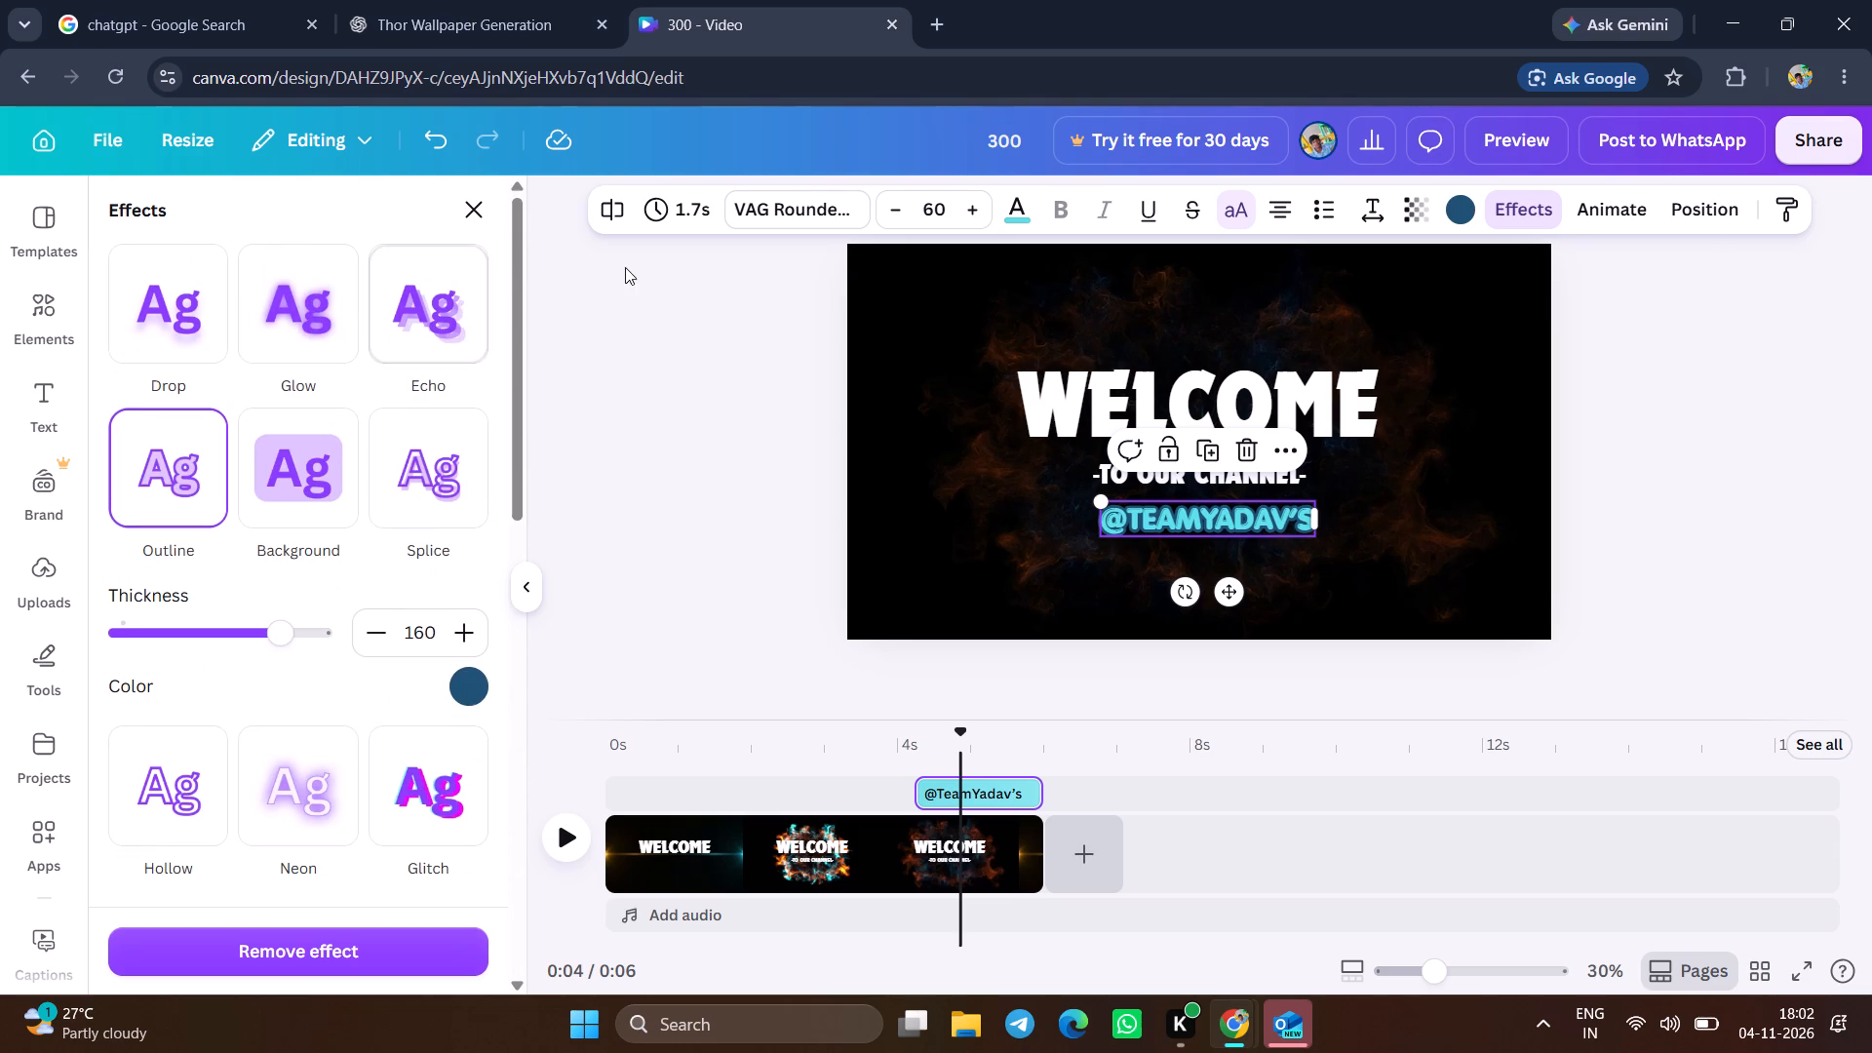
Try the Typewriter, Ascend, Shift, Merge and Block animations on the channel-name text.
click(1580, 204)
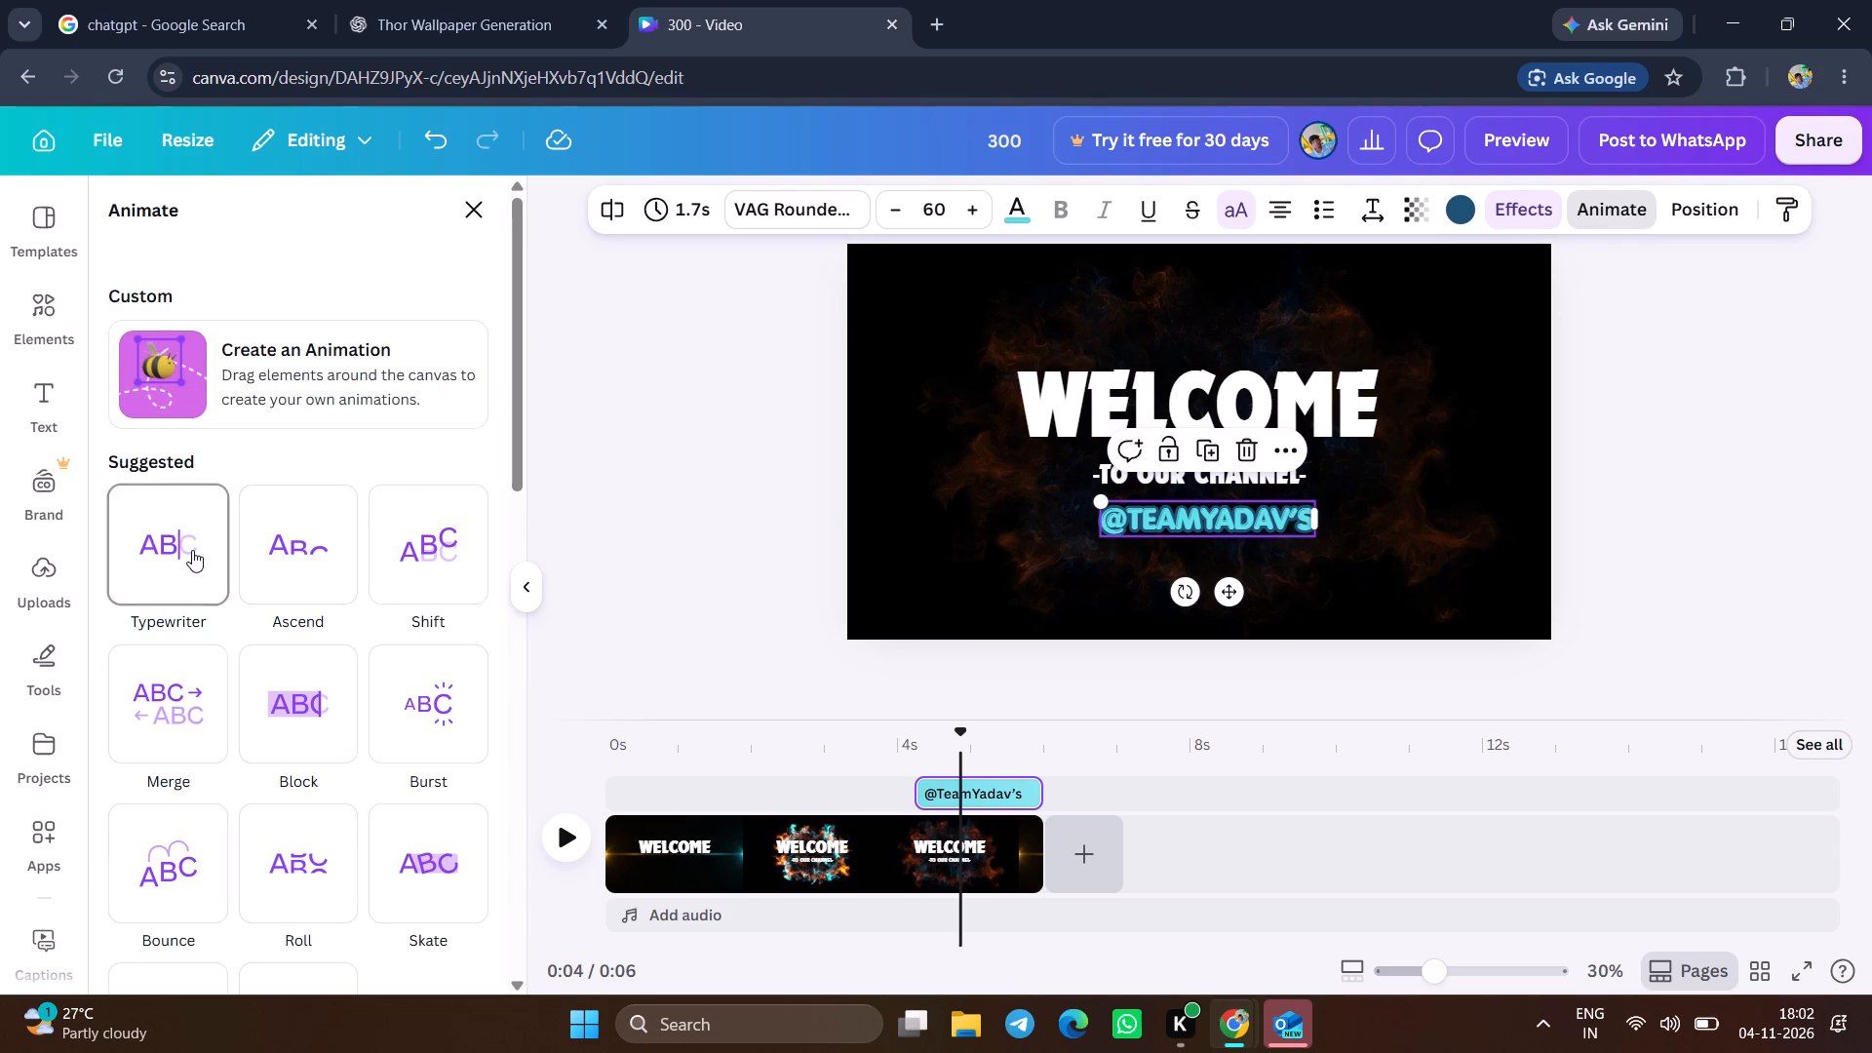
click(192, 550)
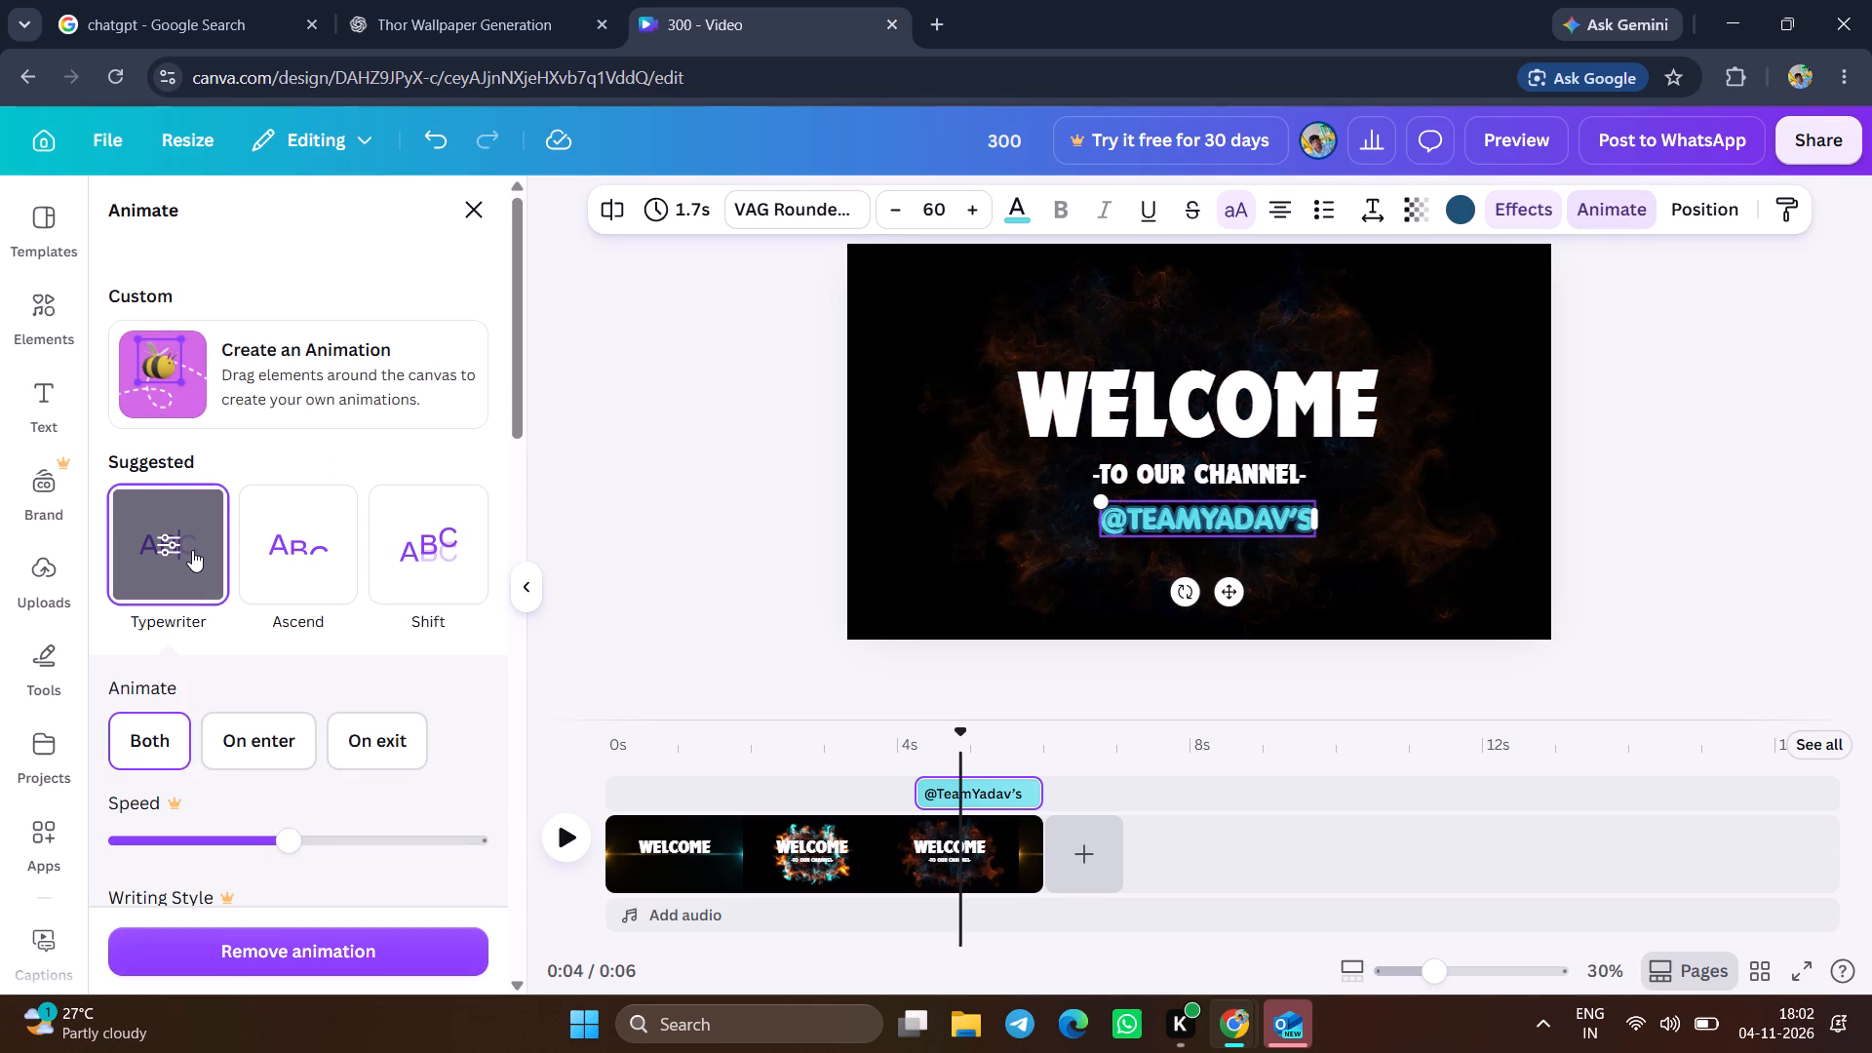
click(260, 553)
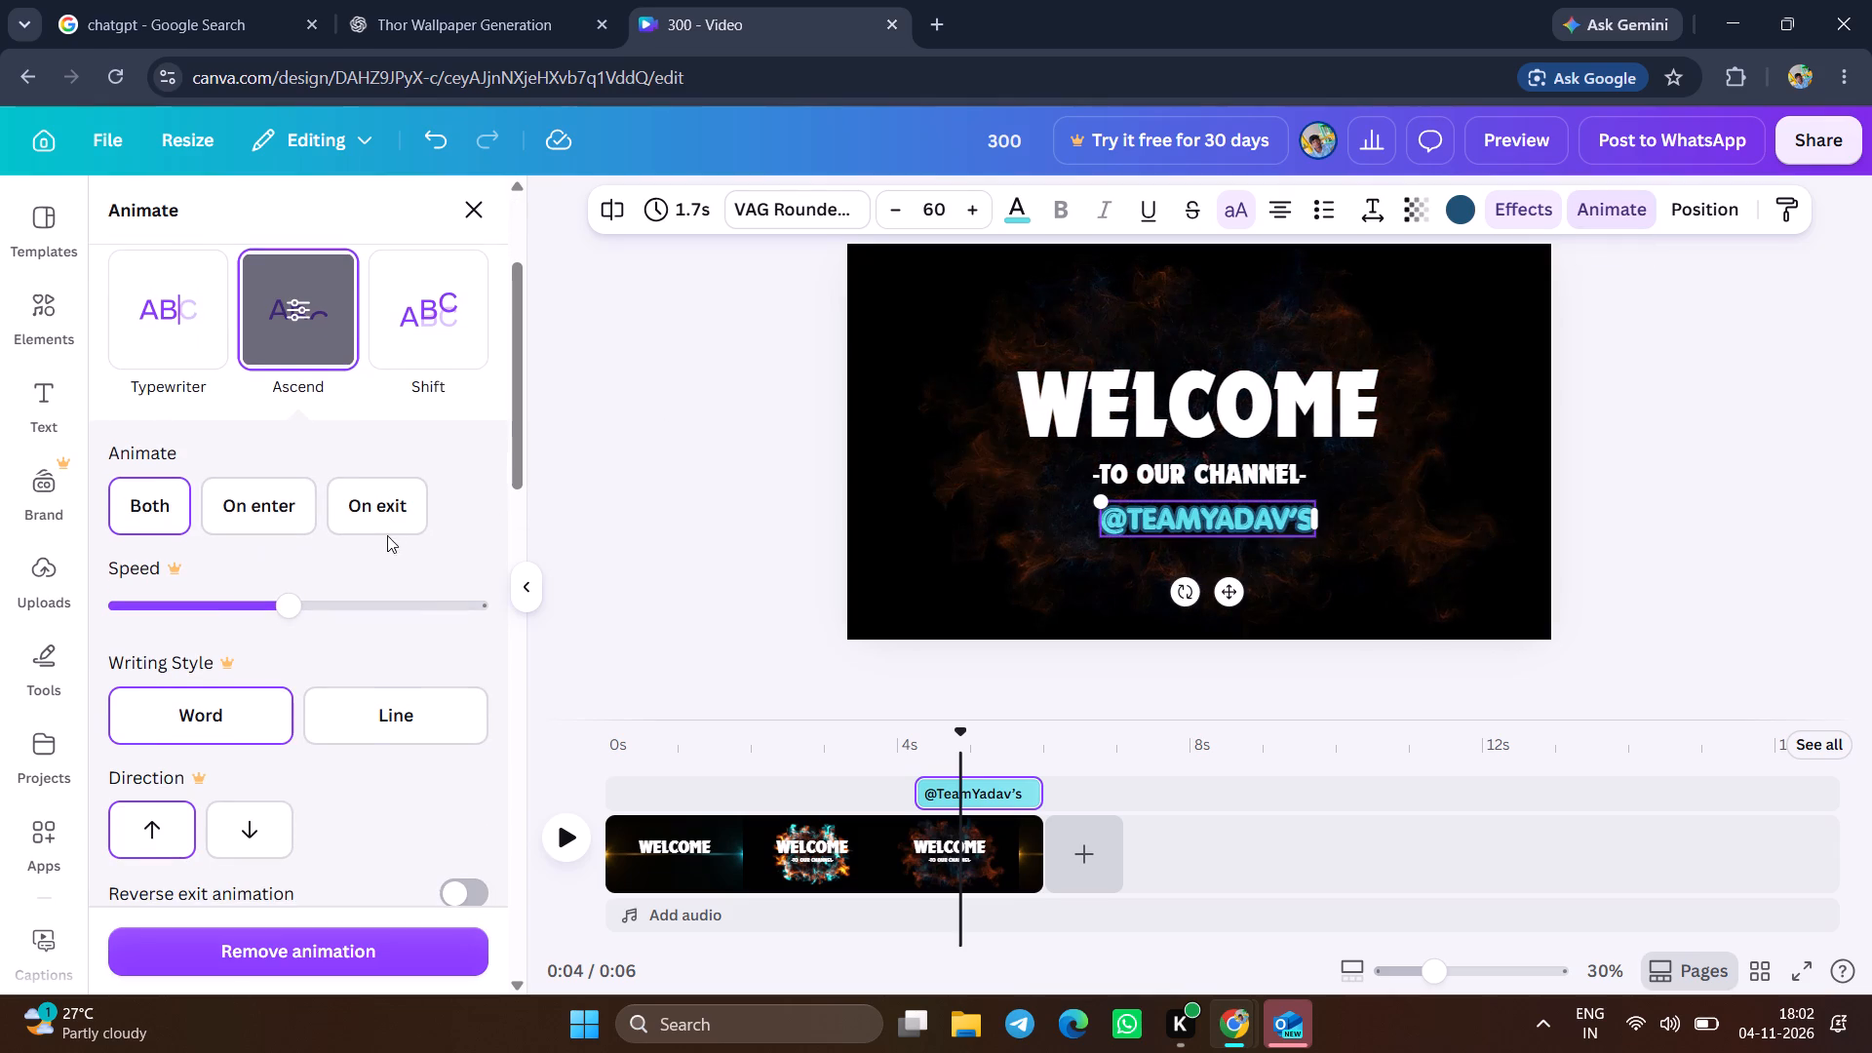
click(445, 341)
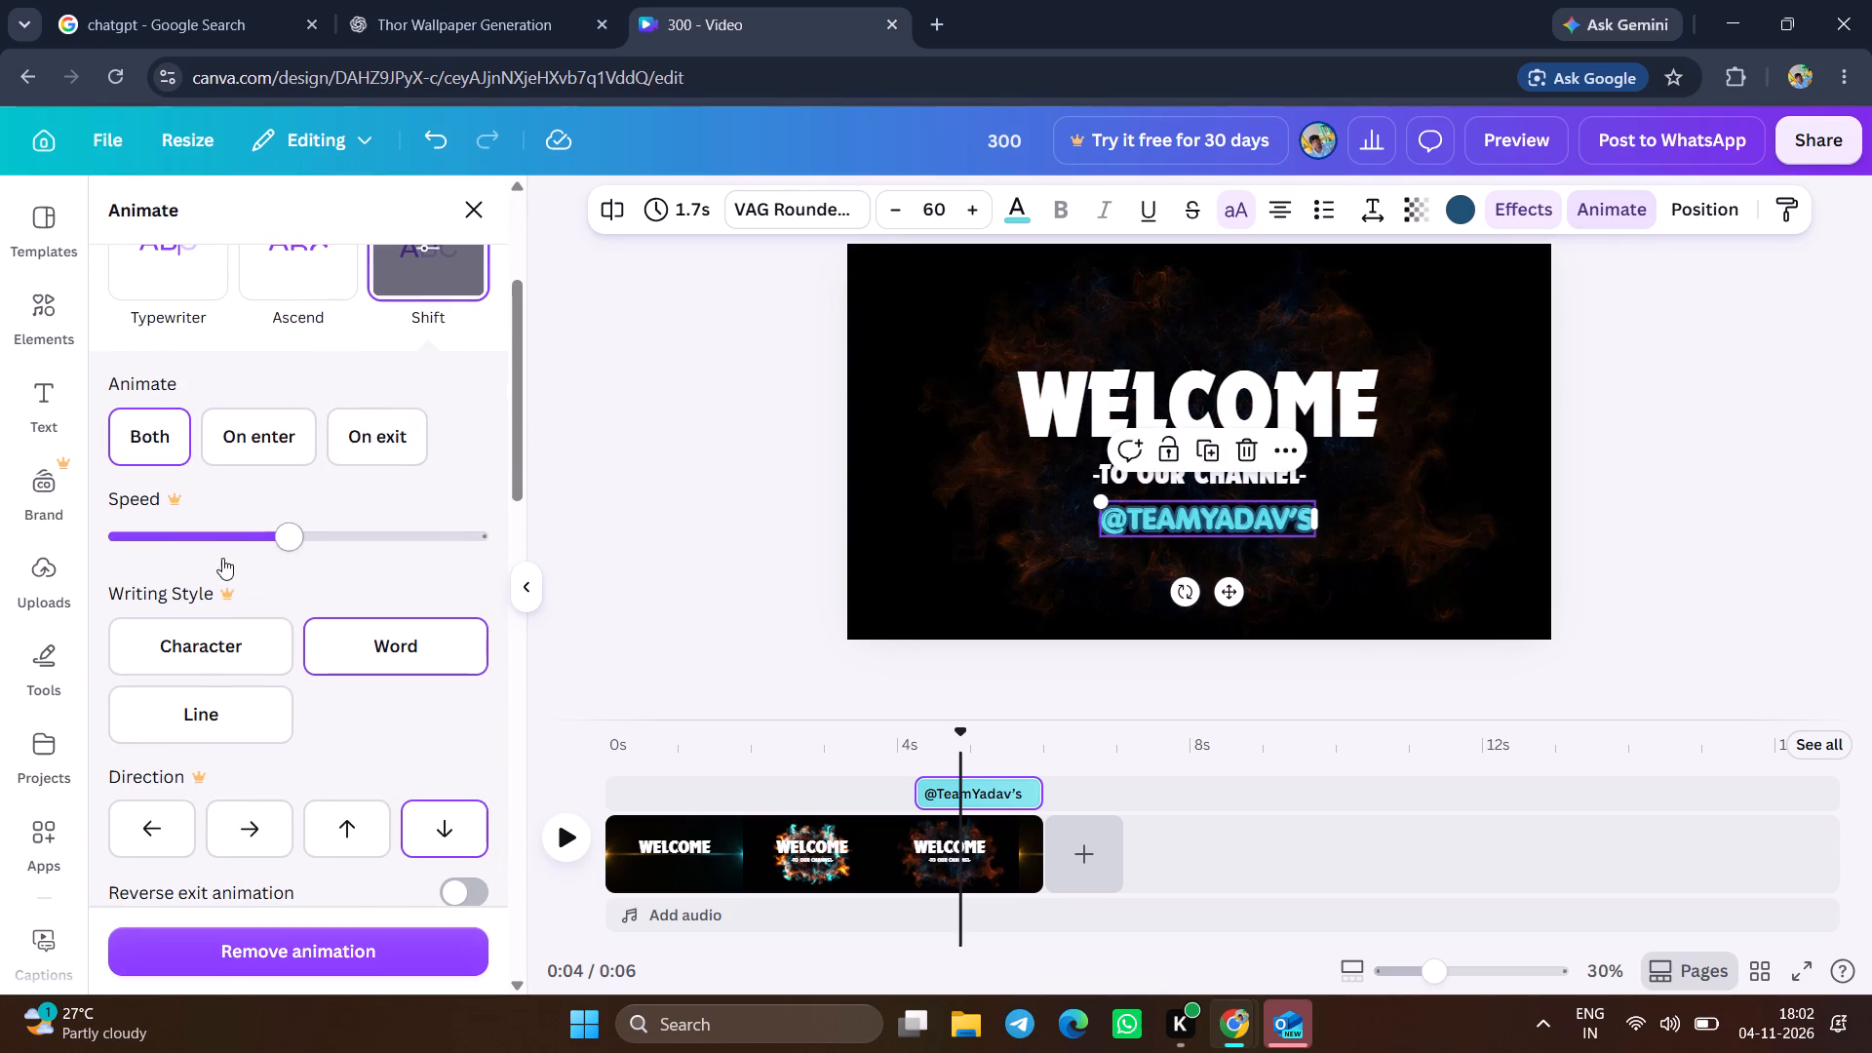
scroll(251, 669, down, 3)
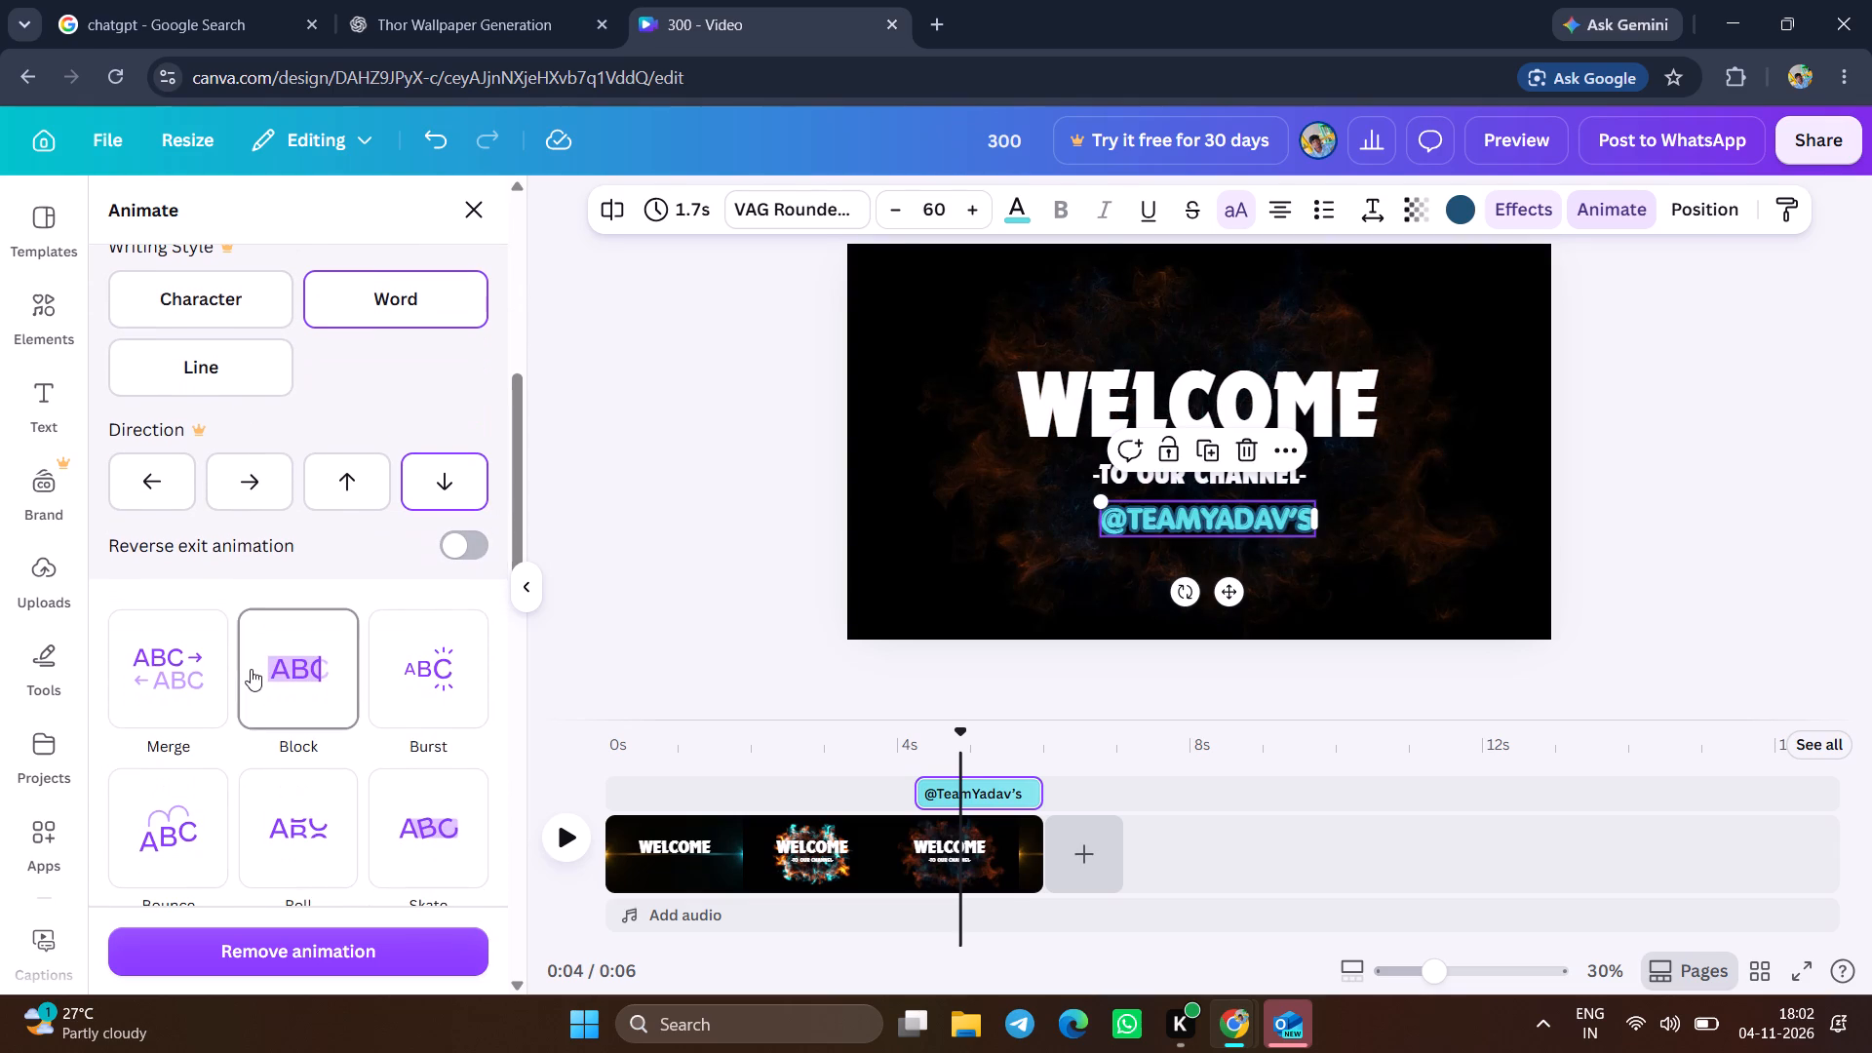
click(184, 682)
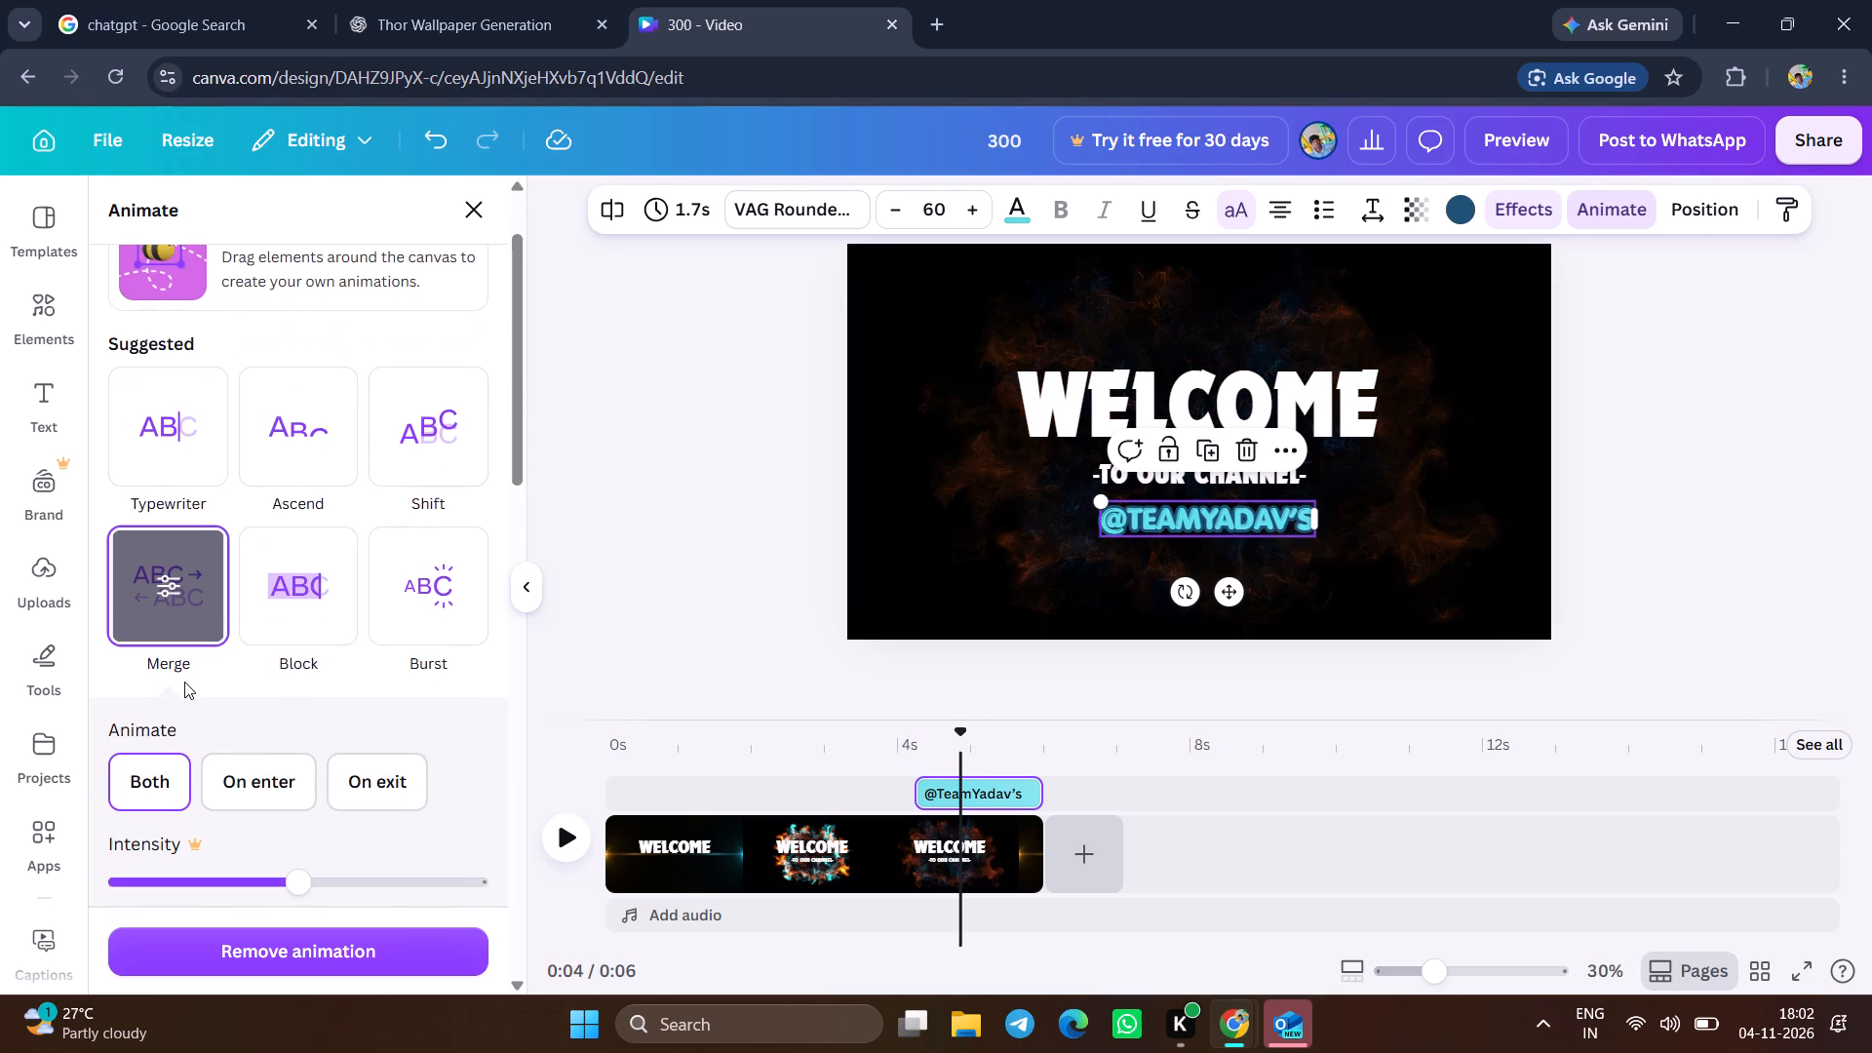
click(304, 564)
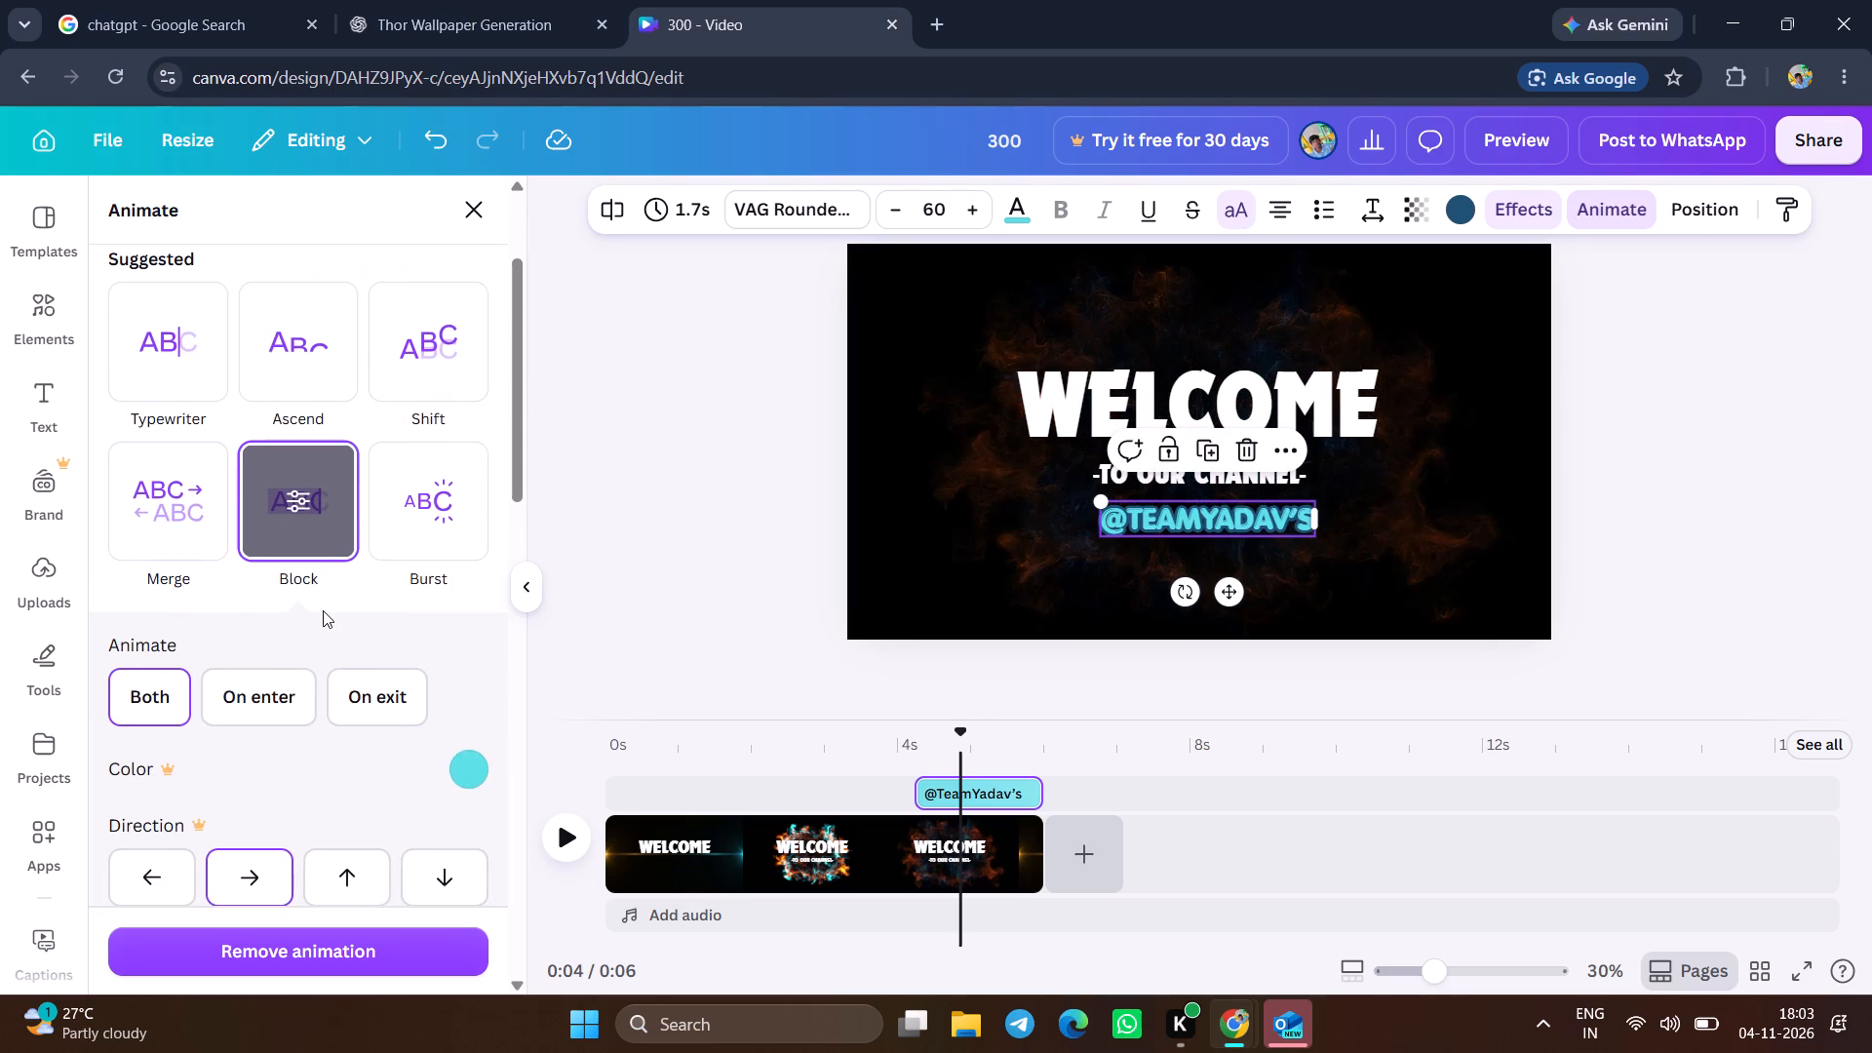
Apply the Stomp animation to the channel-name text, set for both enter and exit.
scroll(323, 610, down, 4)
scroll(254, 714, down, 1)
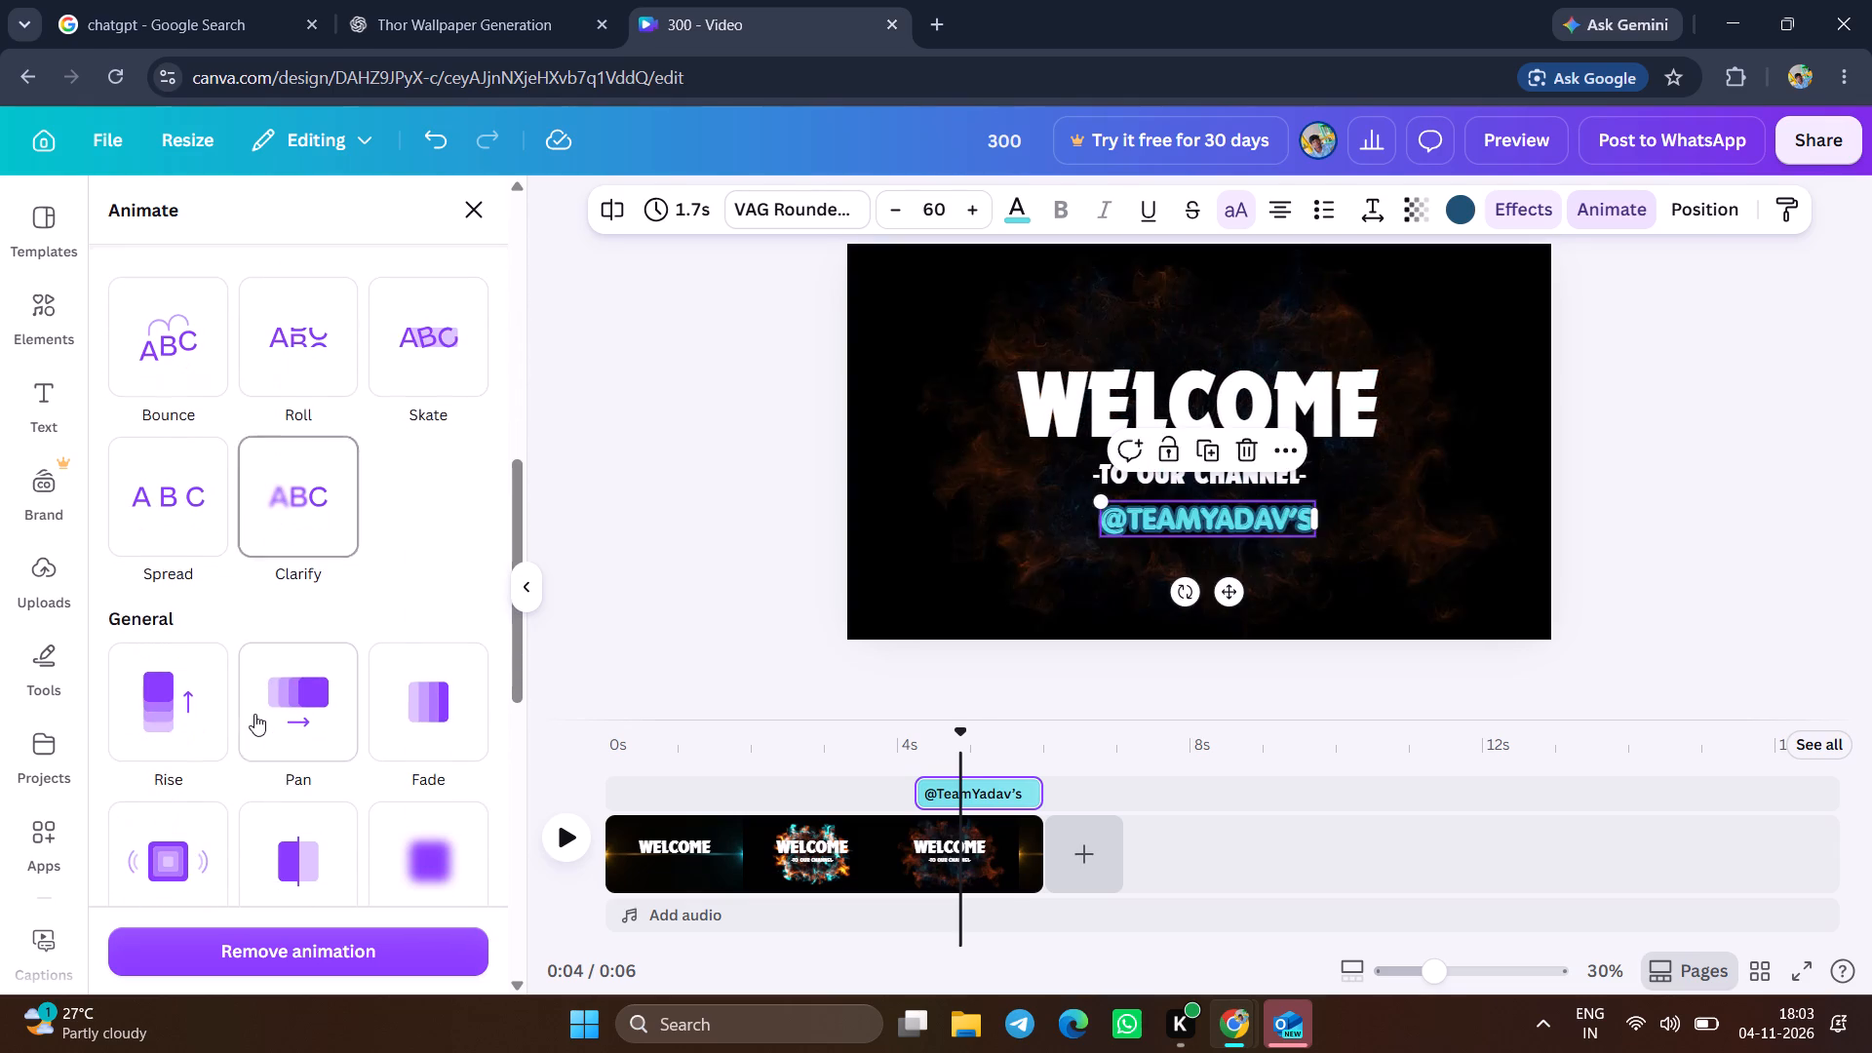
scroll(254, 714, down, 1)
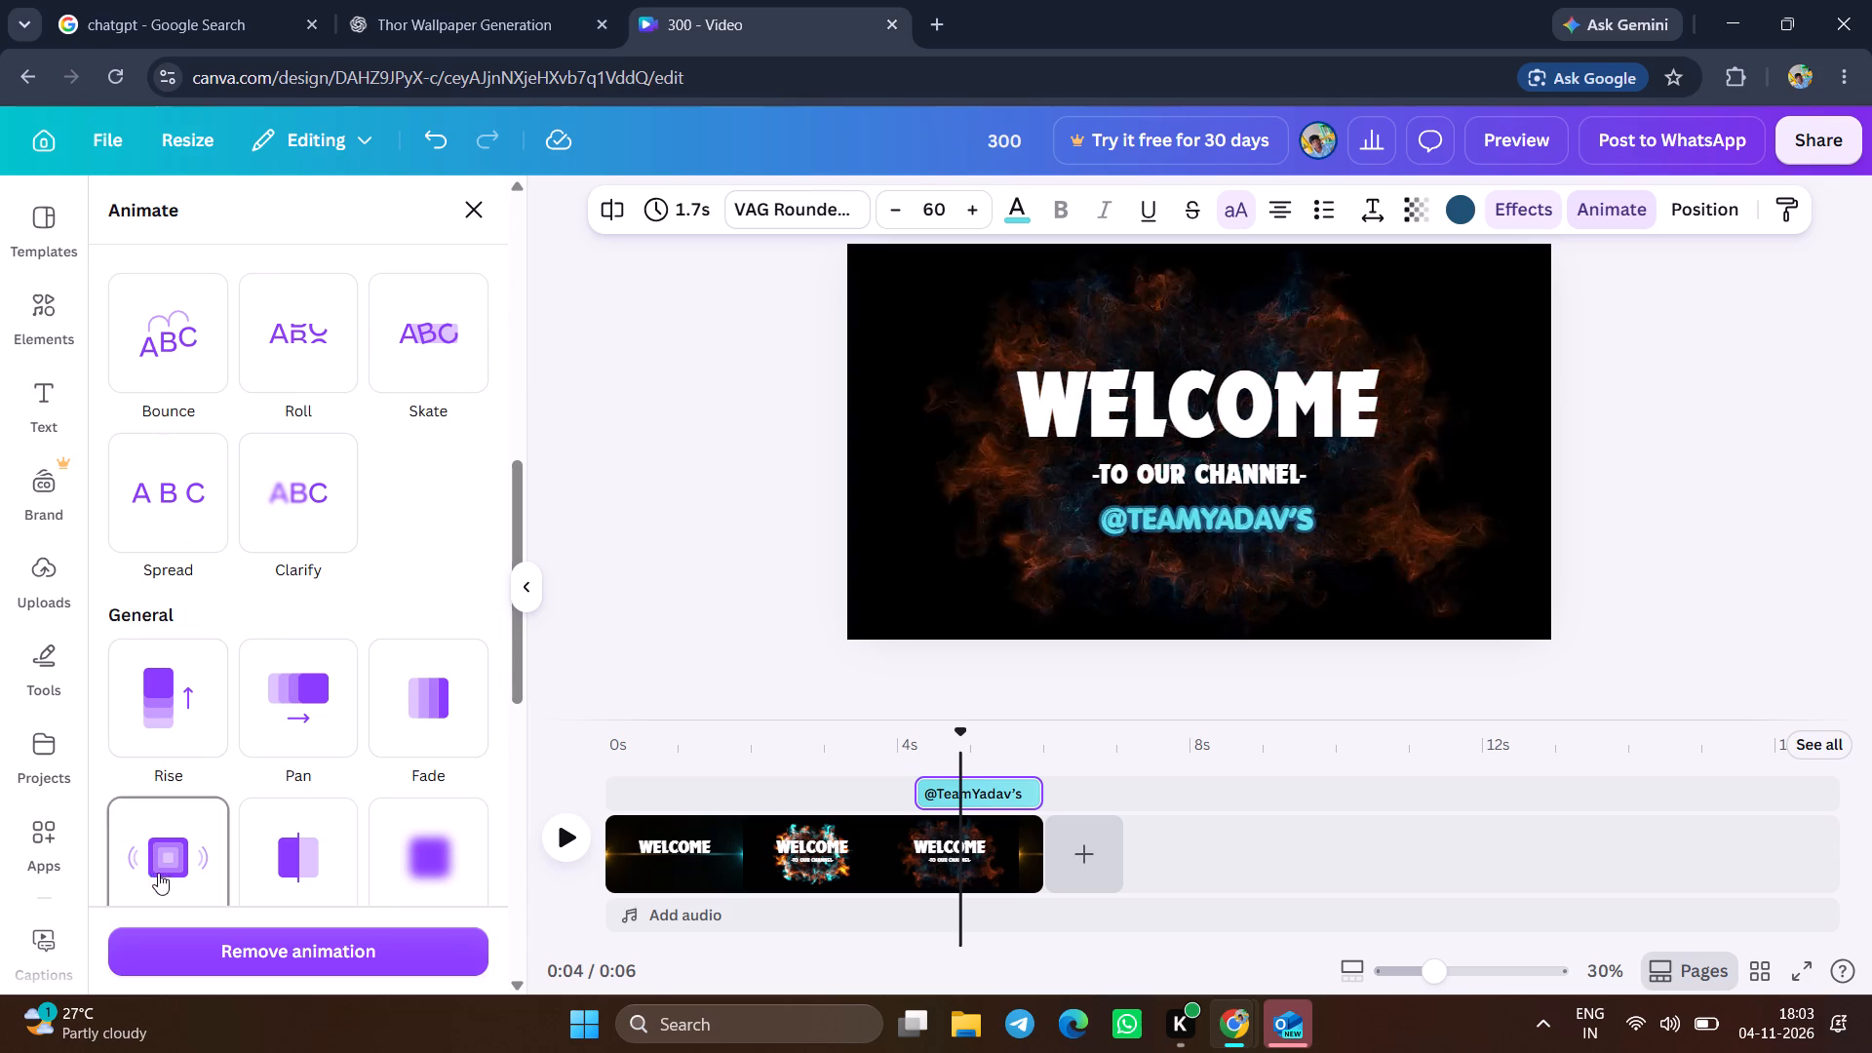
scroll(292, 844, down, 2)
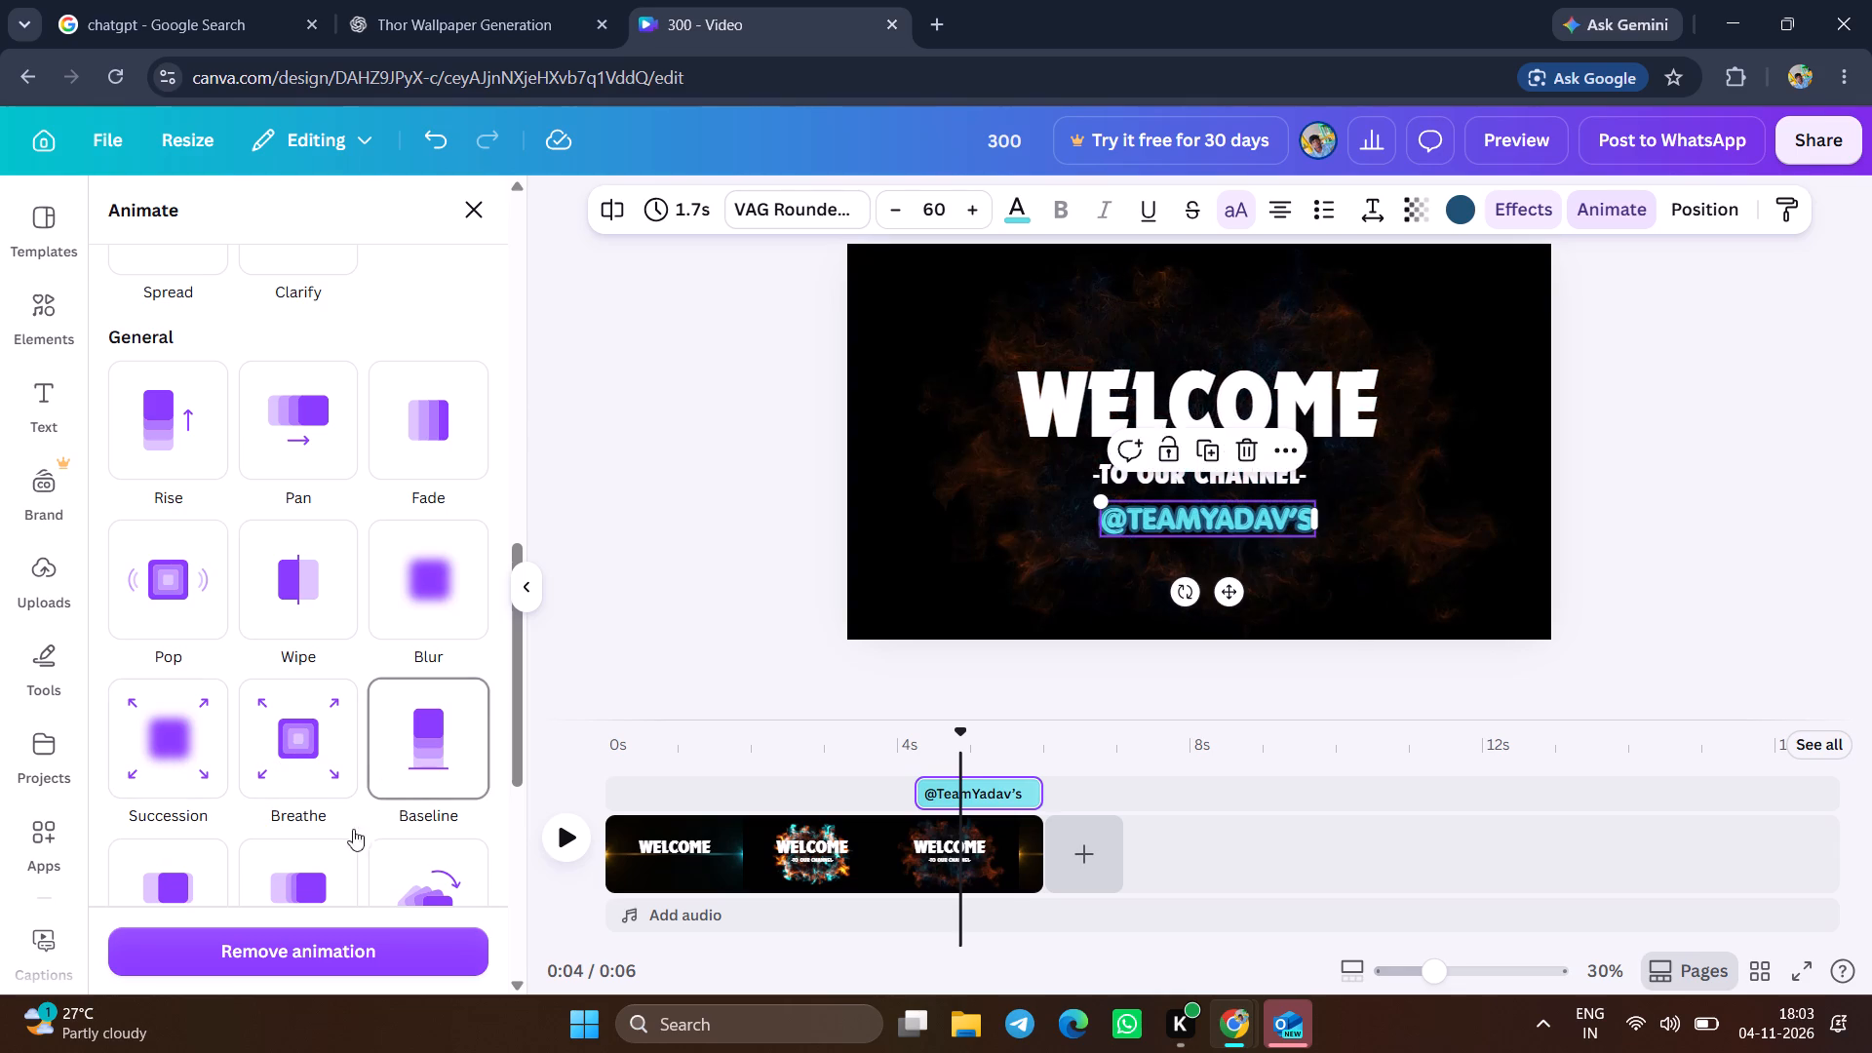
scroll(324, 881, down, 6)
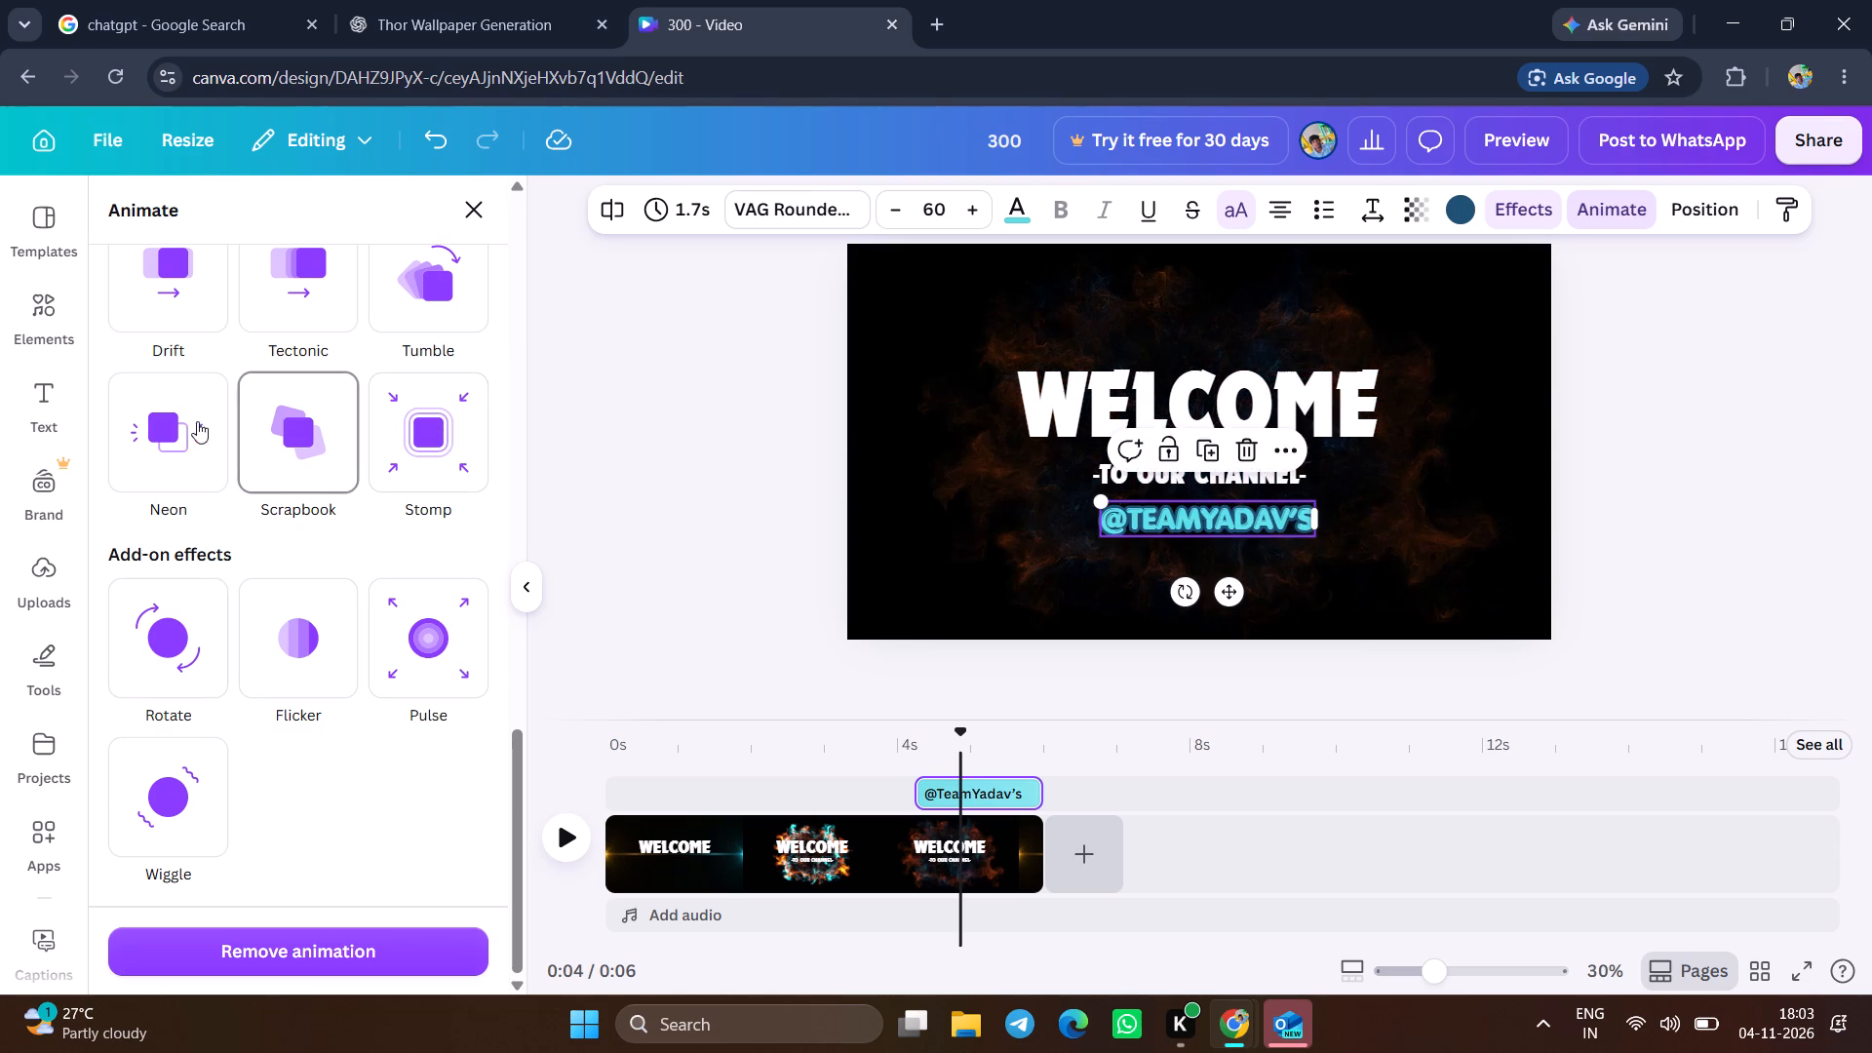
click(405, 434)
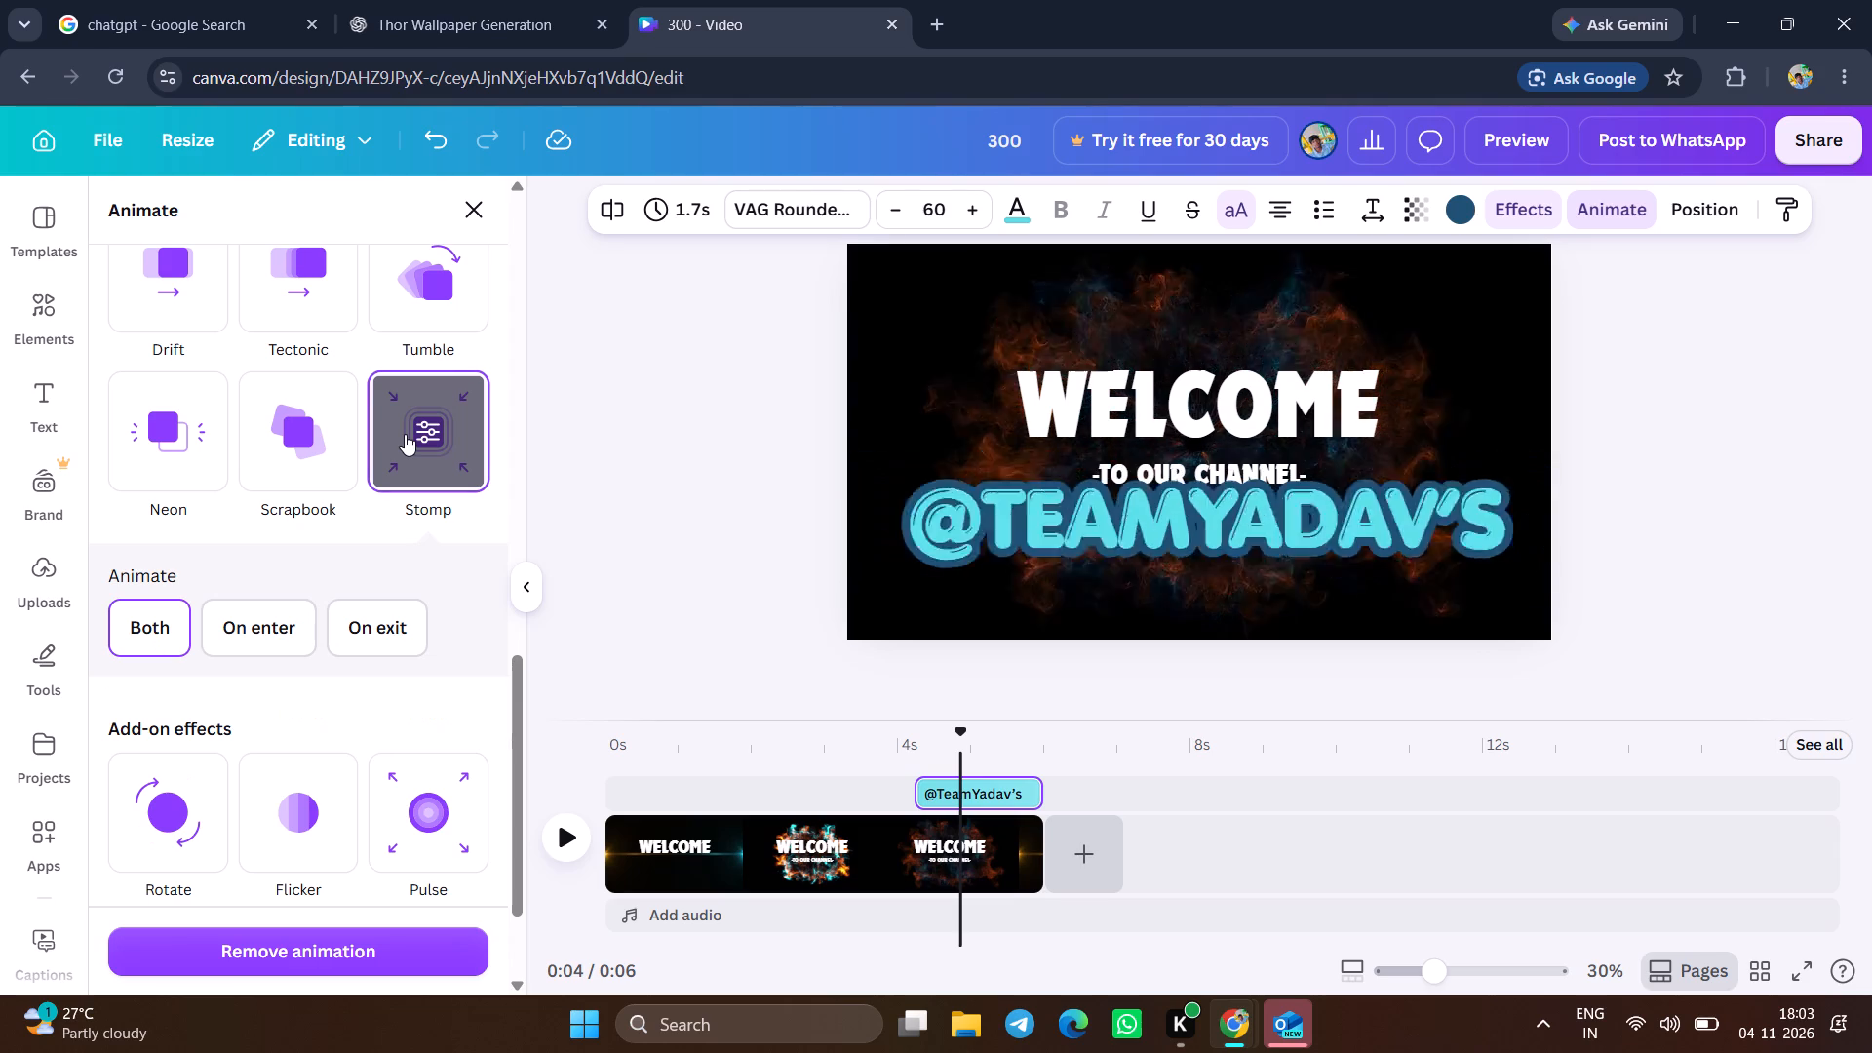
click(424, 431)
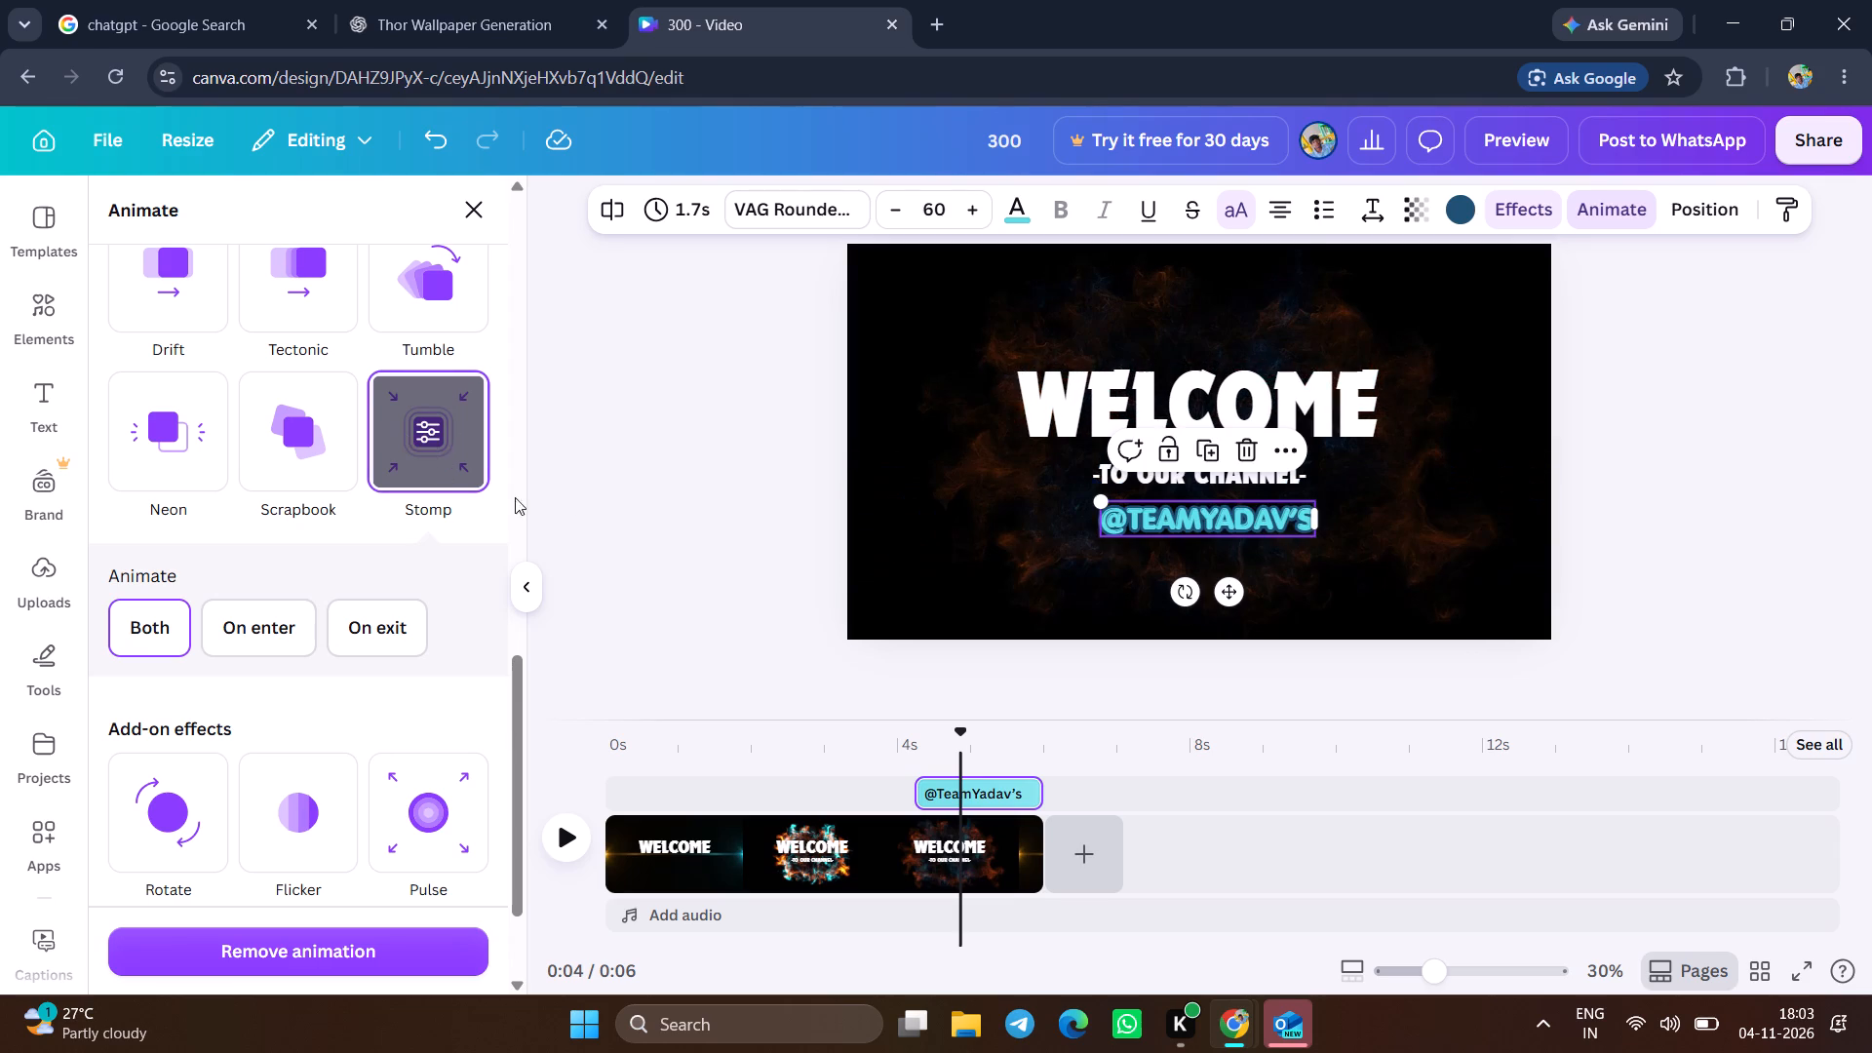
click(605, 539)
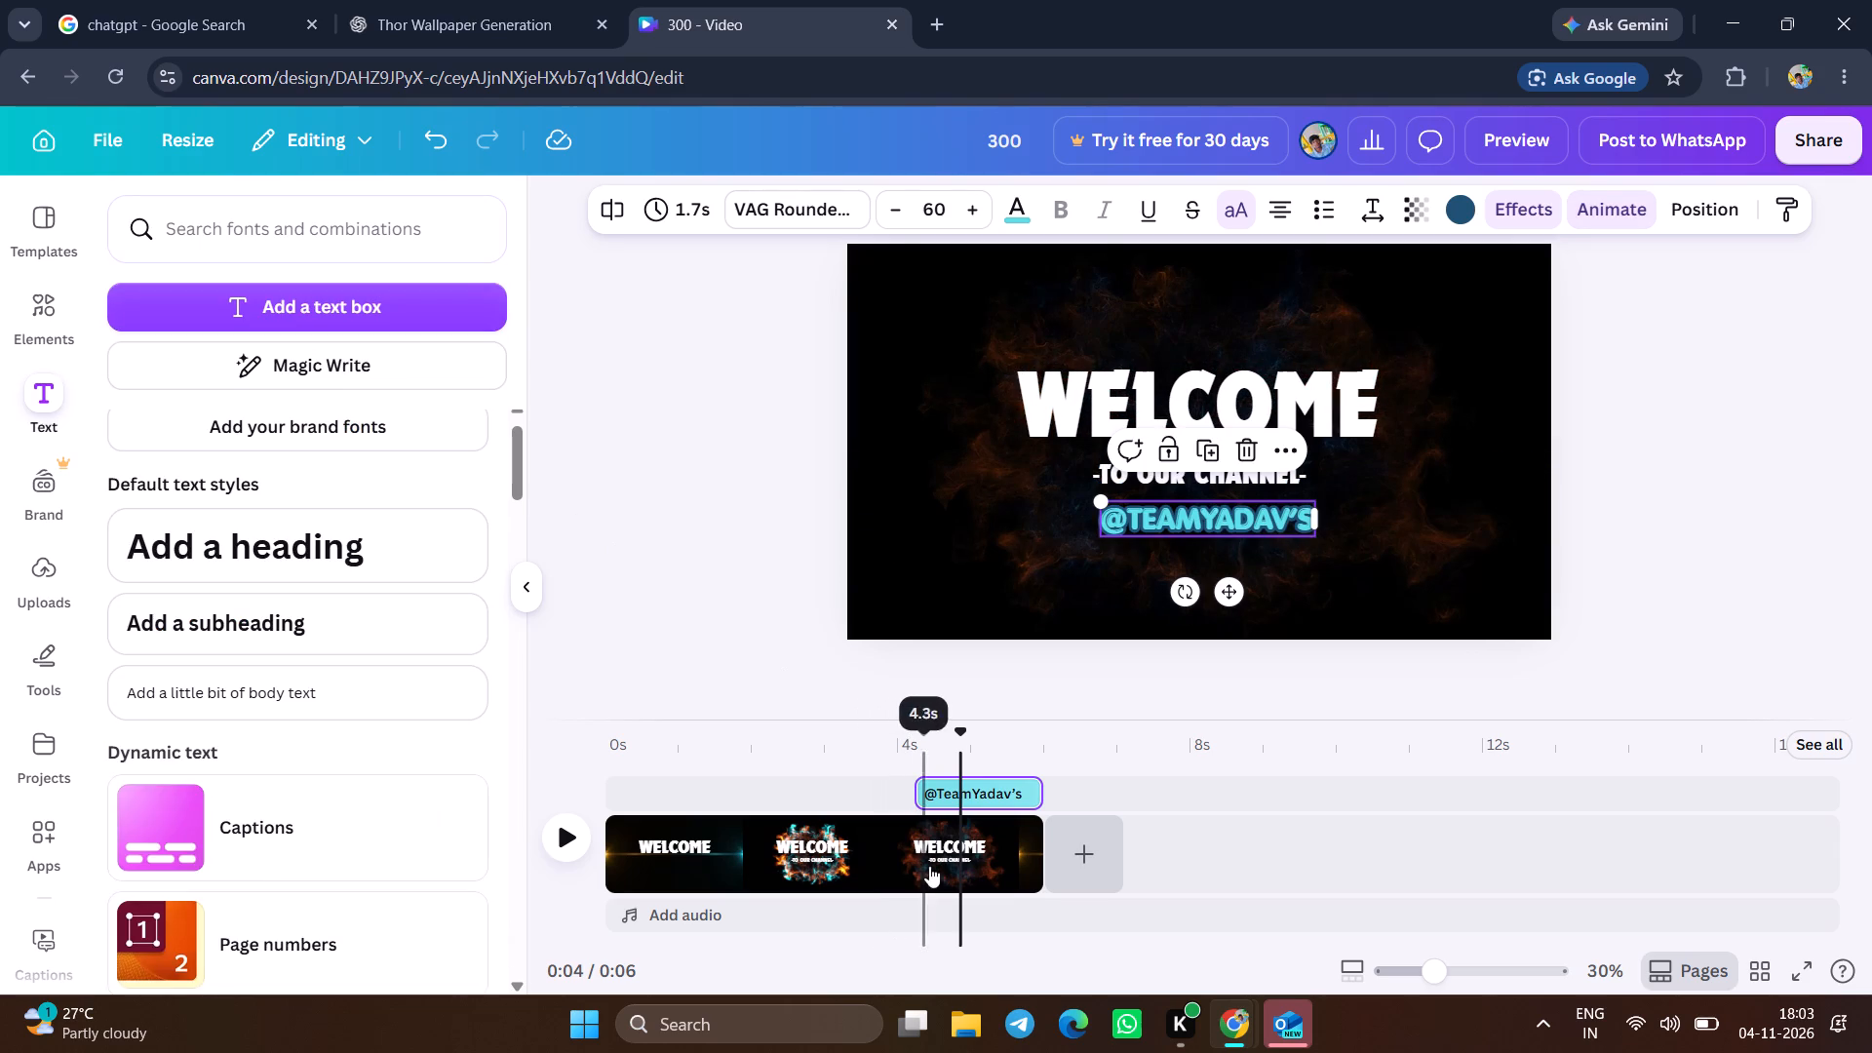
Play the video to check the channel-name text with its new effect and animation, and clear the selection.
click(559, 838)
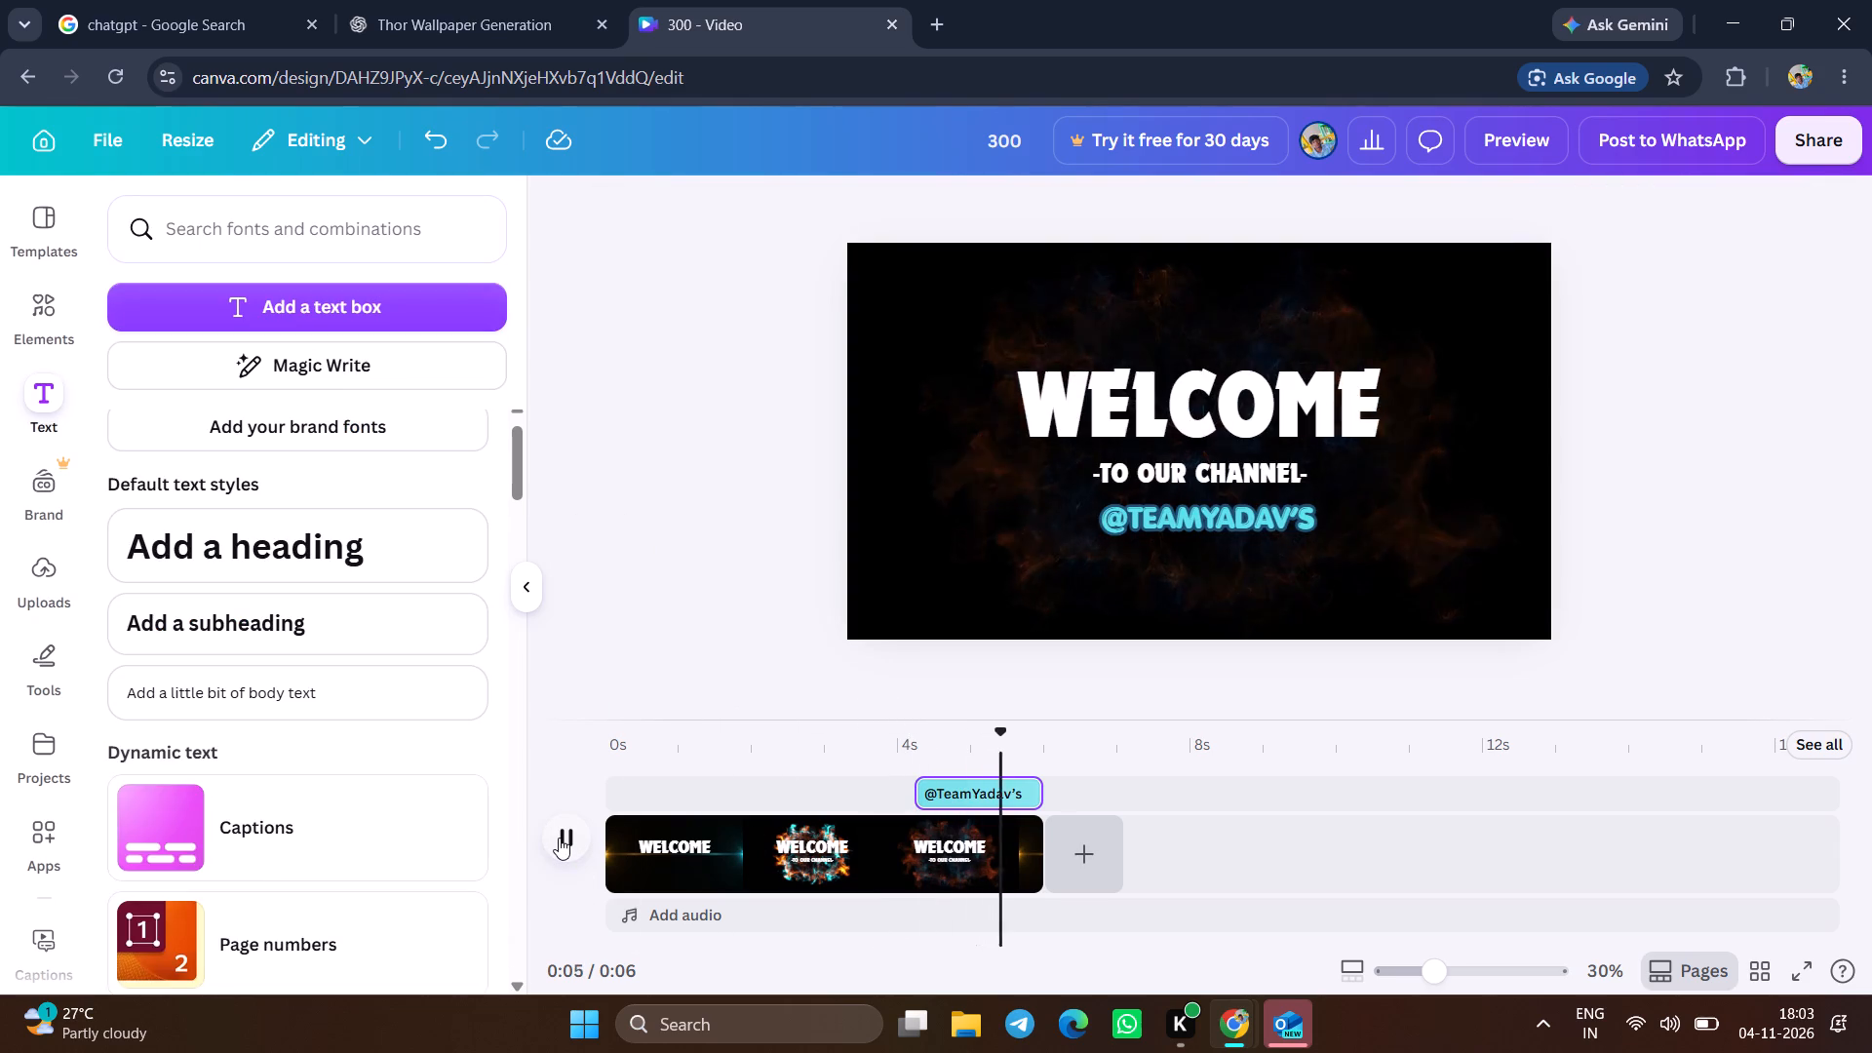
click(572, 841)
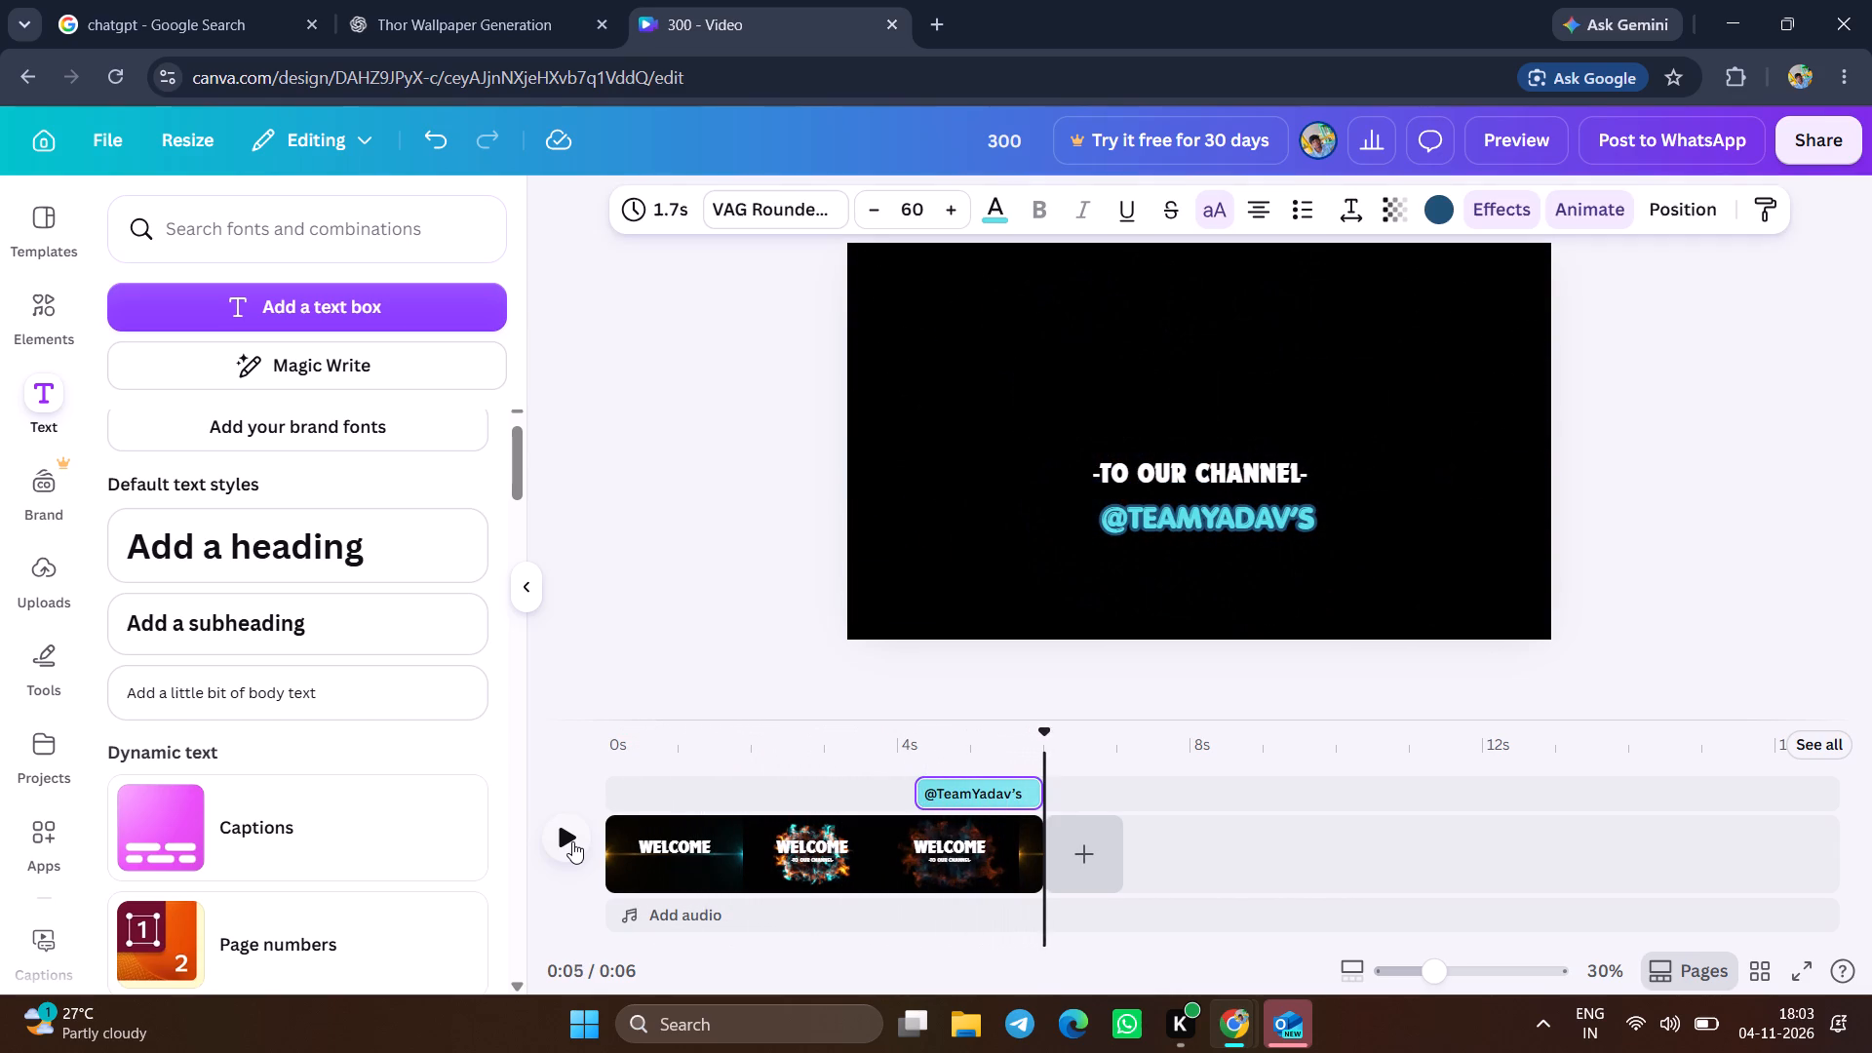
click(1705, 424)
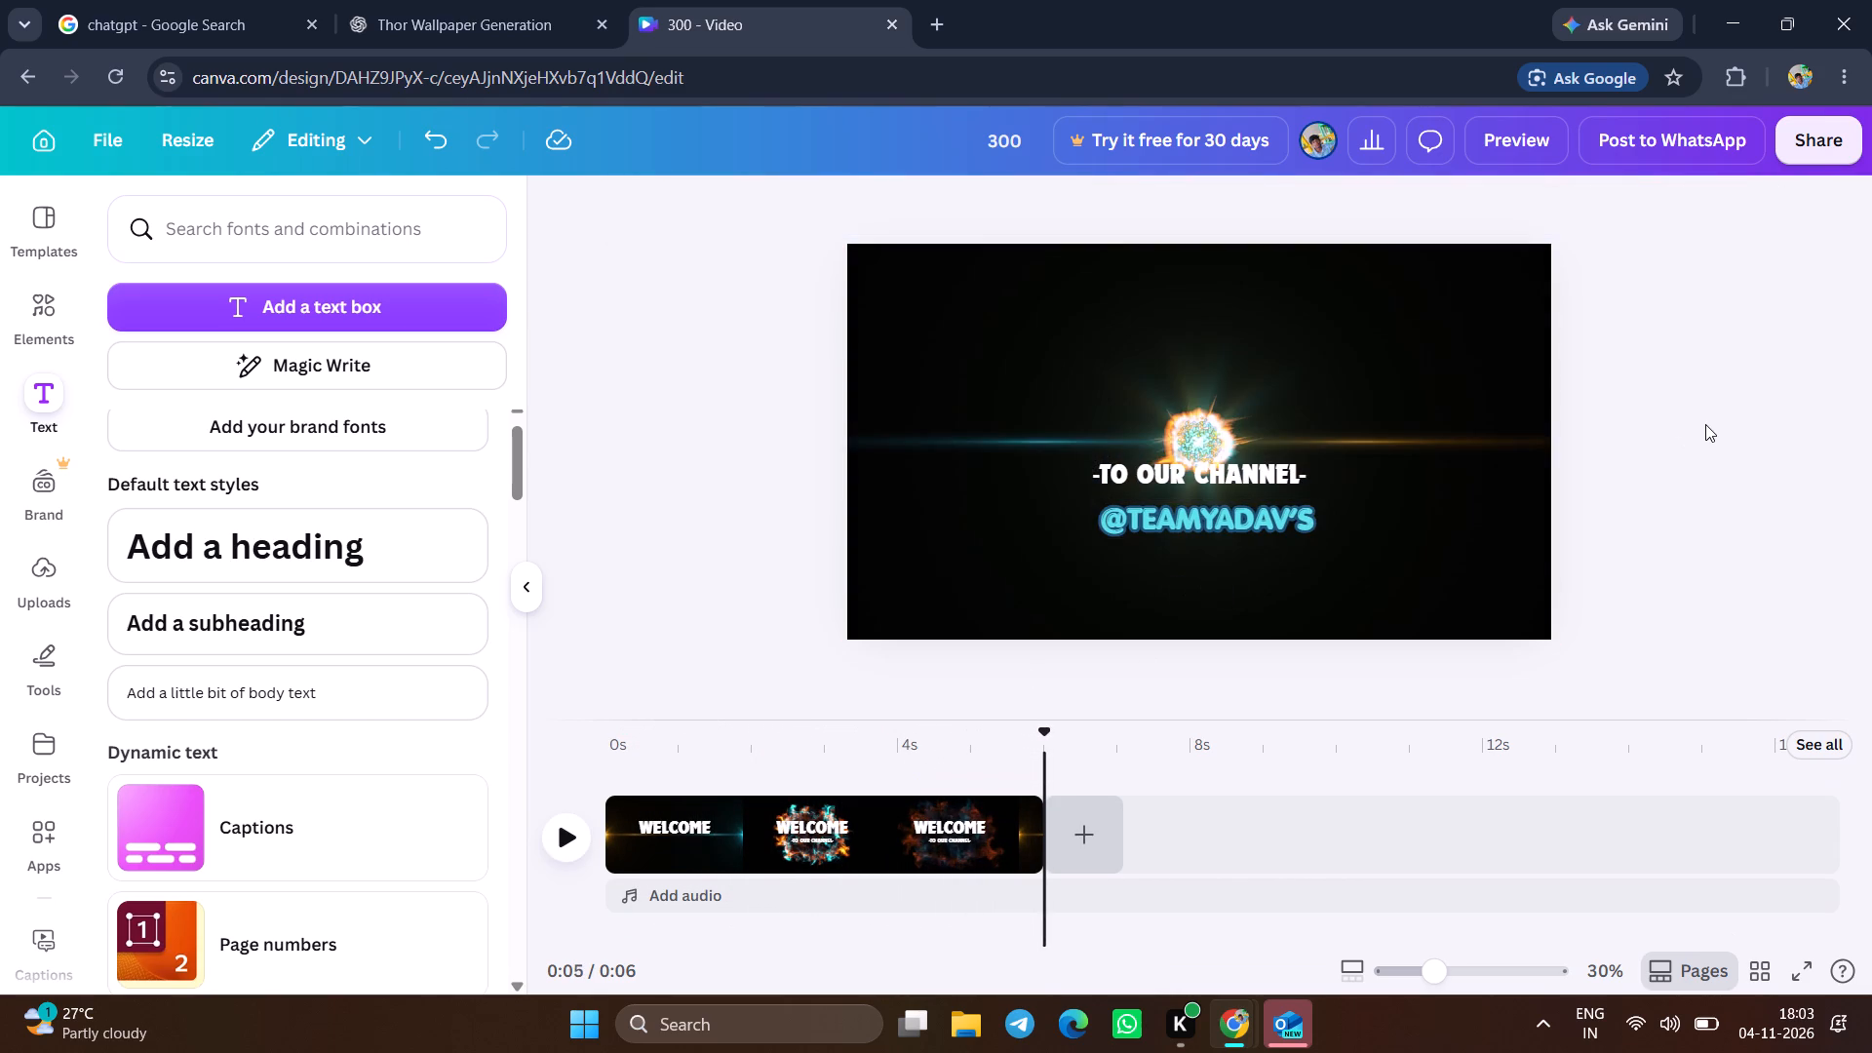
click(1616, 554)
Check the design's save status and make the design available offline.
click(563, 136)
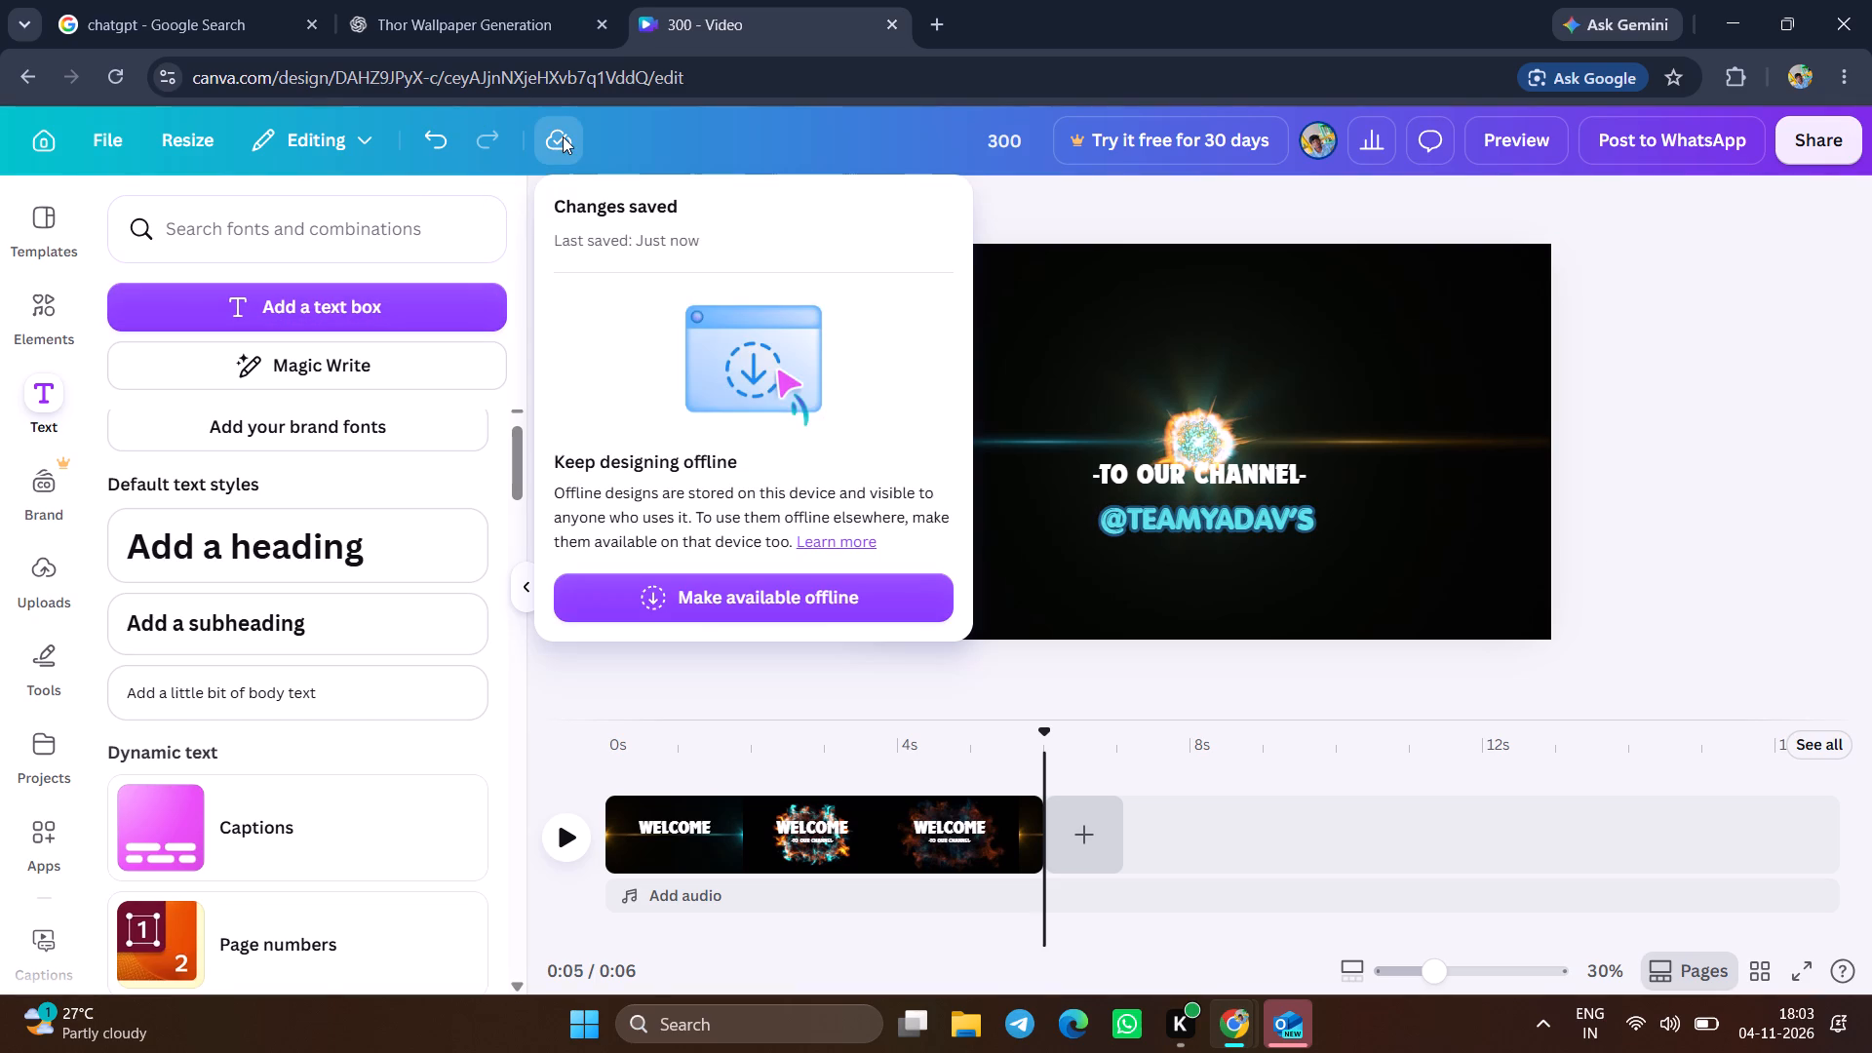
click(736, 595)
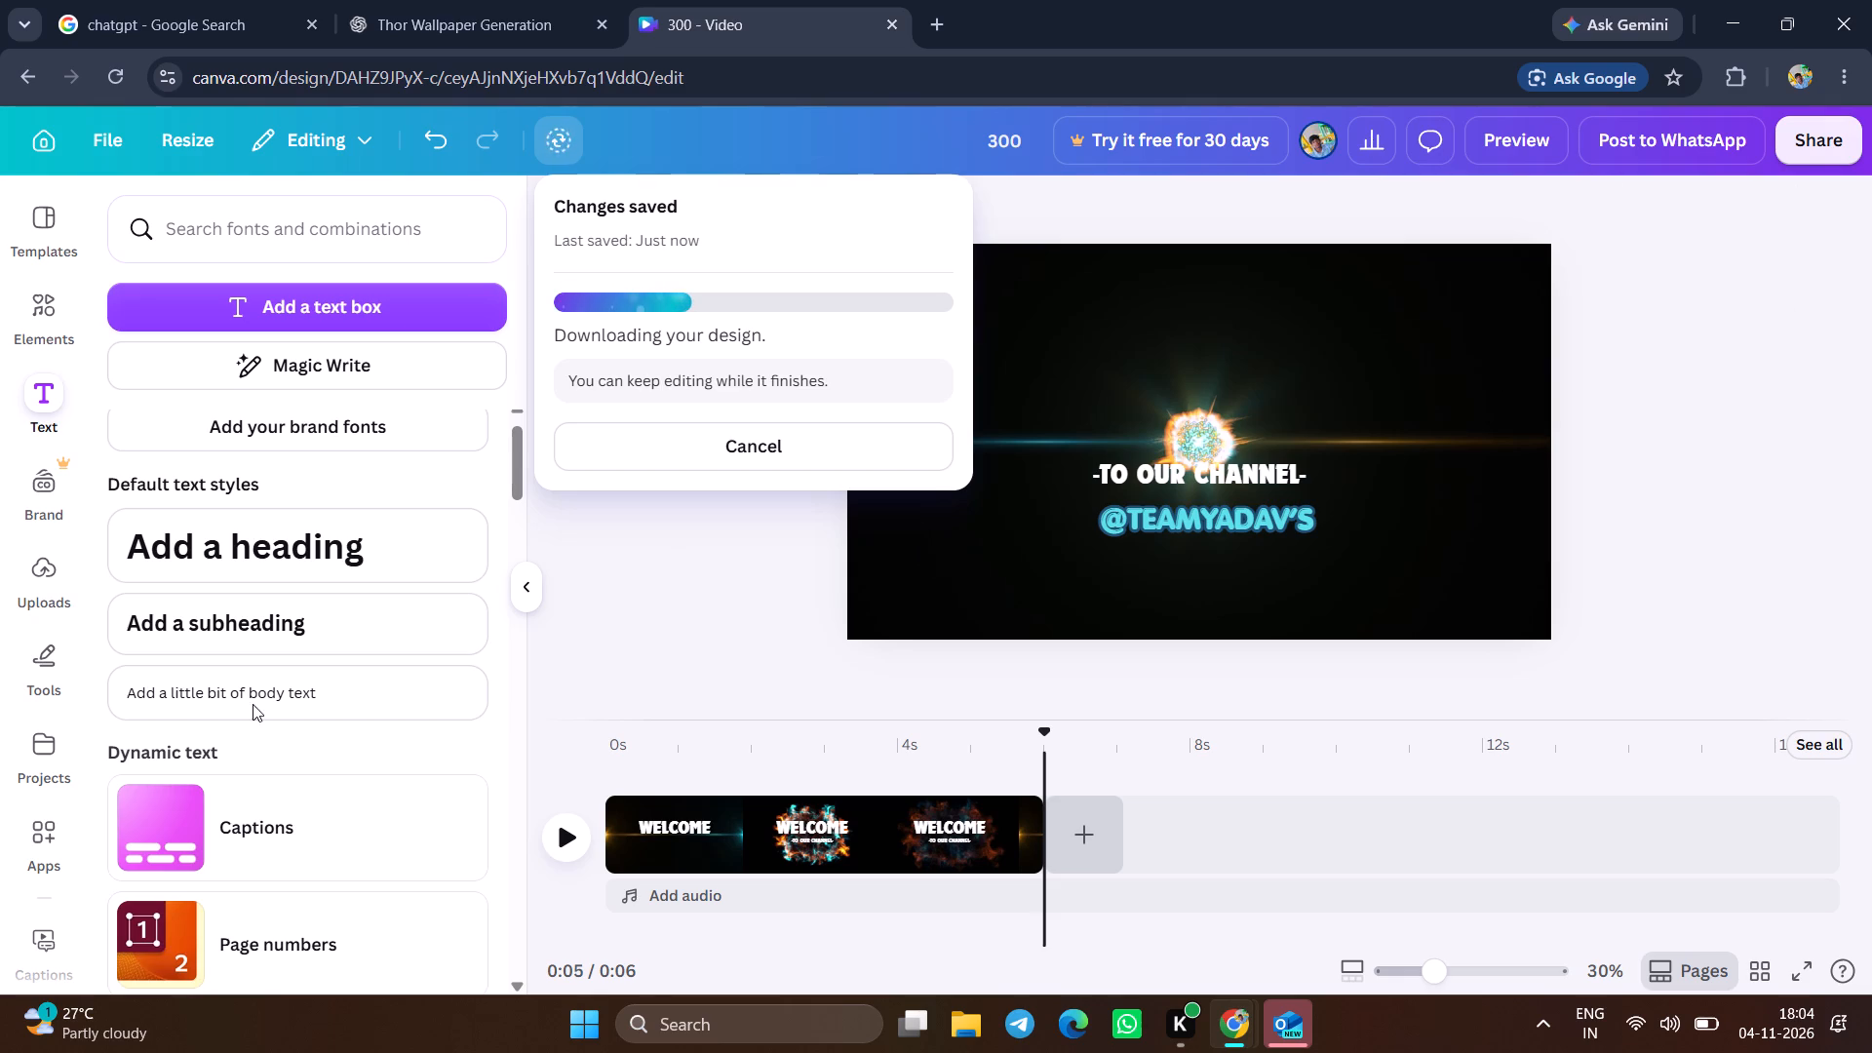
scroll(240, 747, down, 2)
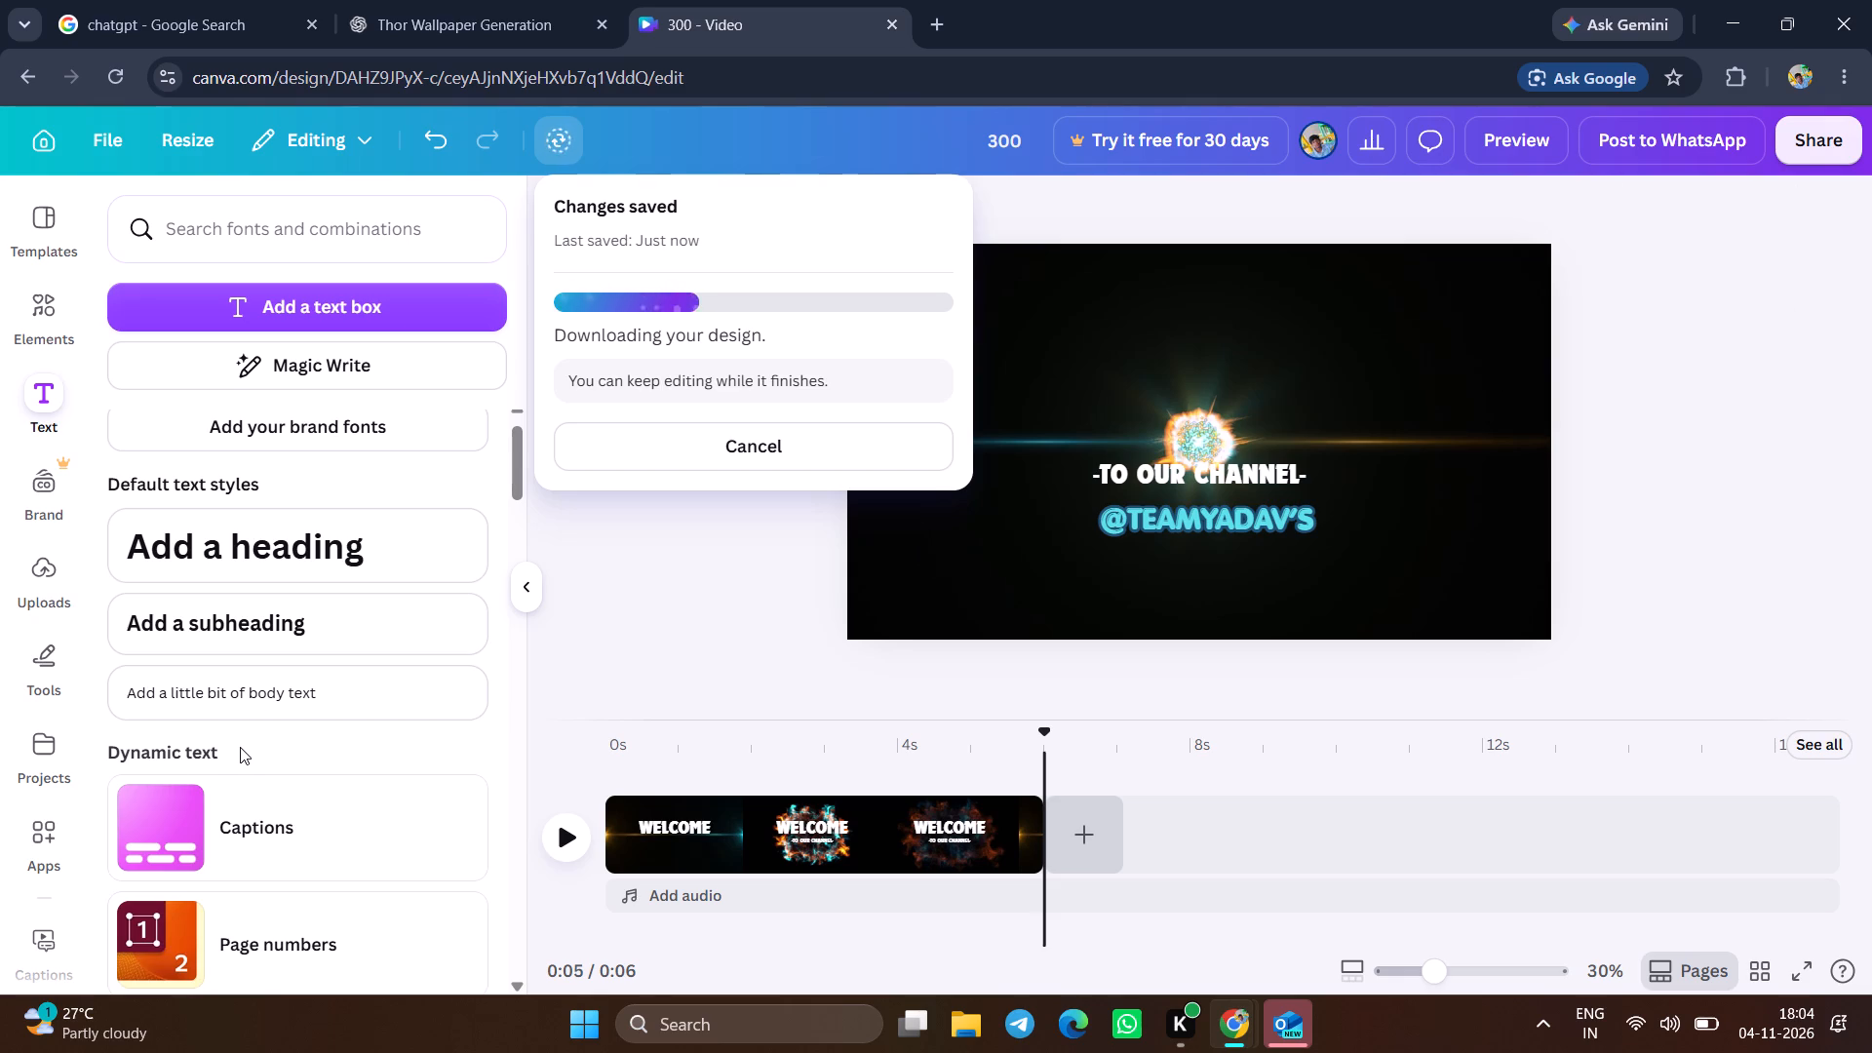
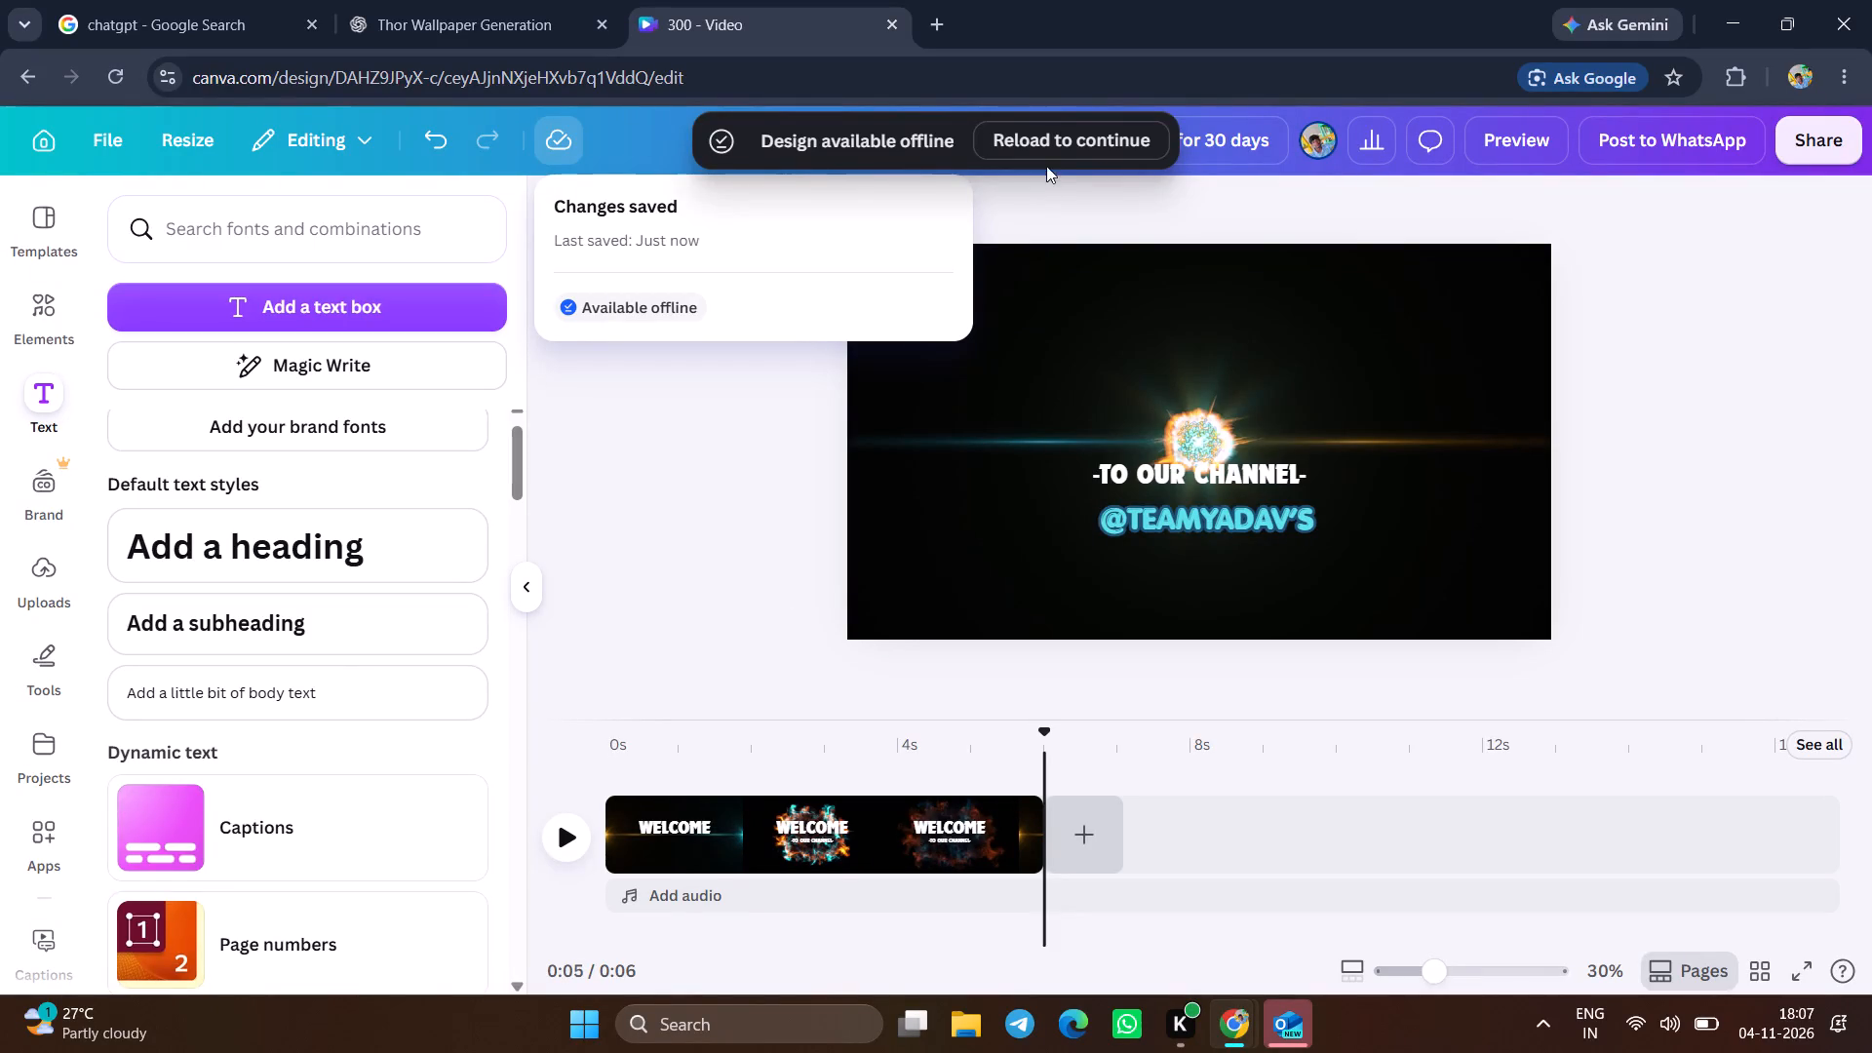
Reload the design to continue with its offline version.
click(1093, 141)
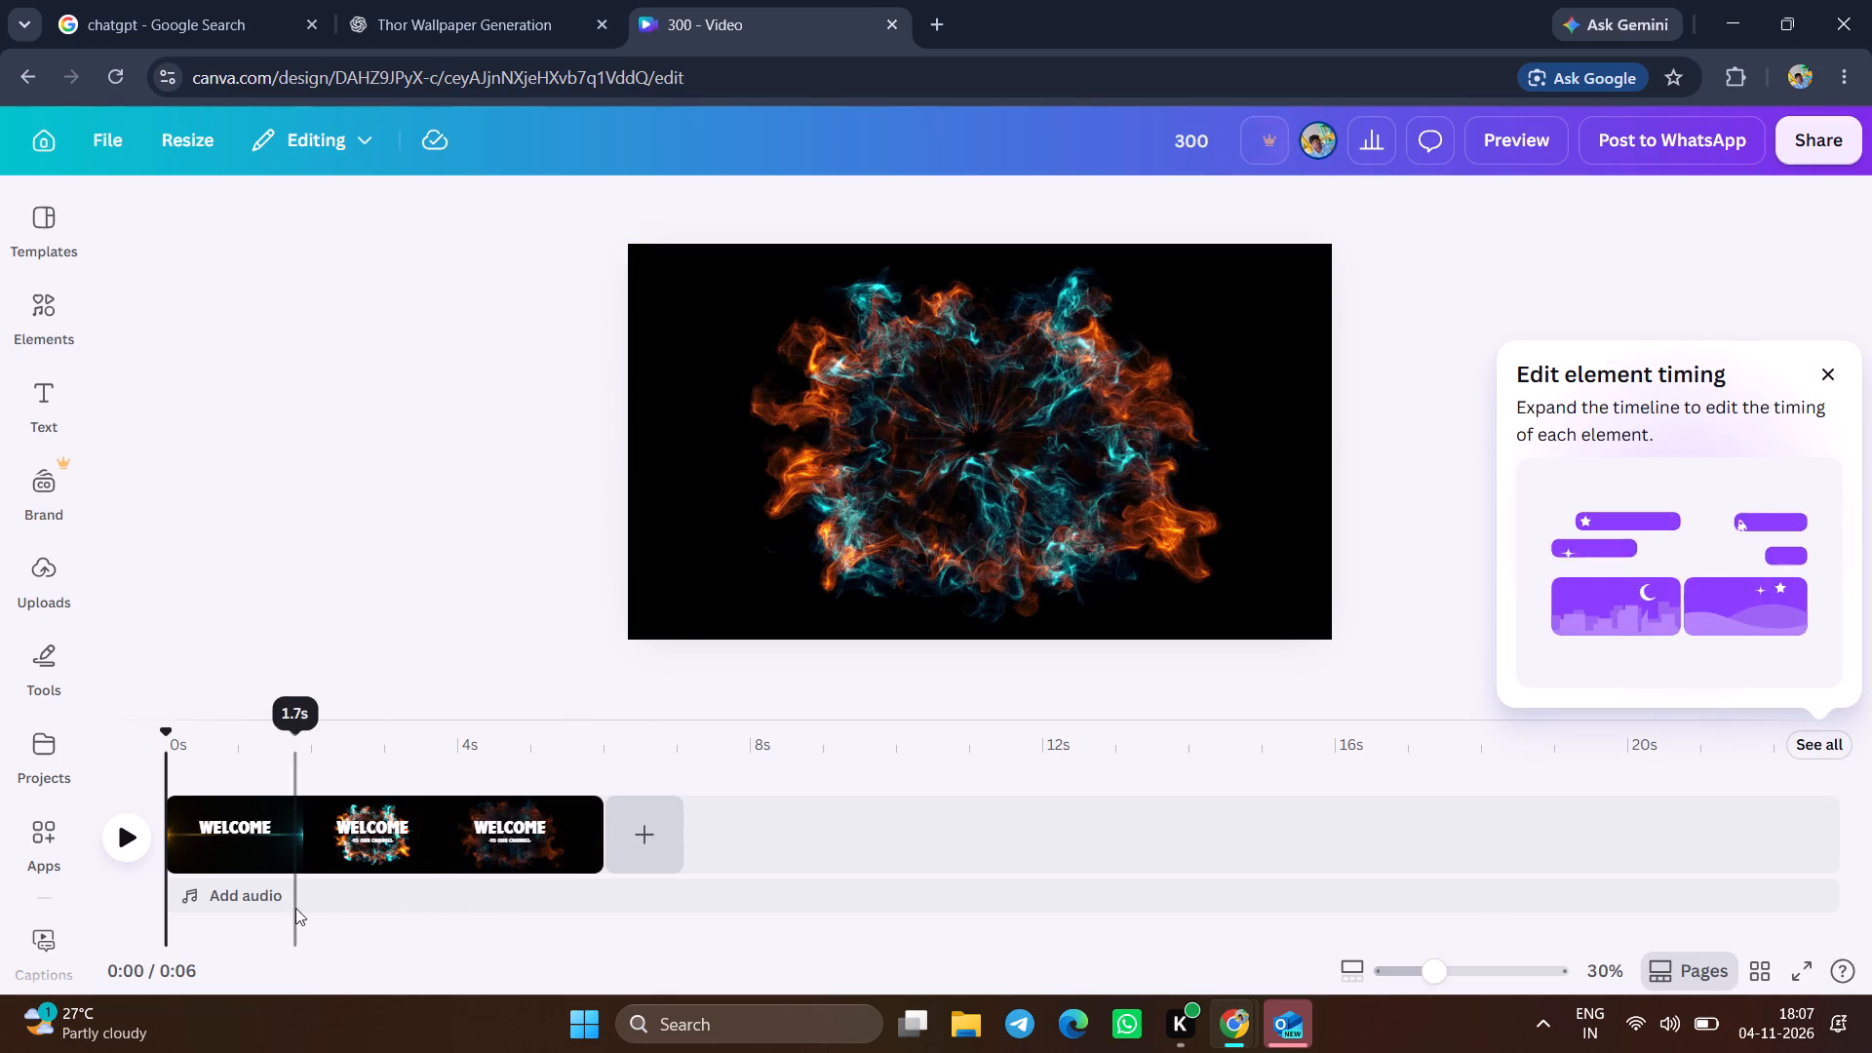
Play the reloaded video from the start to check the intro, and dismiss the element-timing tip.
click(136, 834)
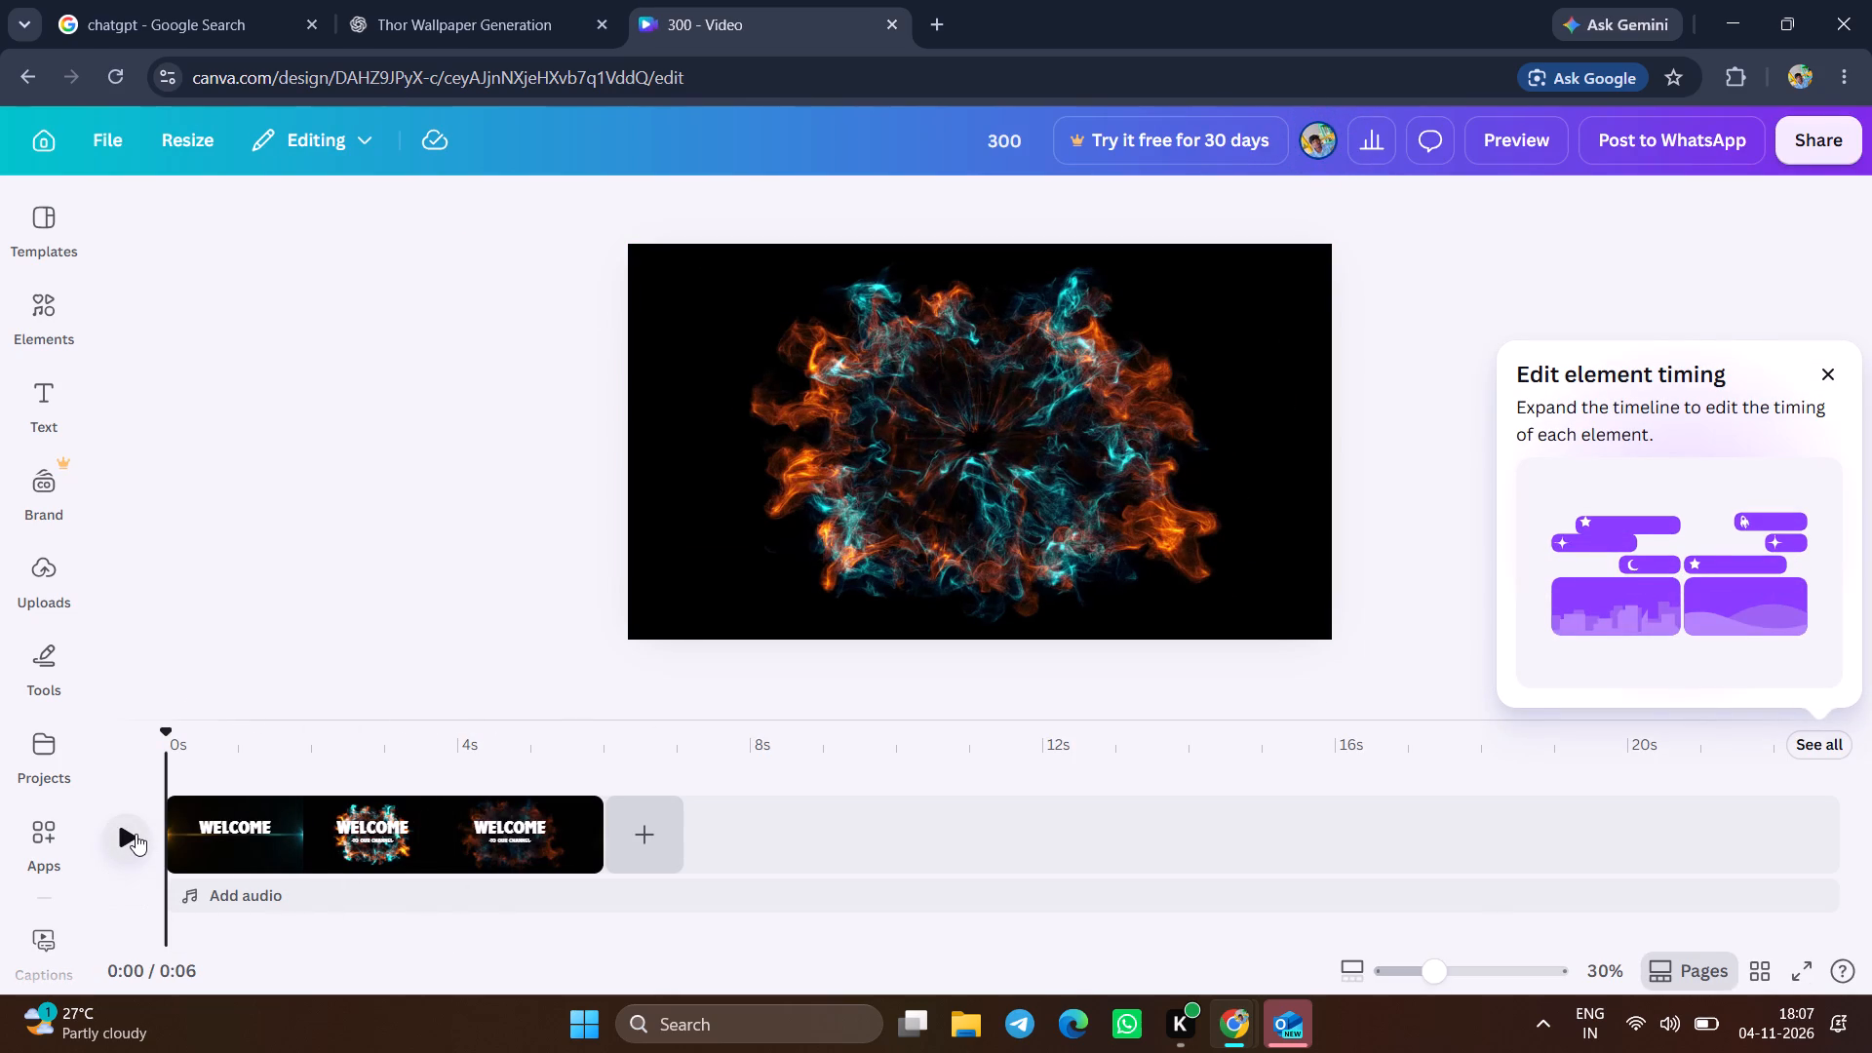
click(136, 834)
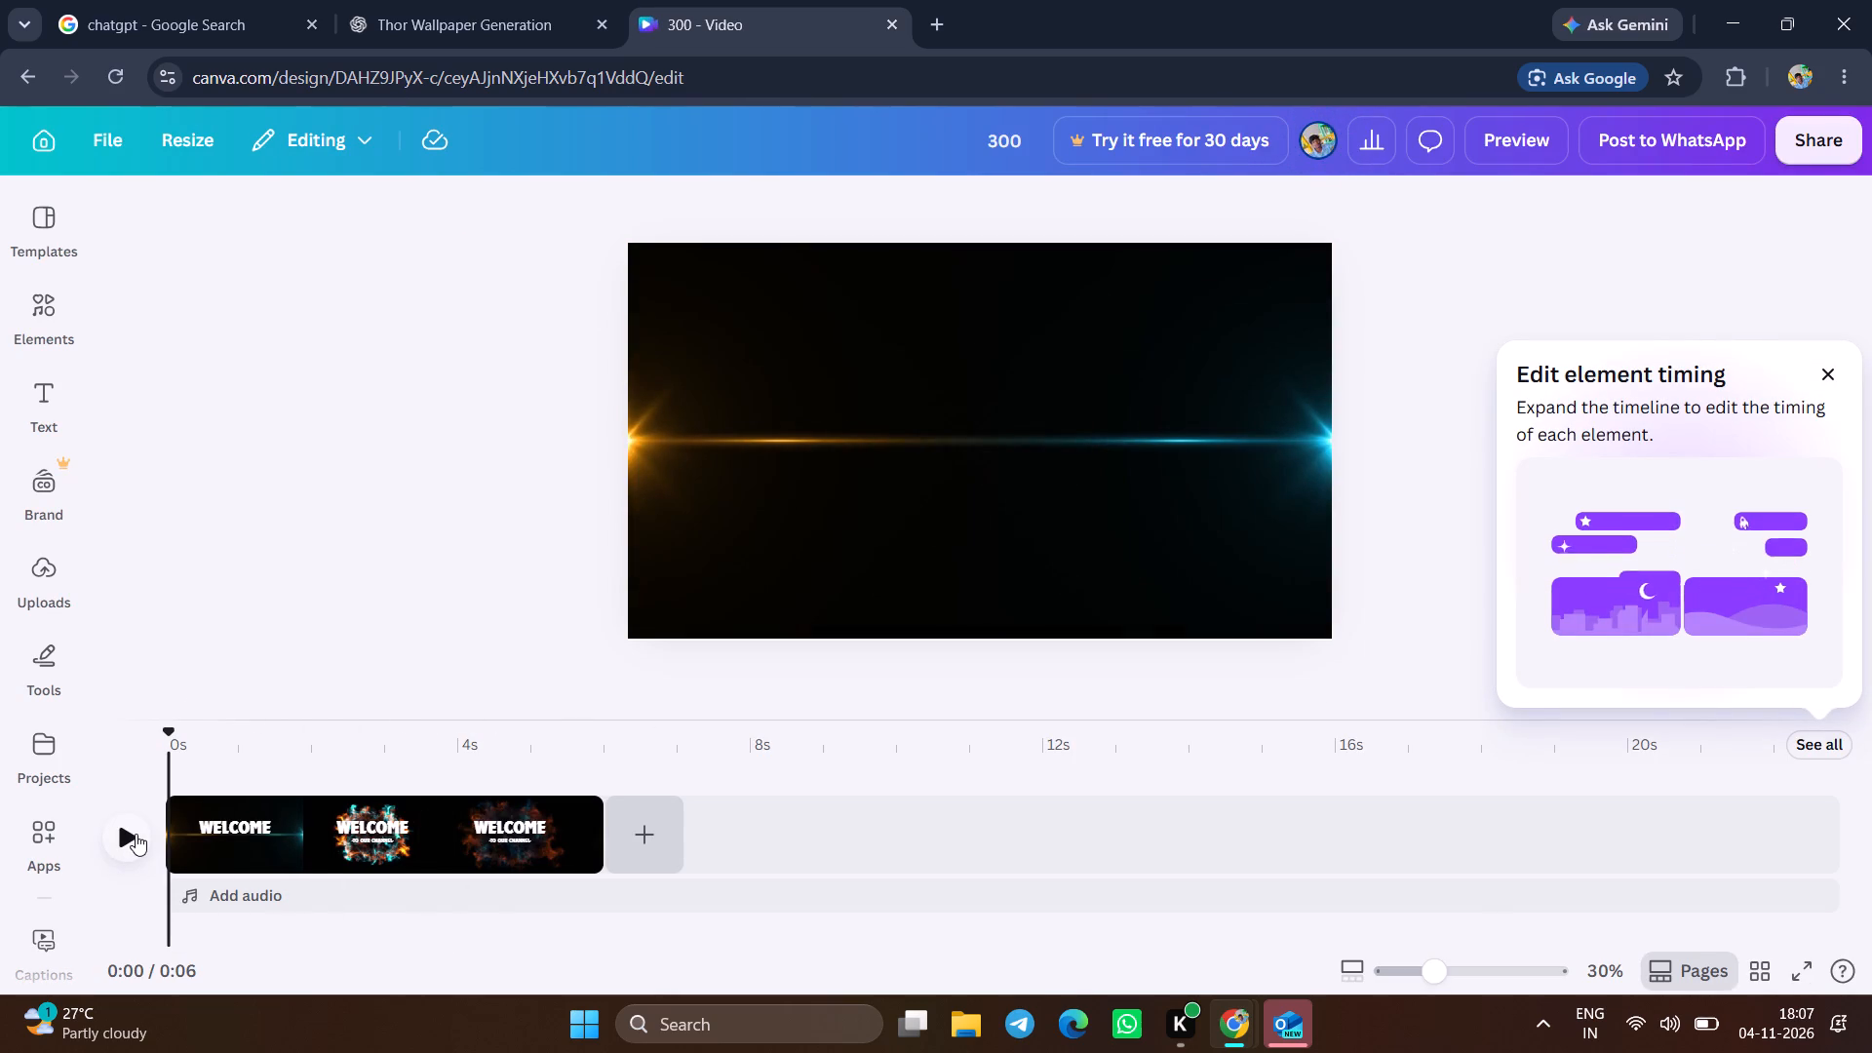
click(136, 834)
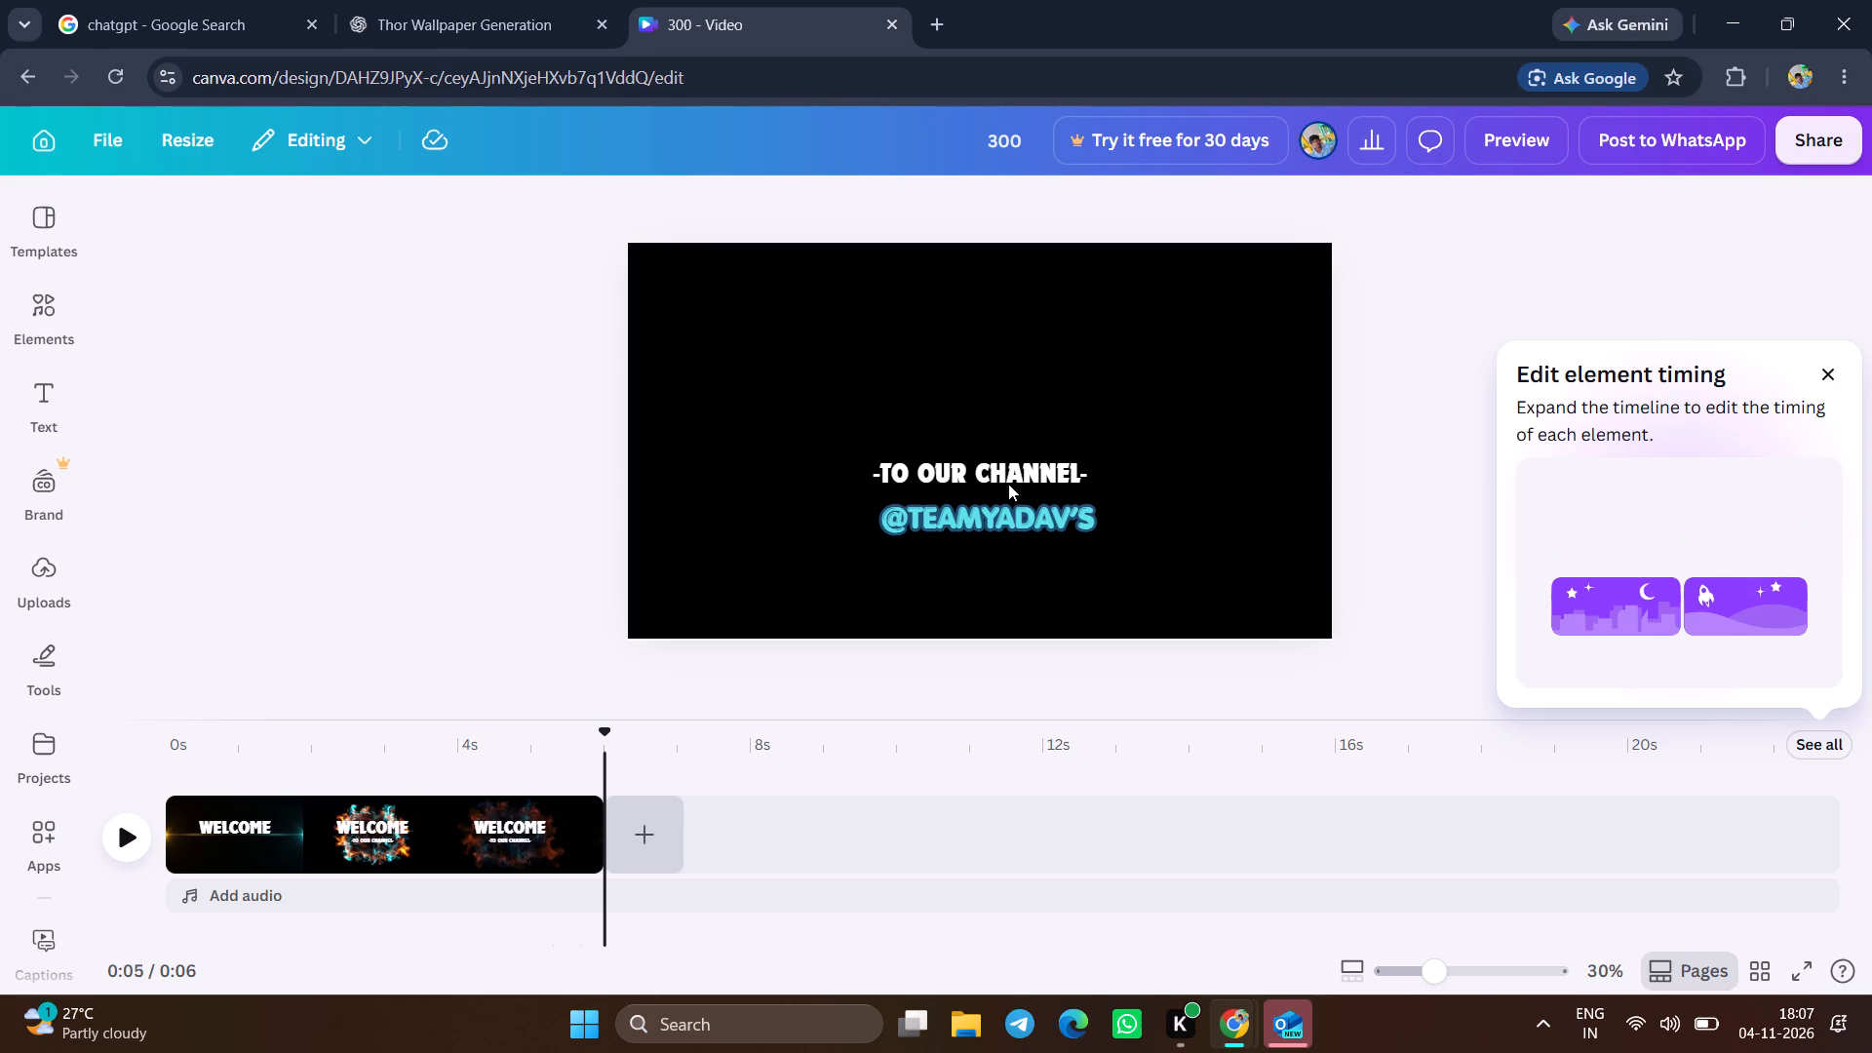
click(1616, 597)
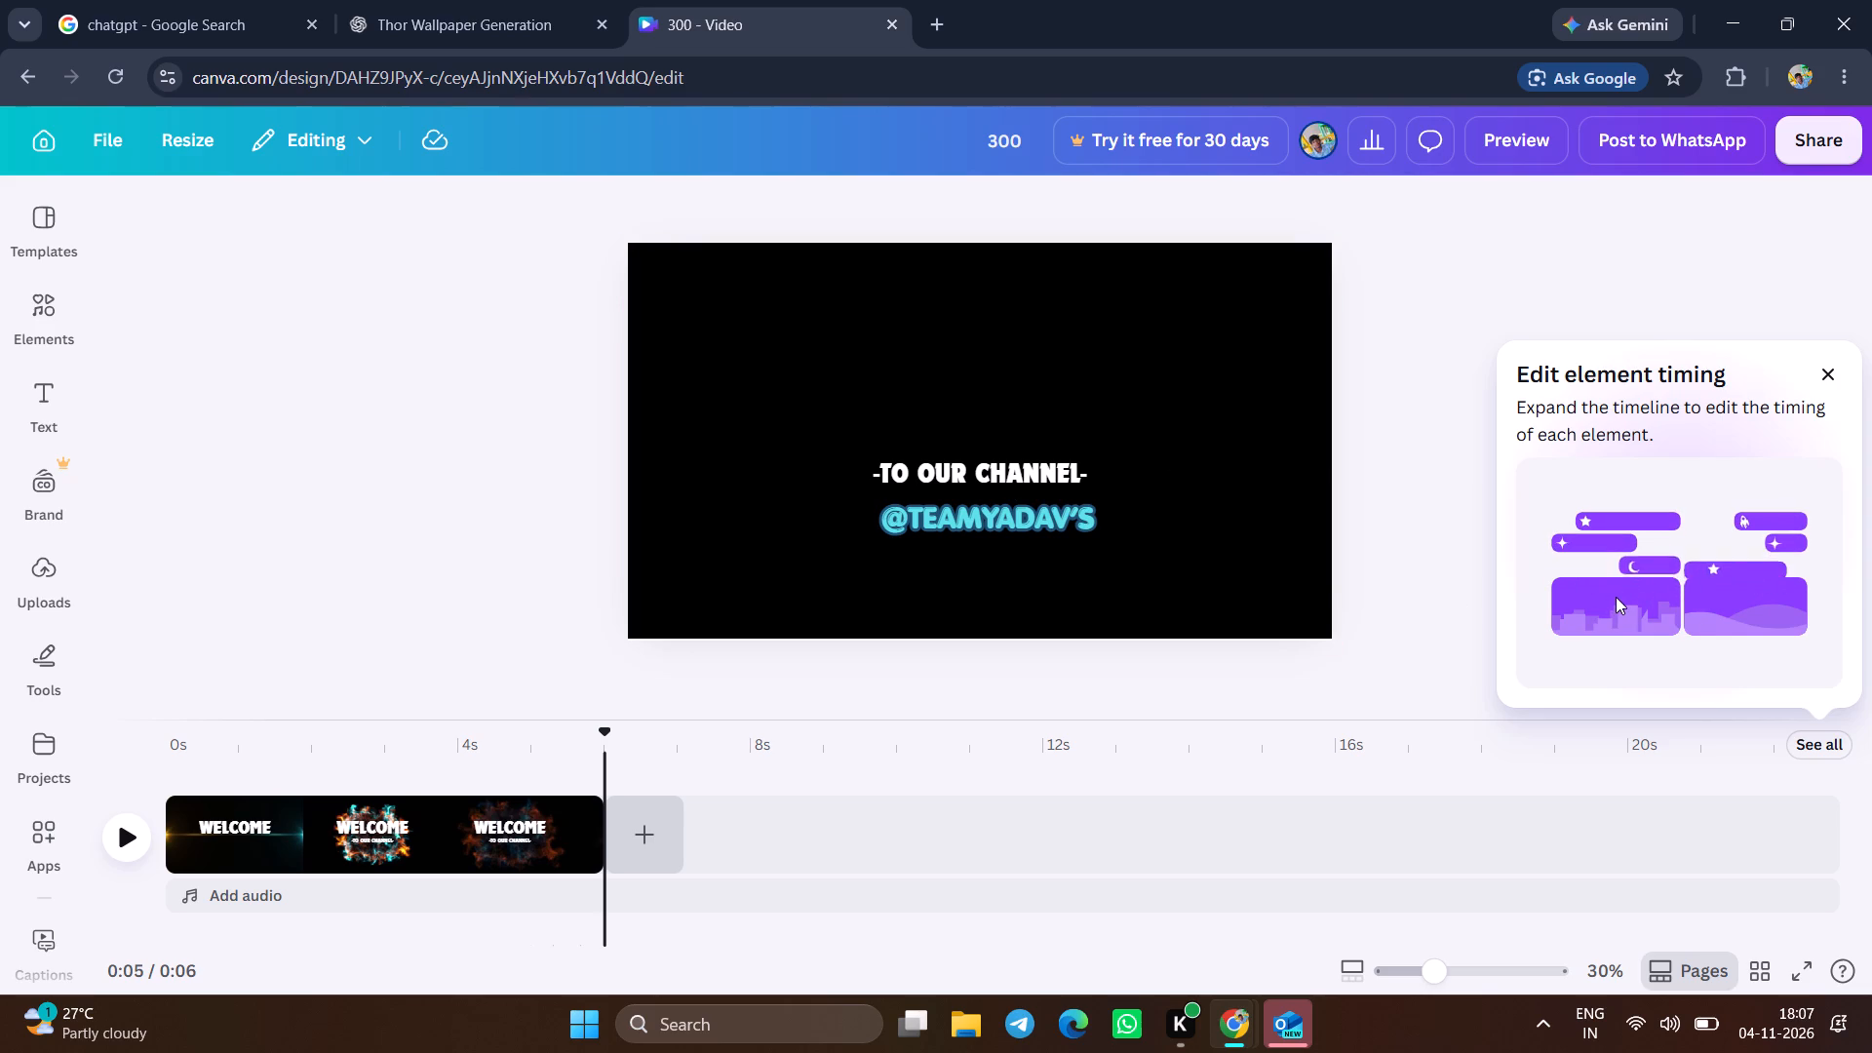
click(1826, 369)
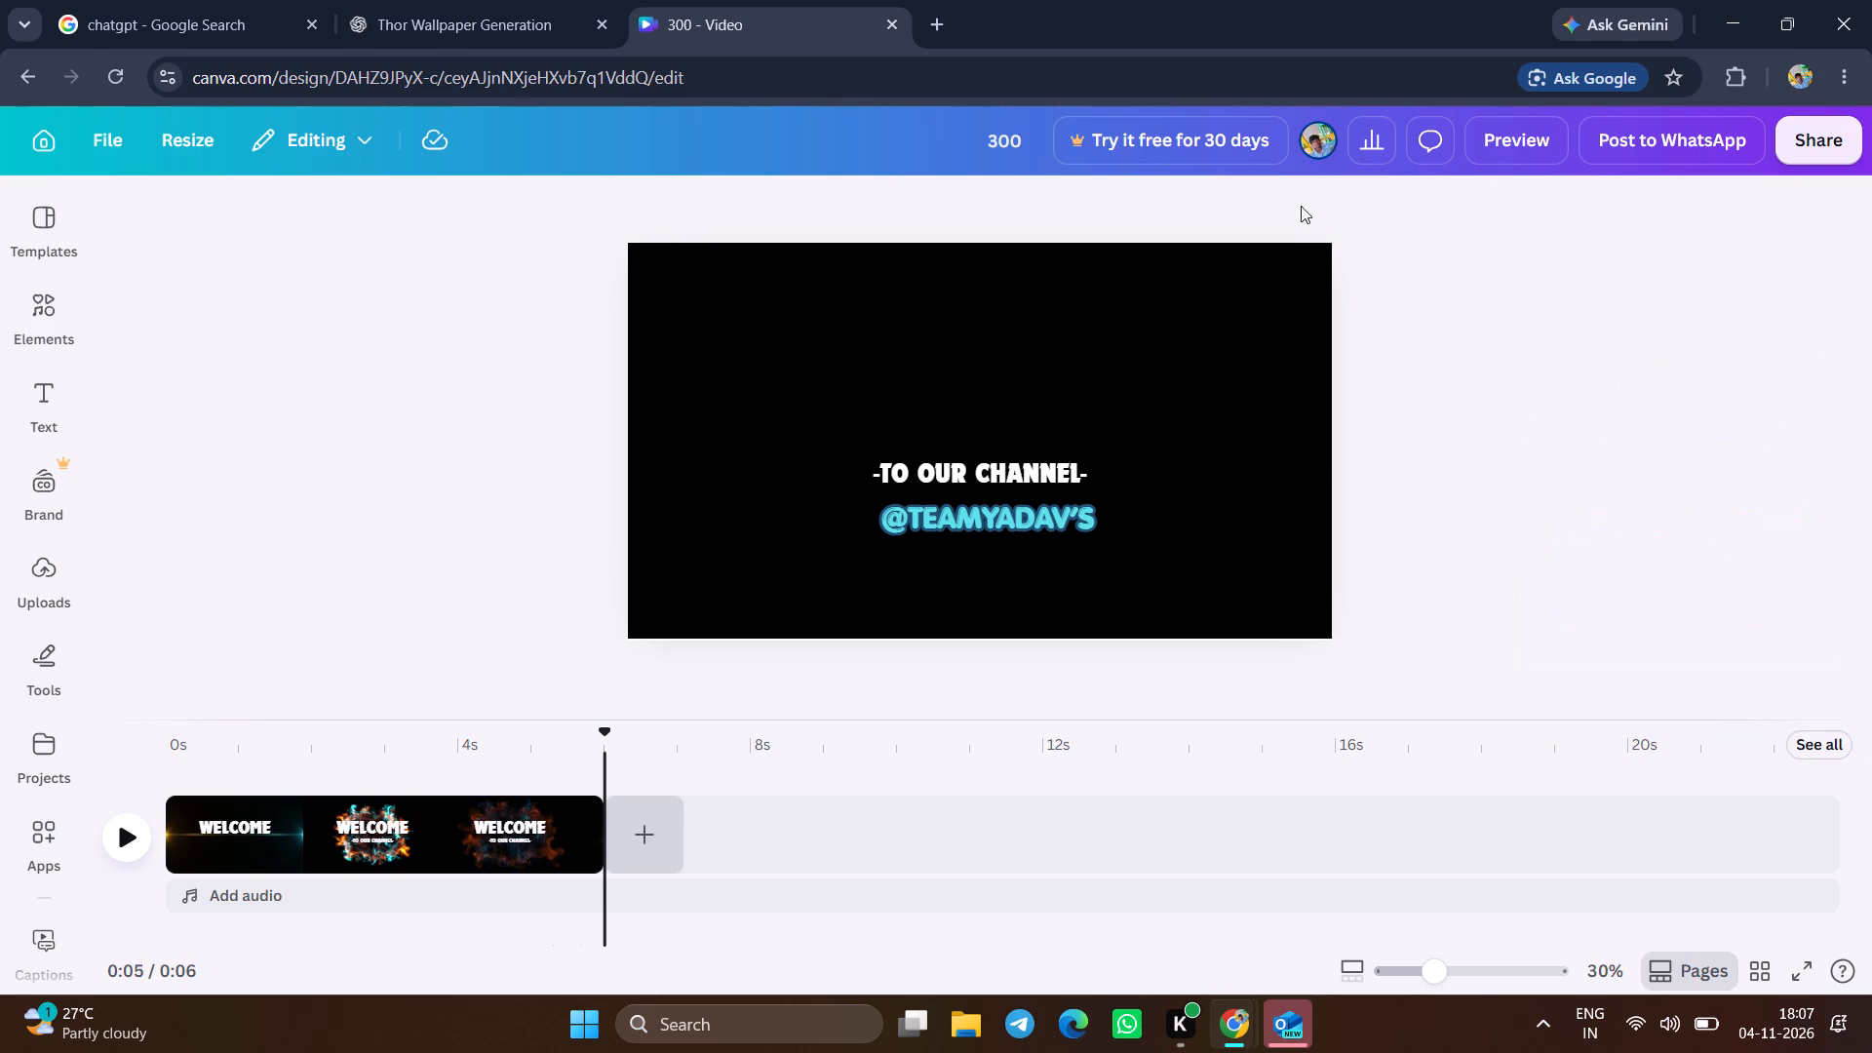
Look through the design's visits, social media and public-link analytics, and create a public view link for the design.
click(1375, 140)
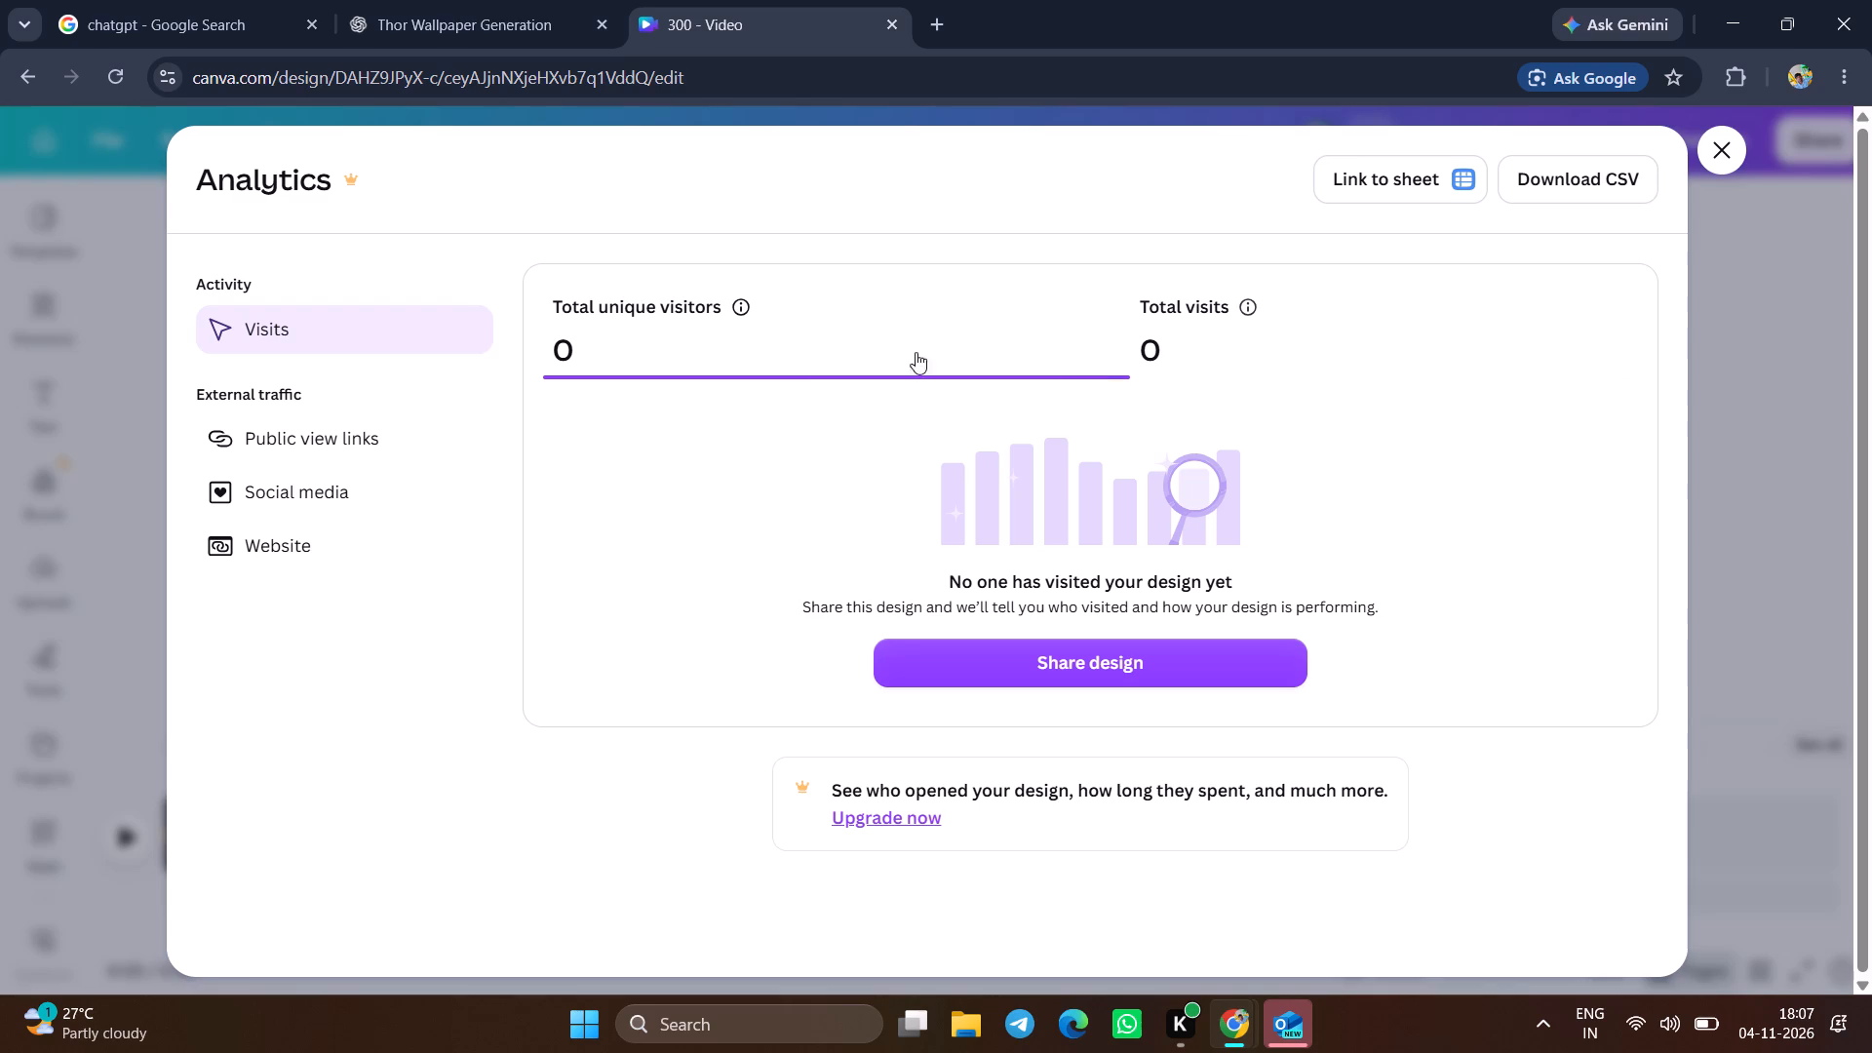
click(369, 487)
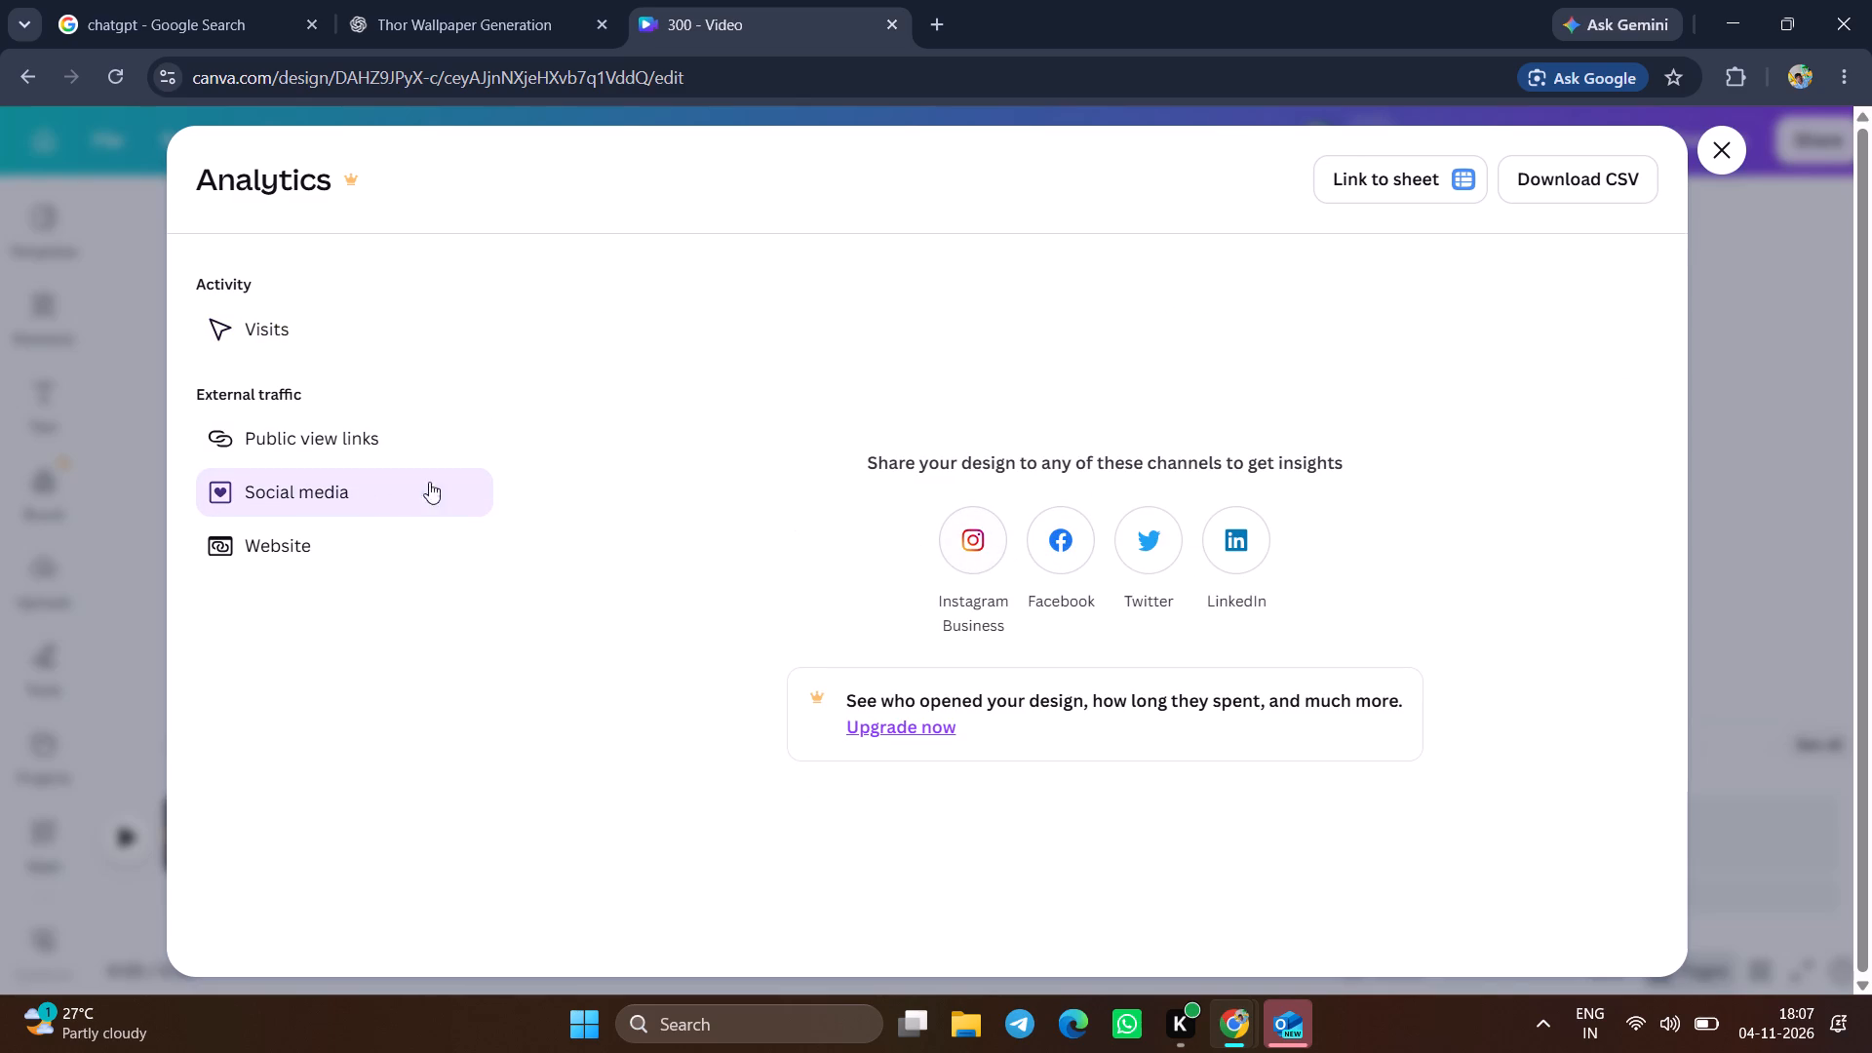
click(331, 446)
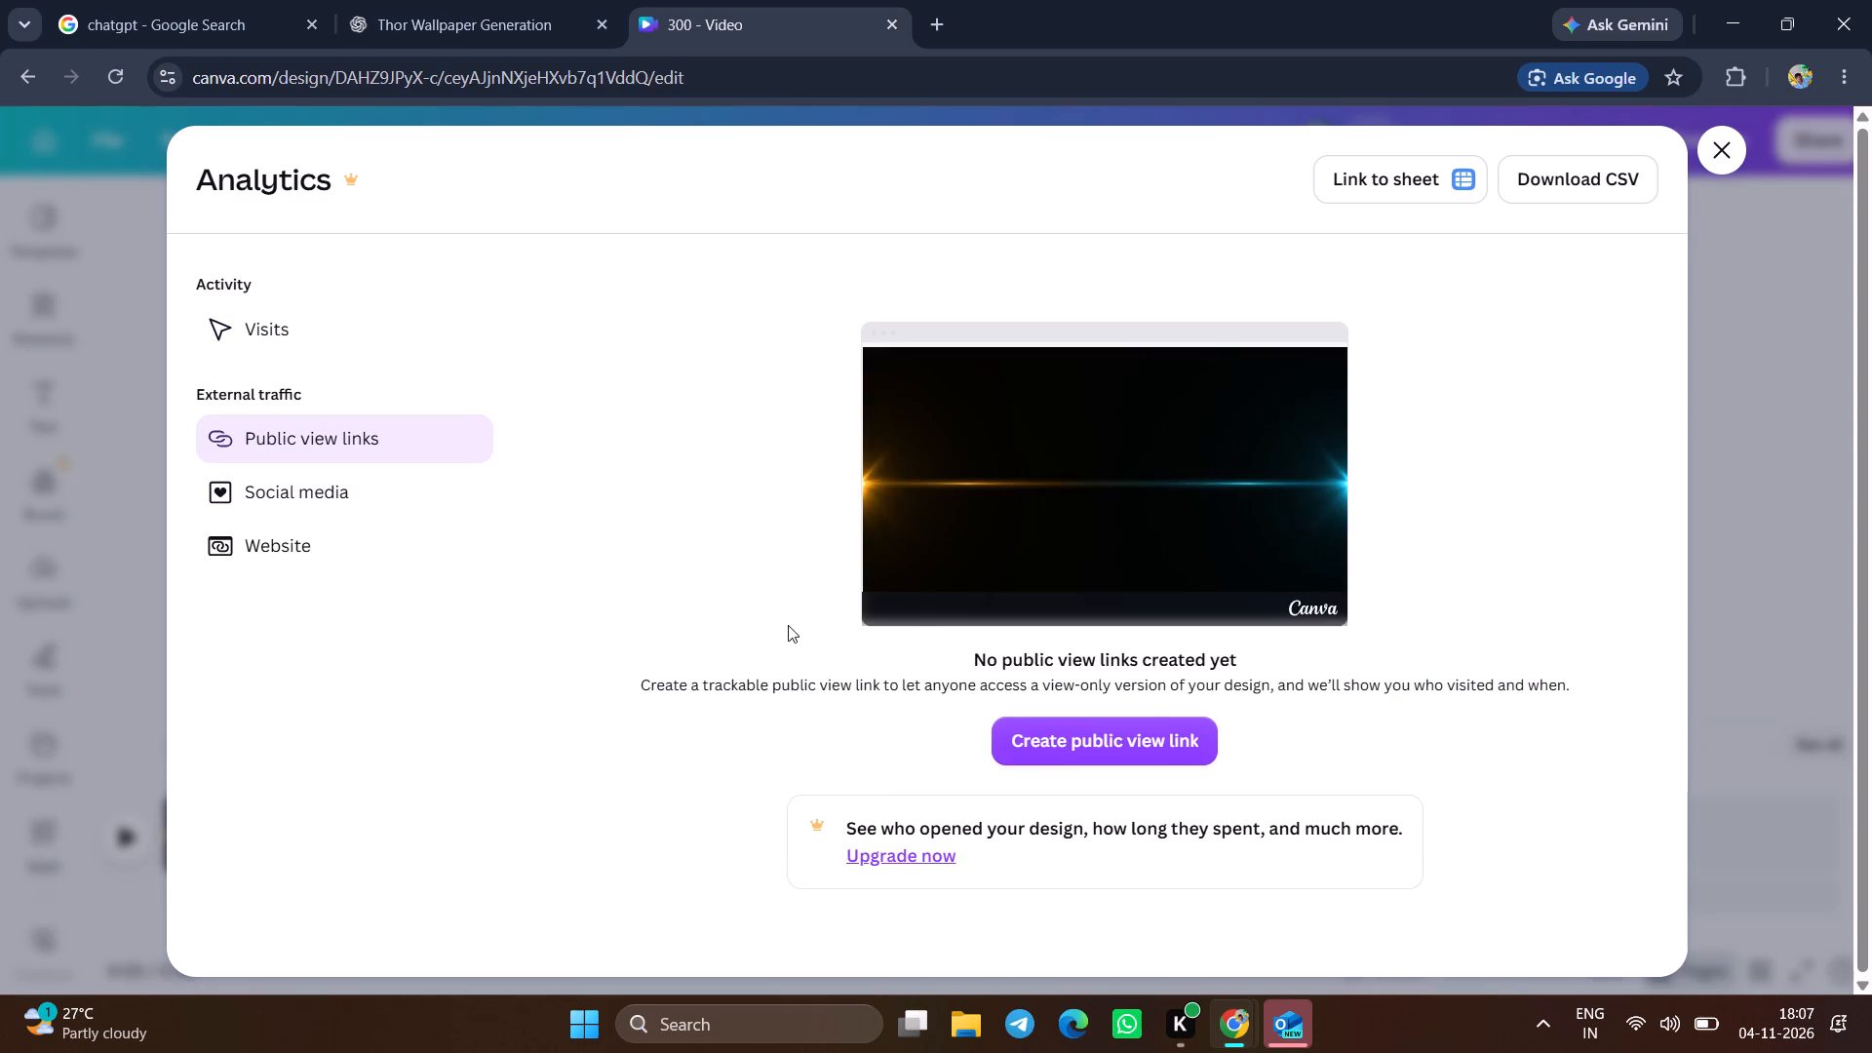
click(1055, 740)
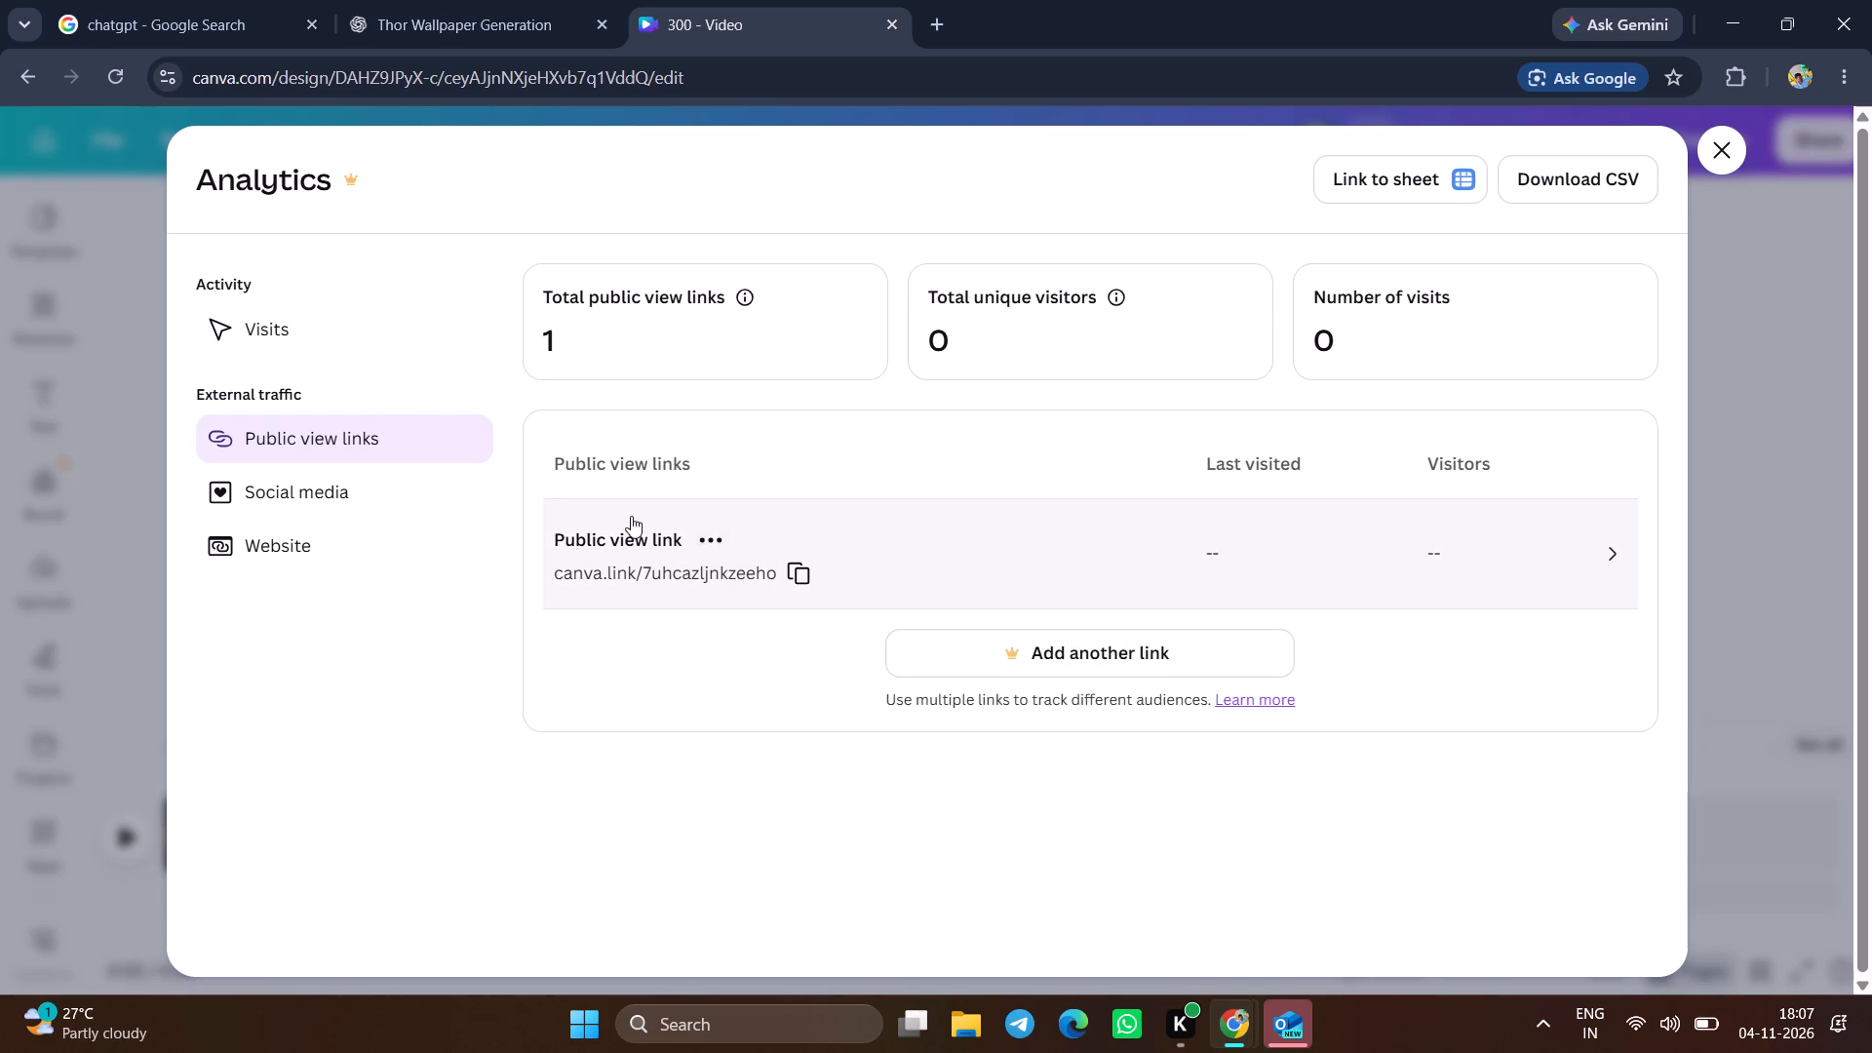
click(316, 479)
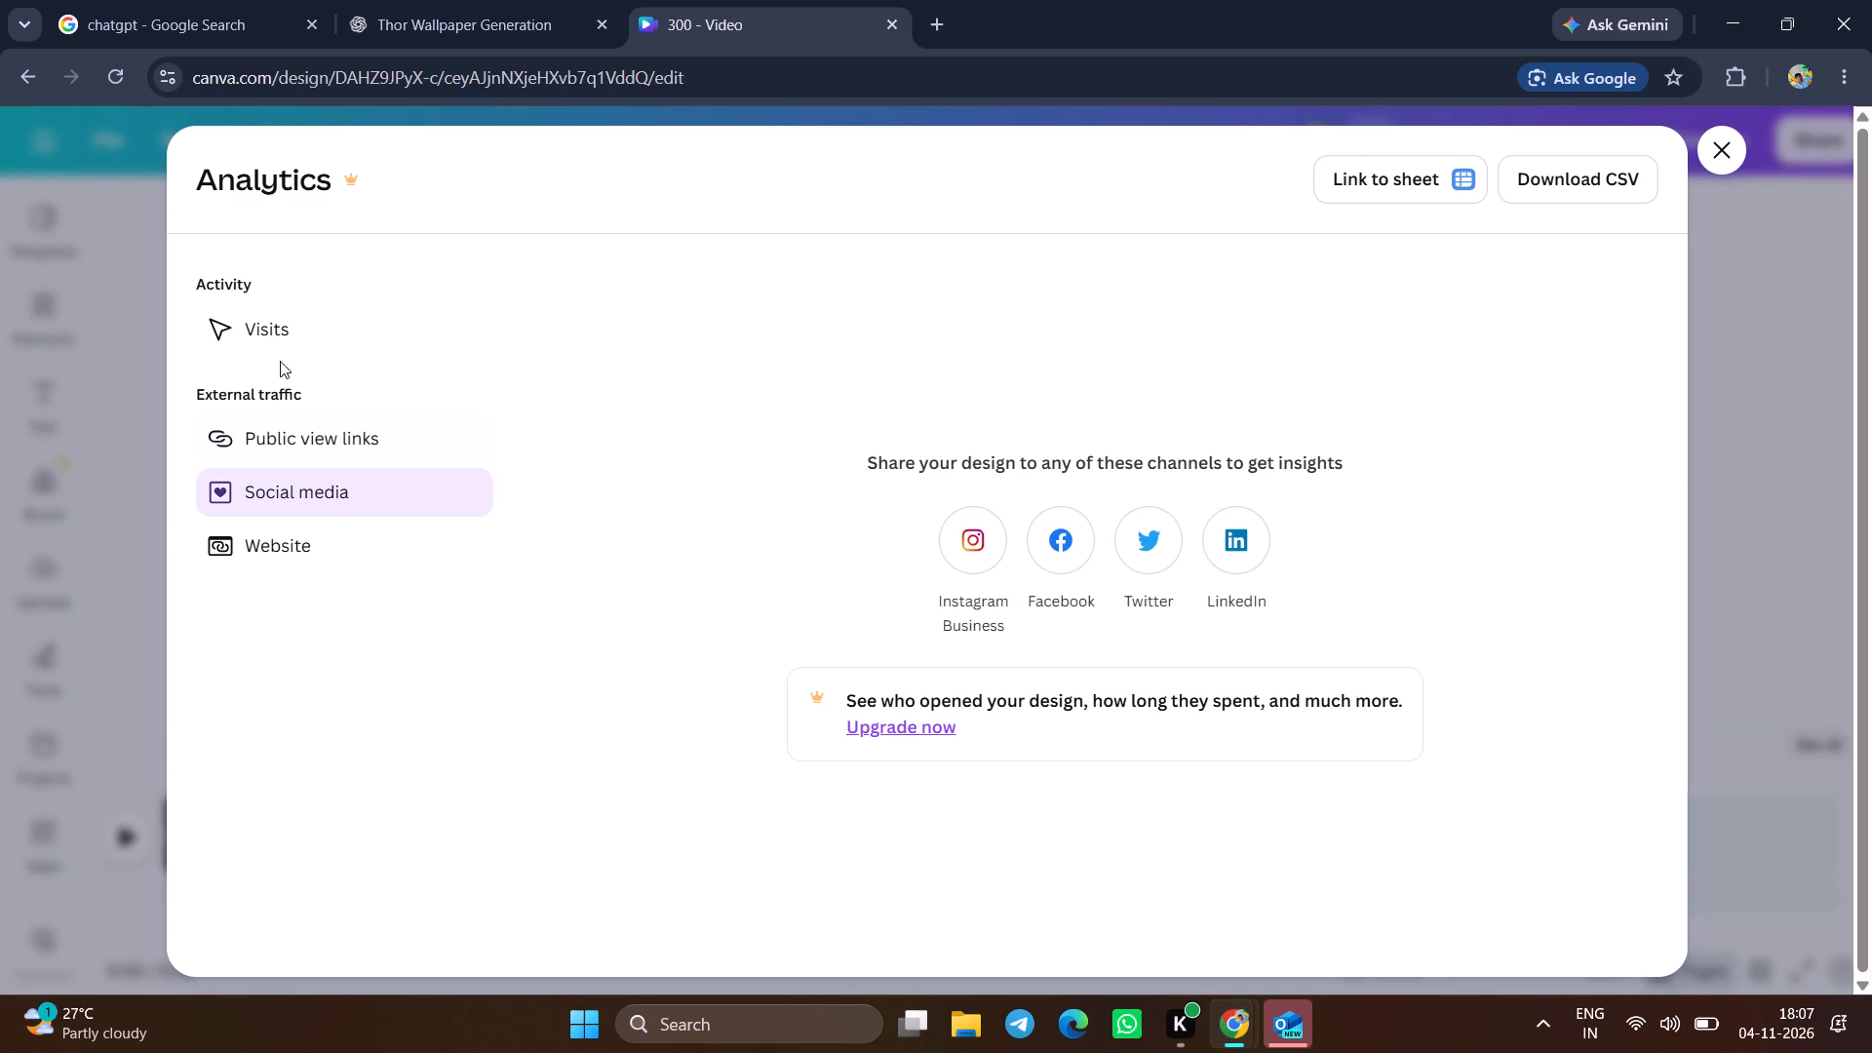
click(250, 329)
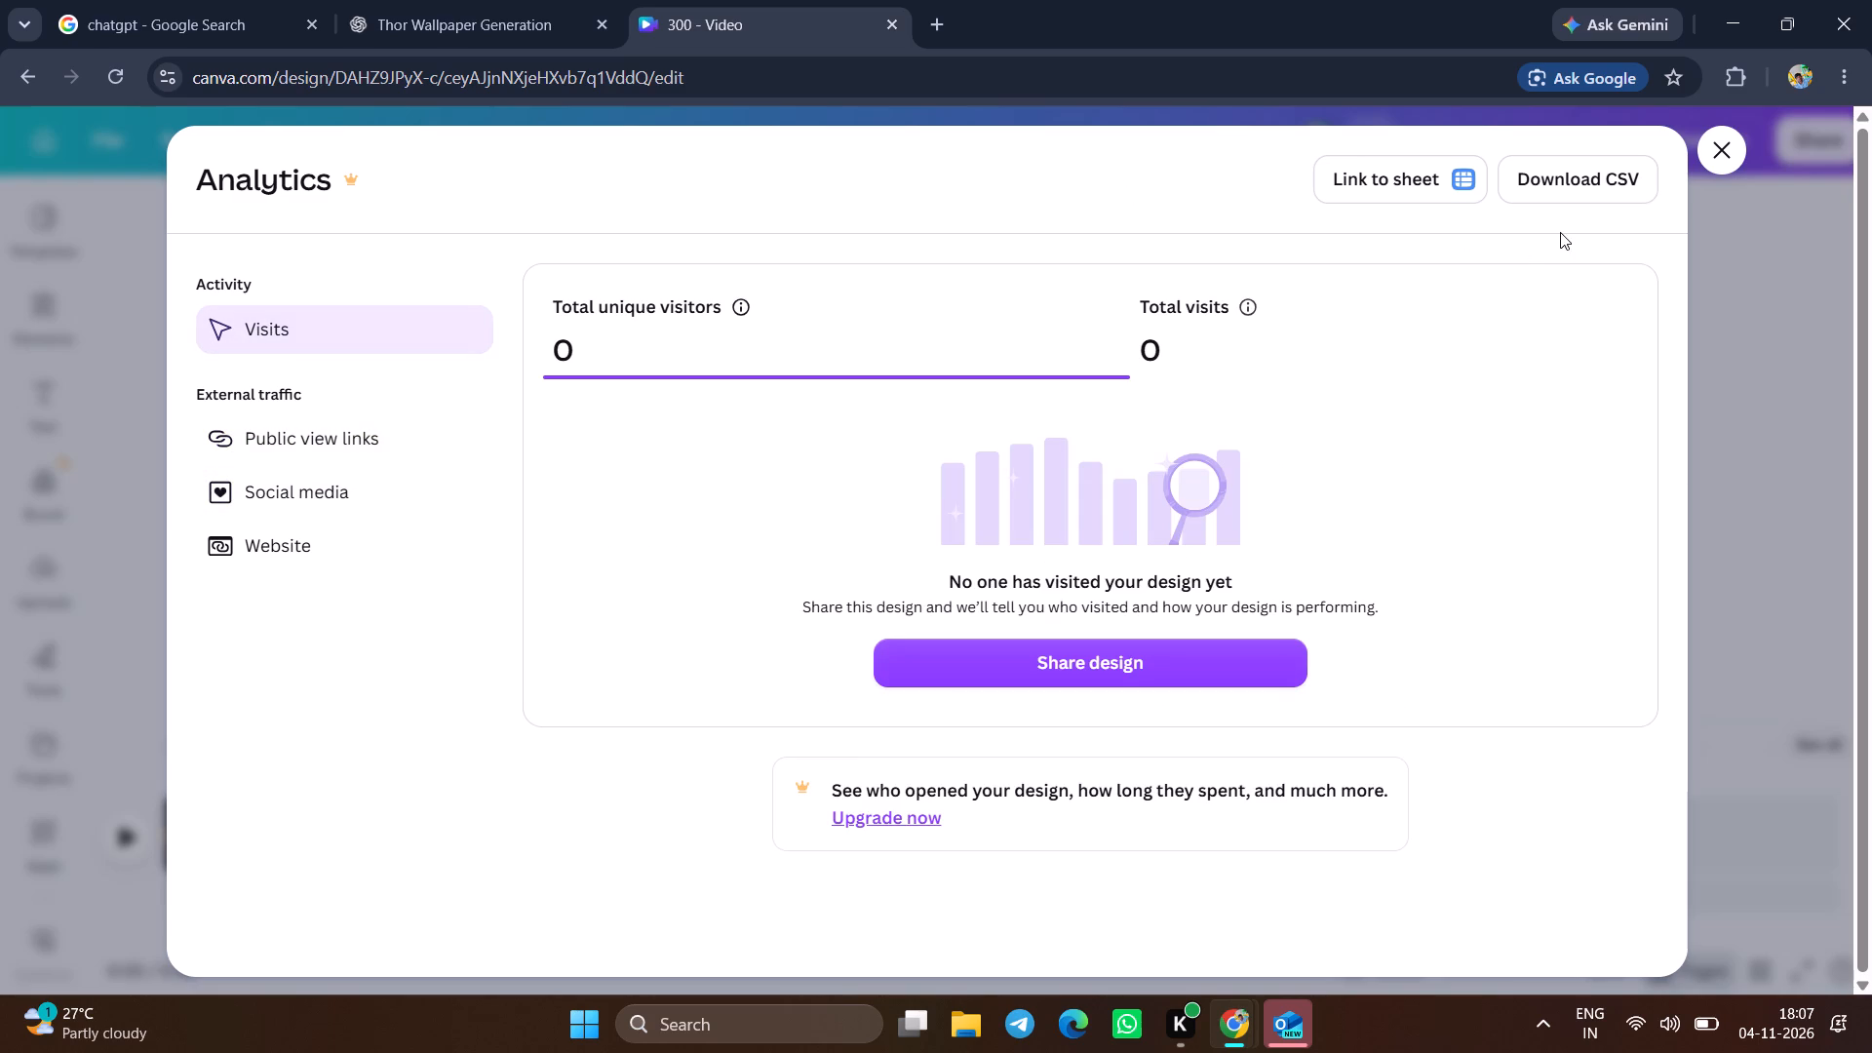
click(1699, 165)
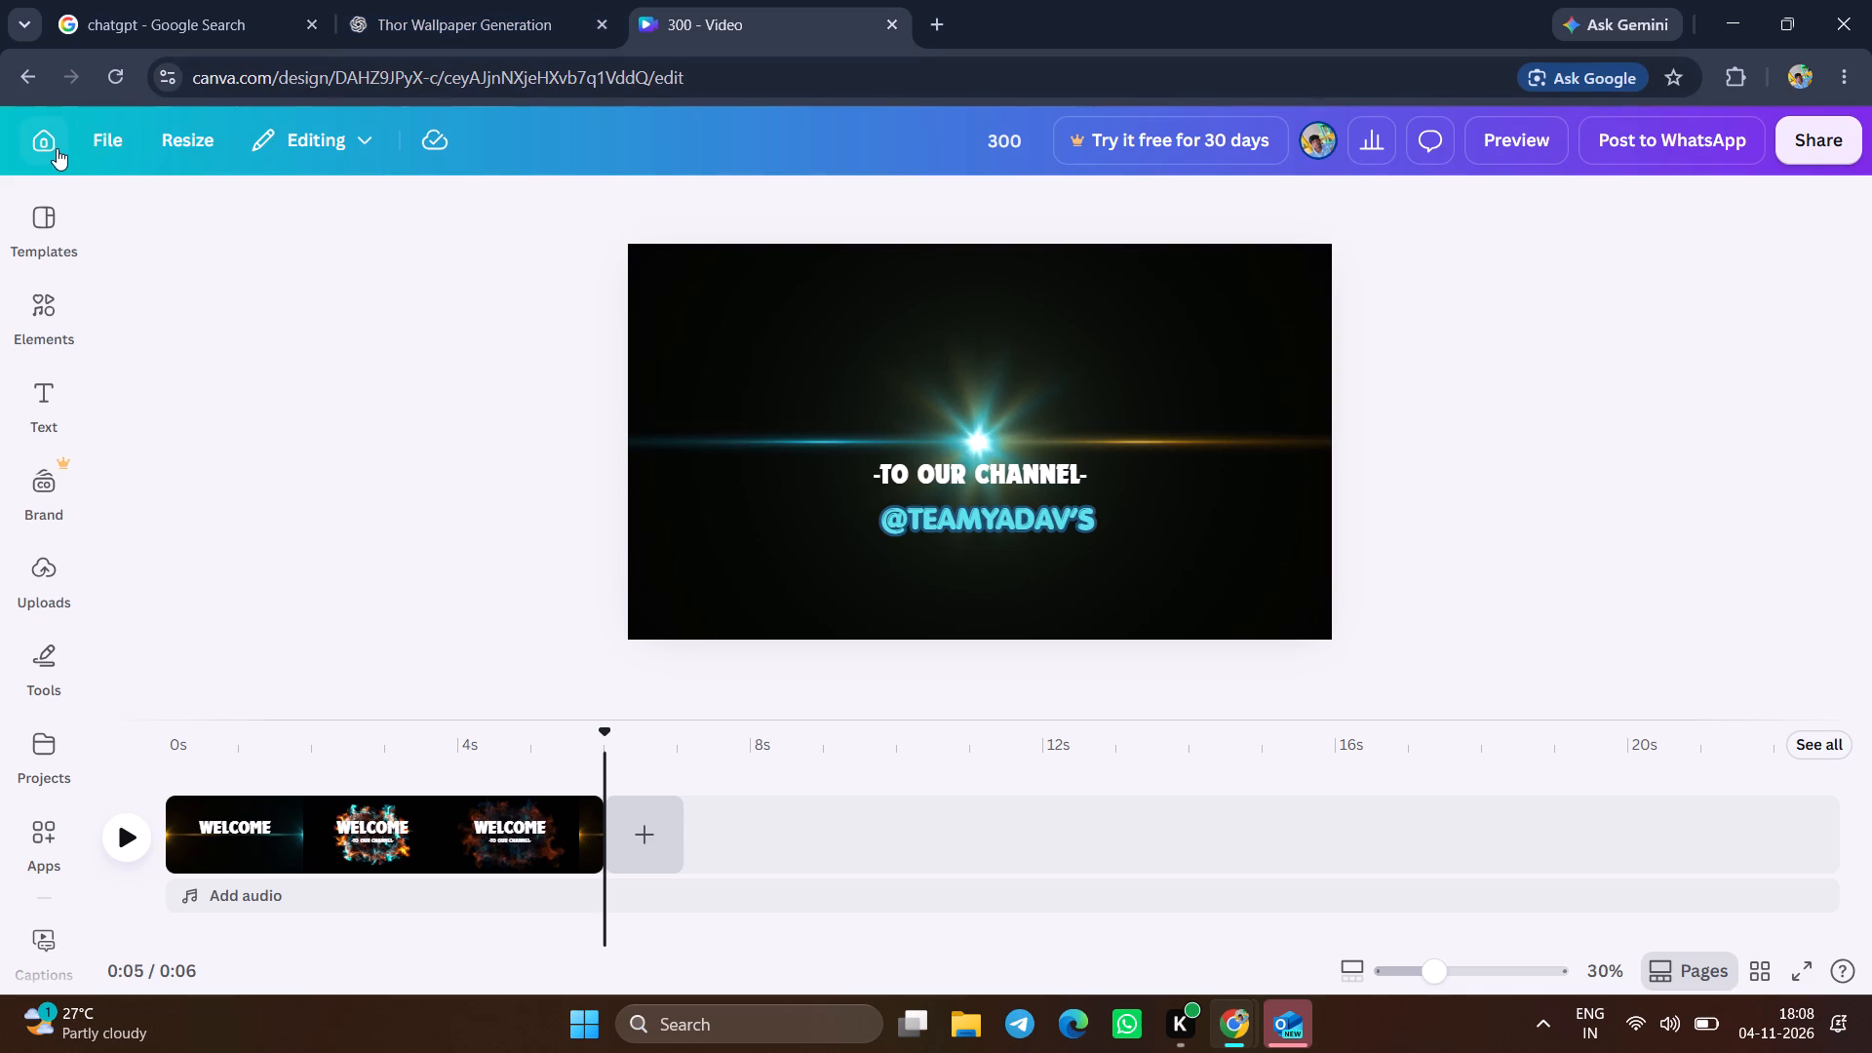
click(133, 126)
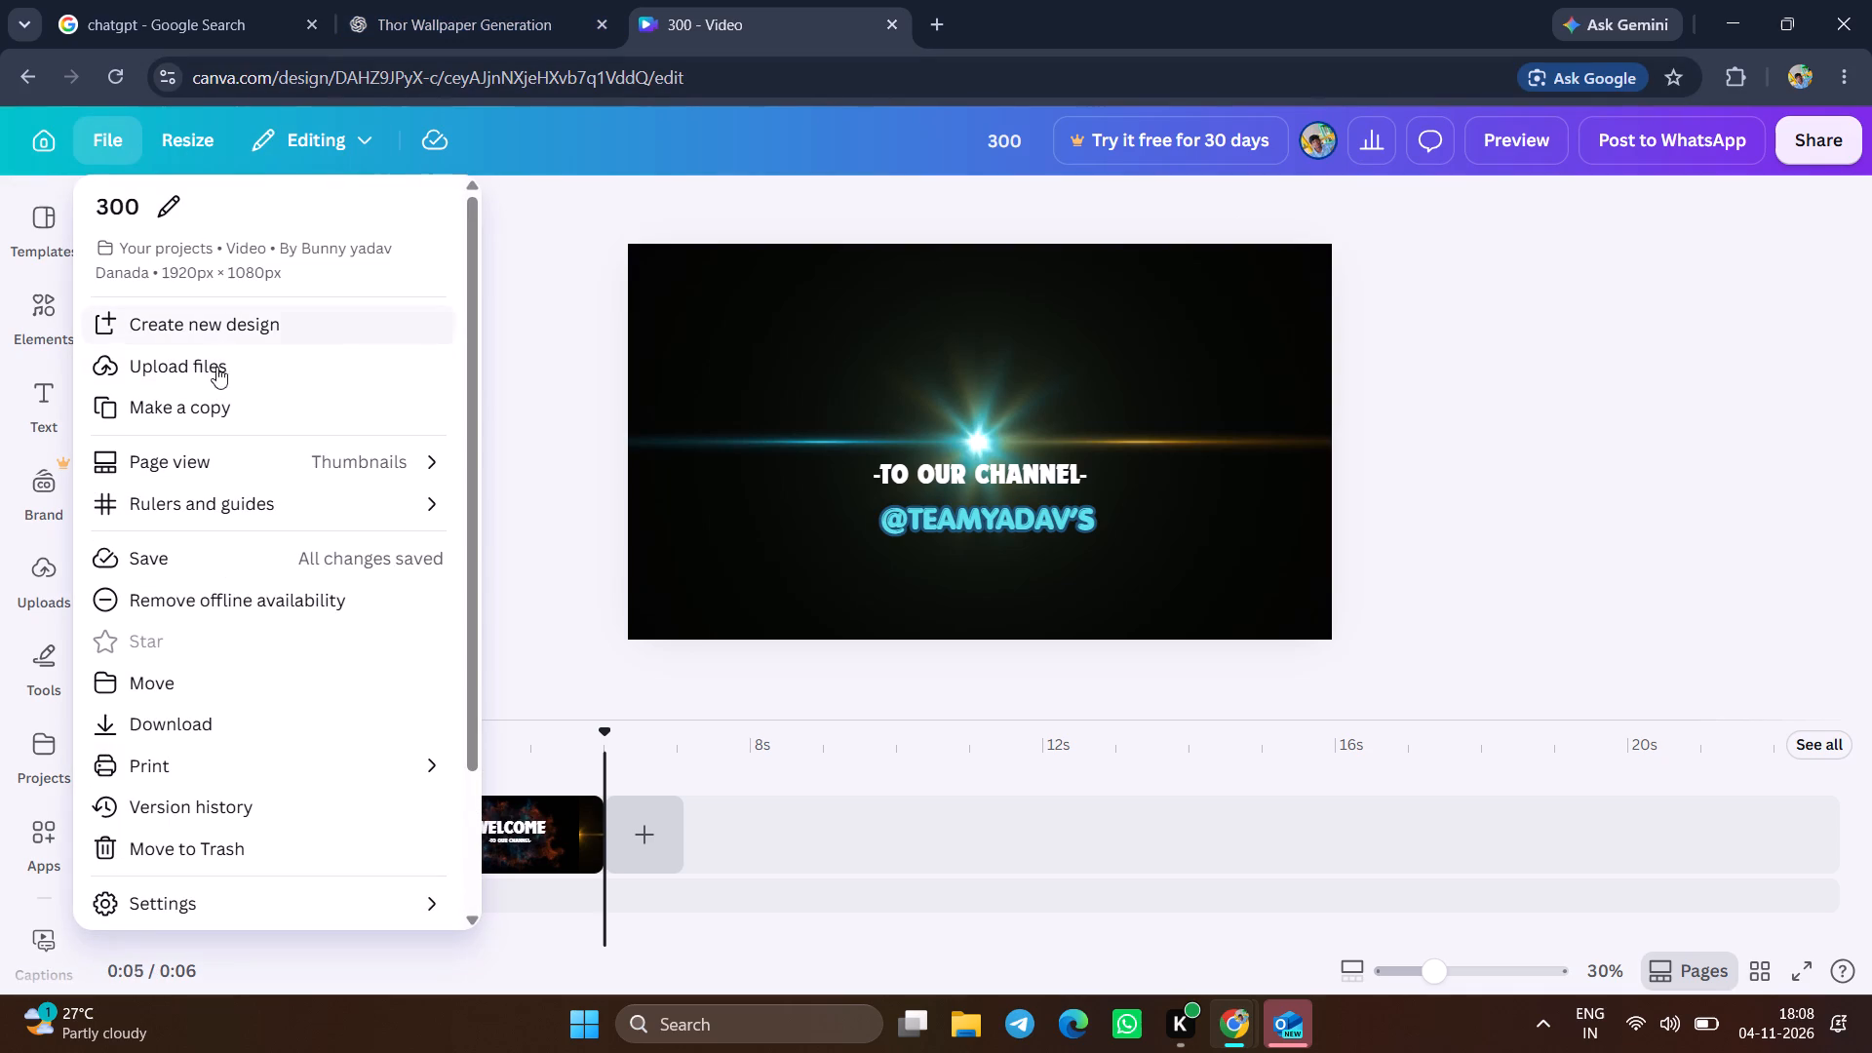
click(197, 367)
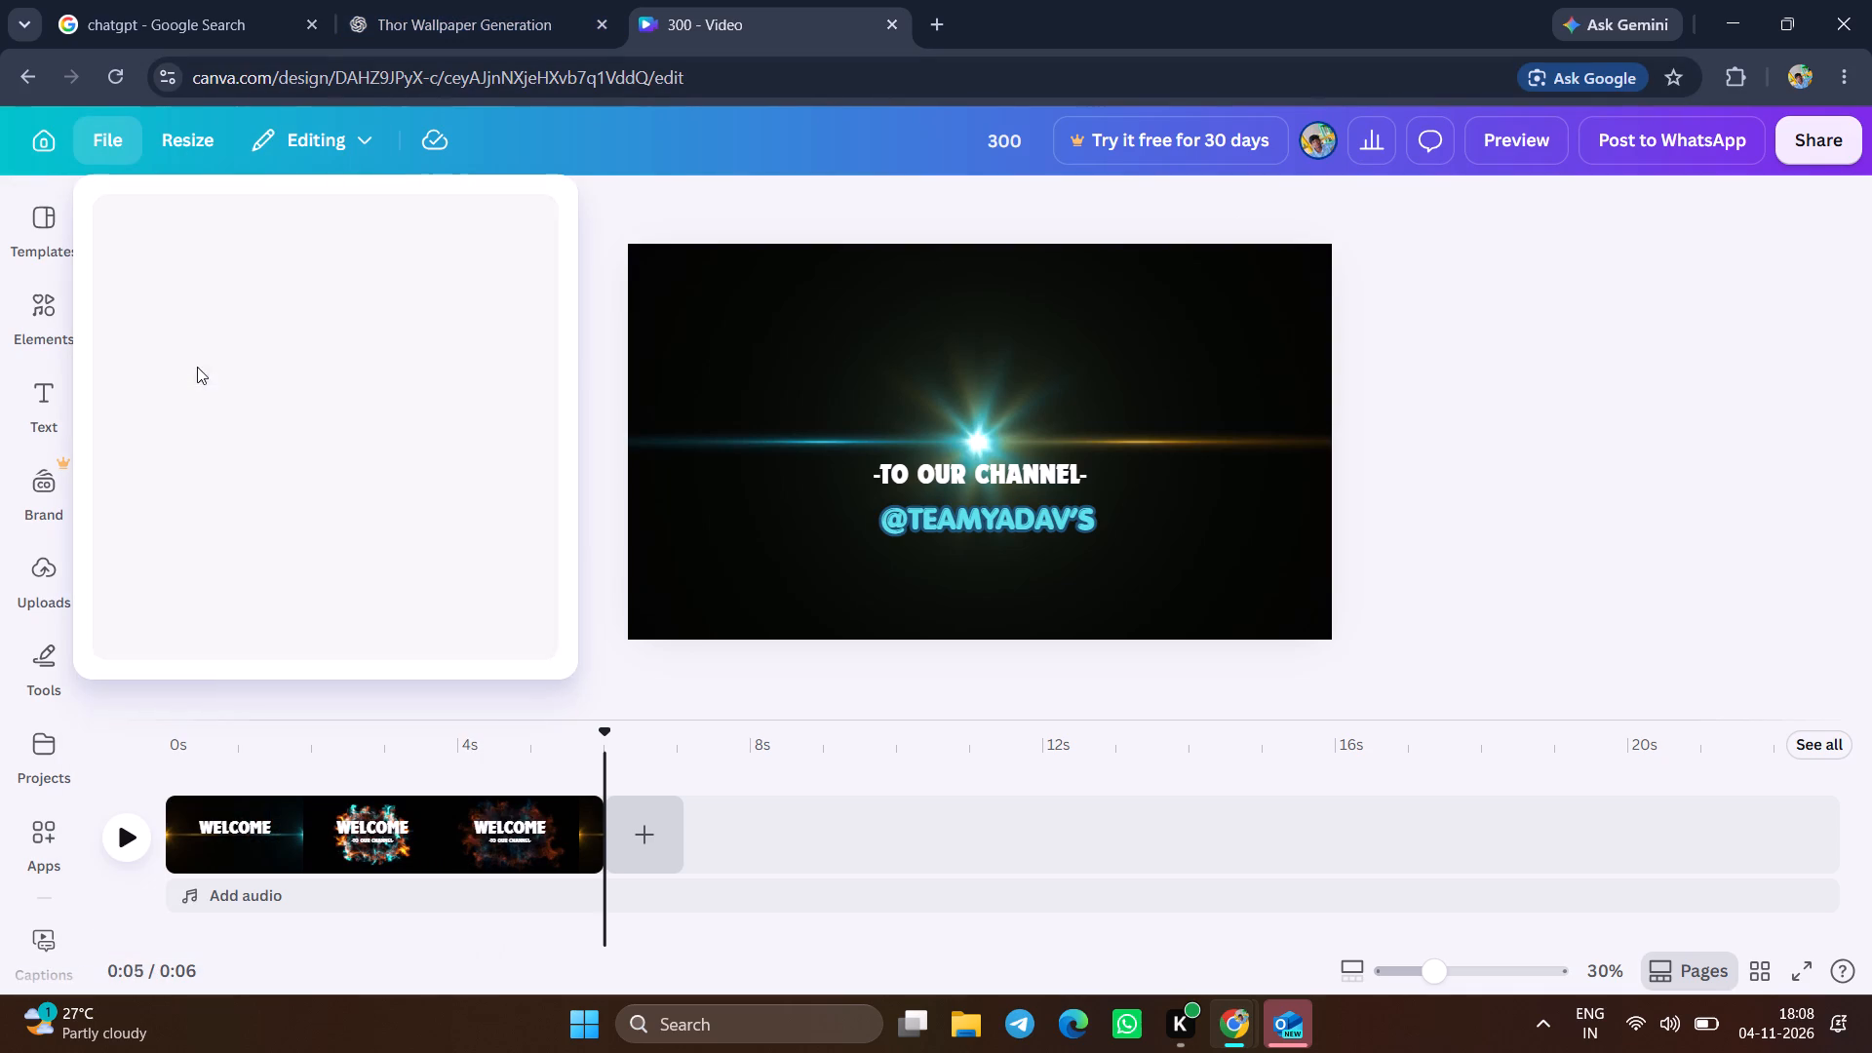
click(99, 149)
Download the design as an MP4 video at 1080p quality.
click(105, 134)
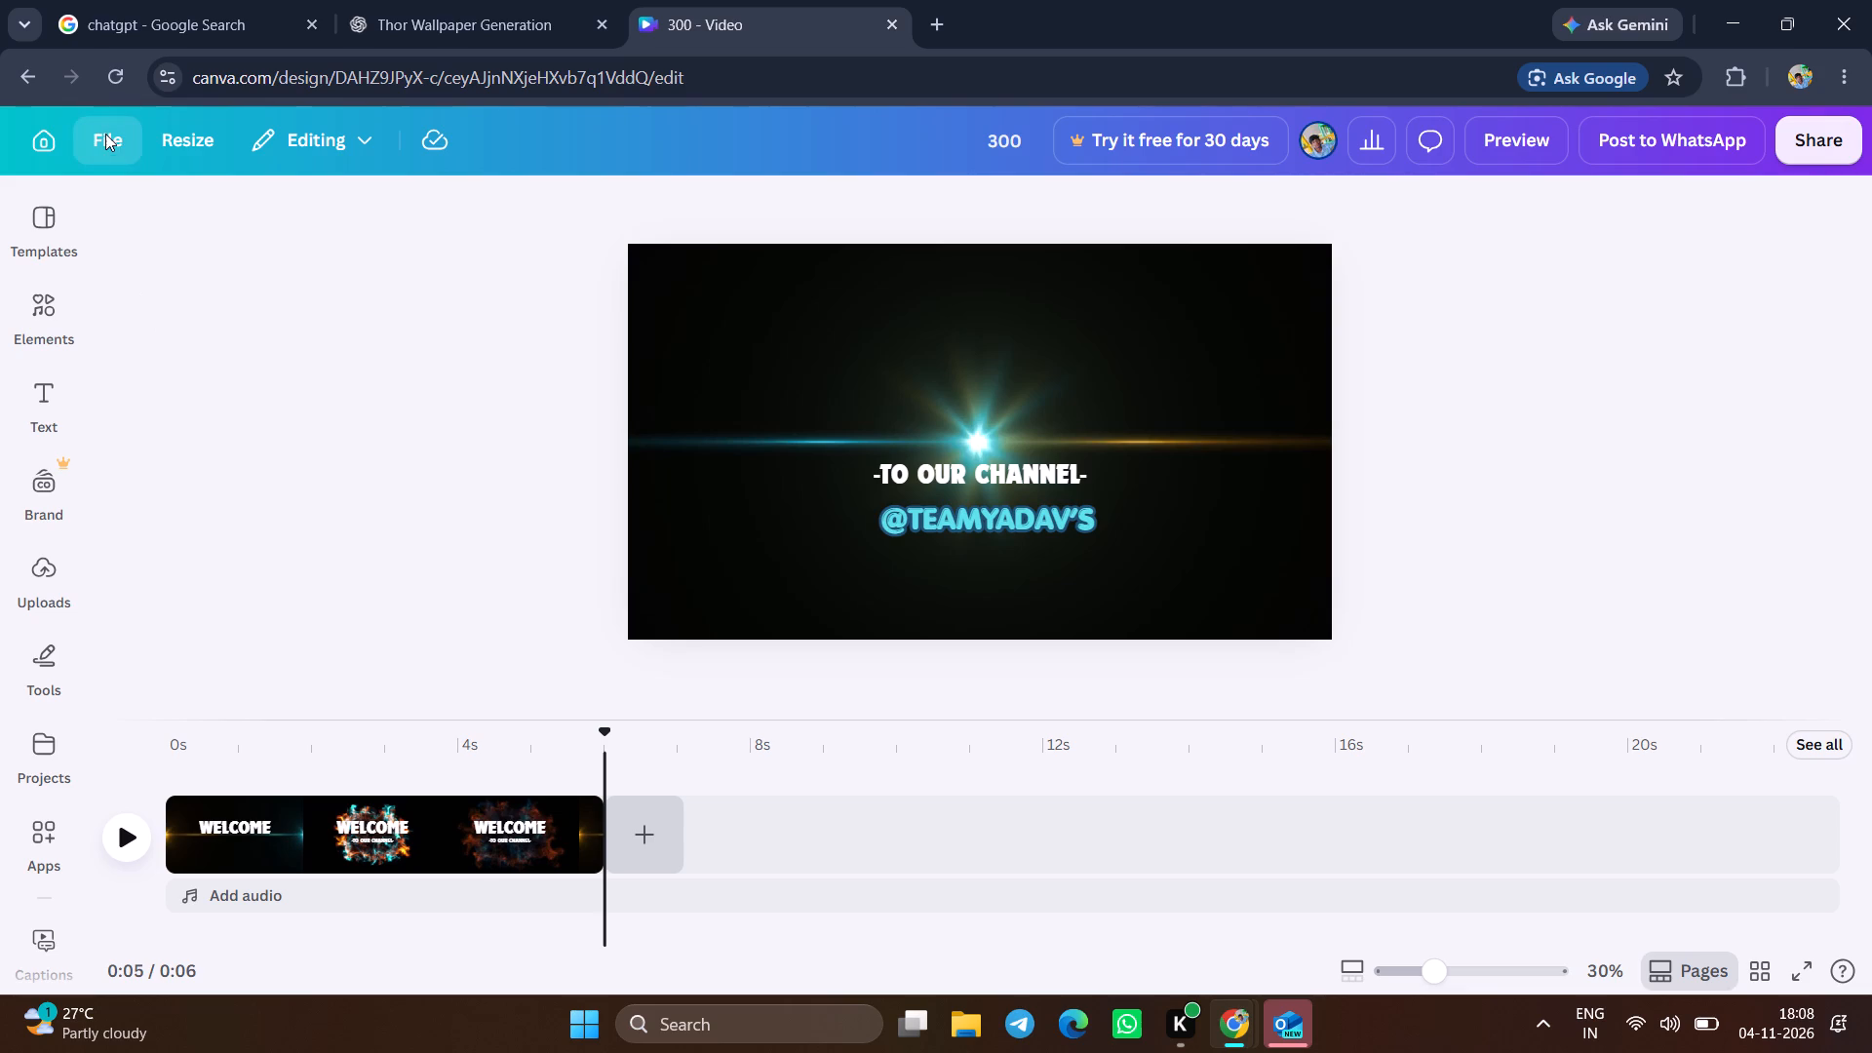
click(174, 721)
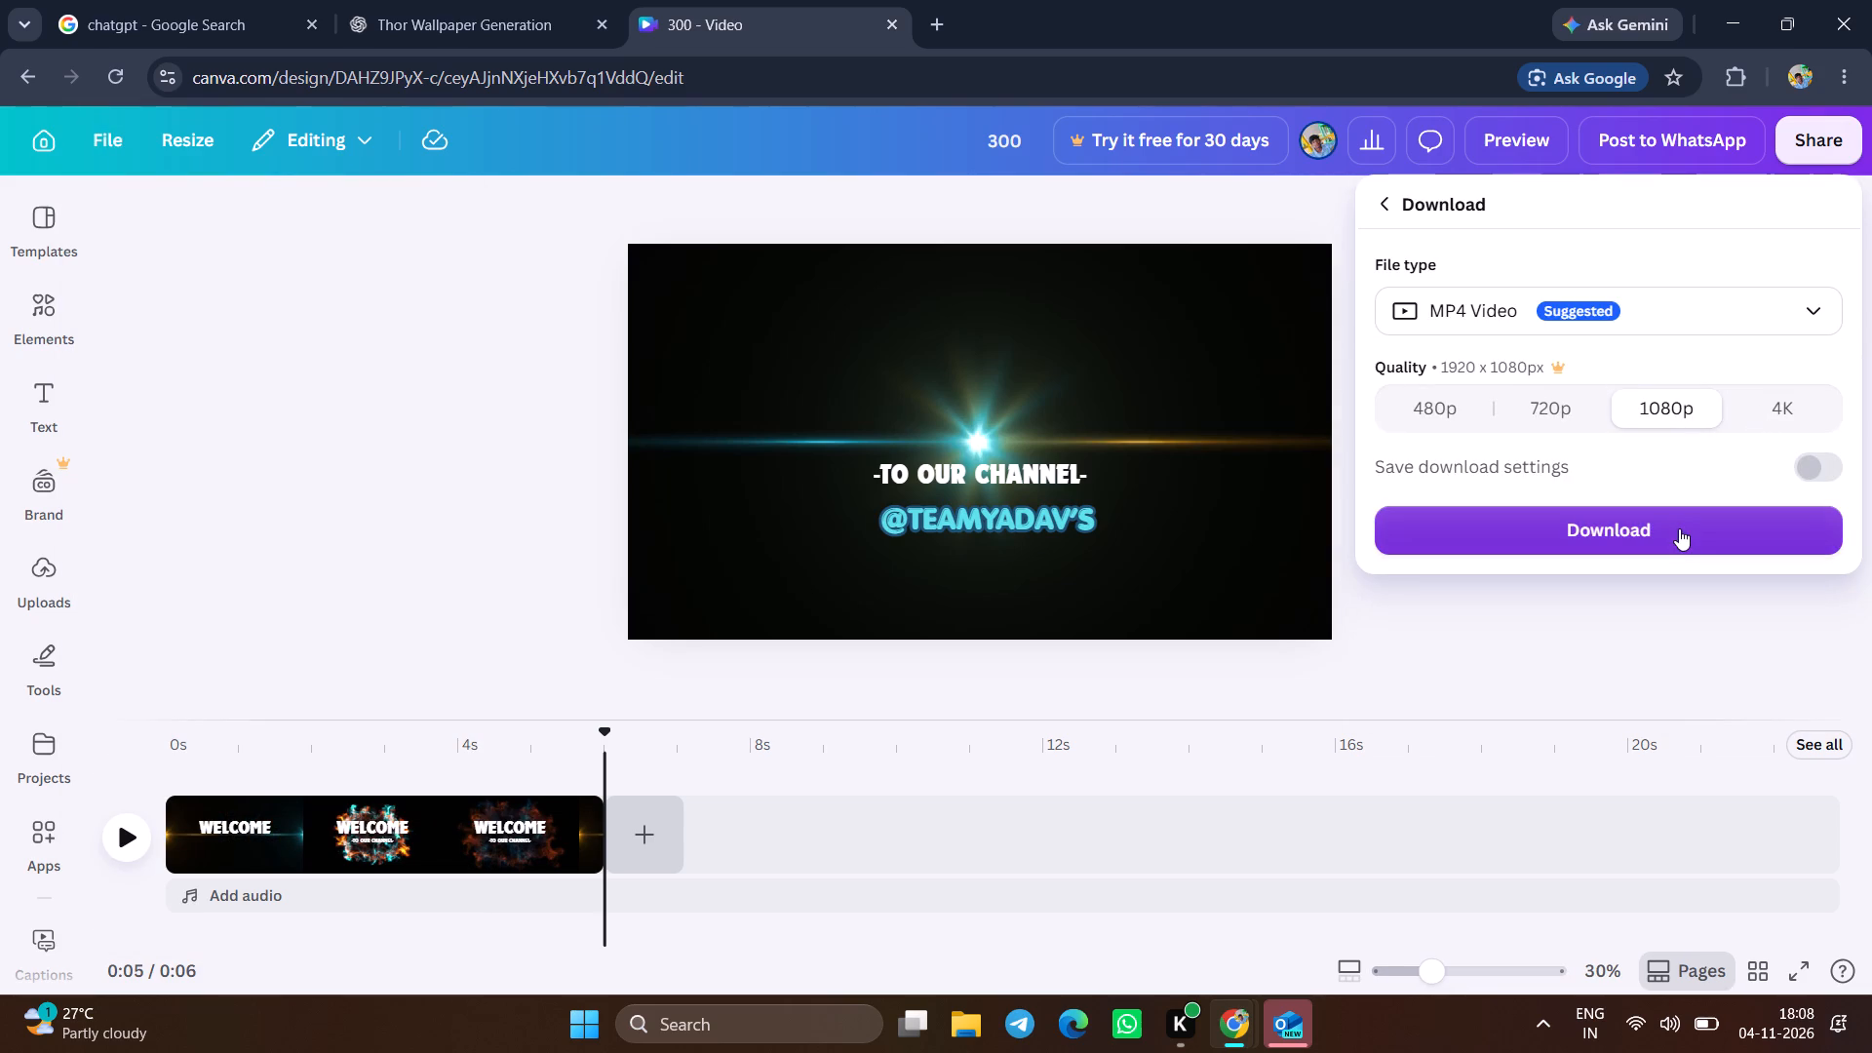
click(1671, 536)
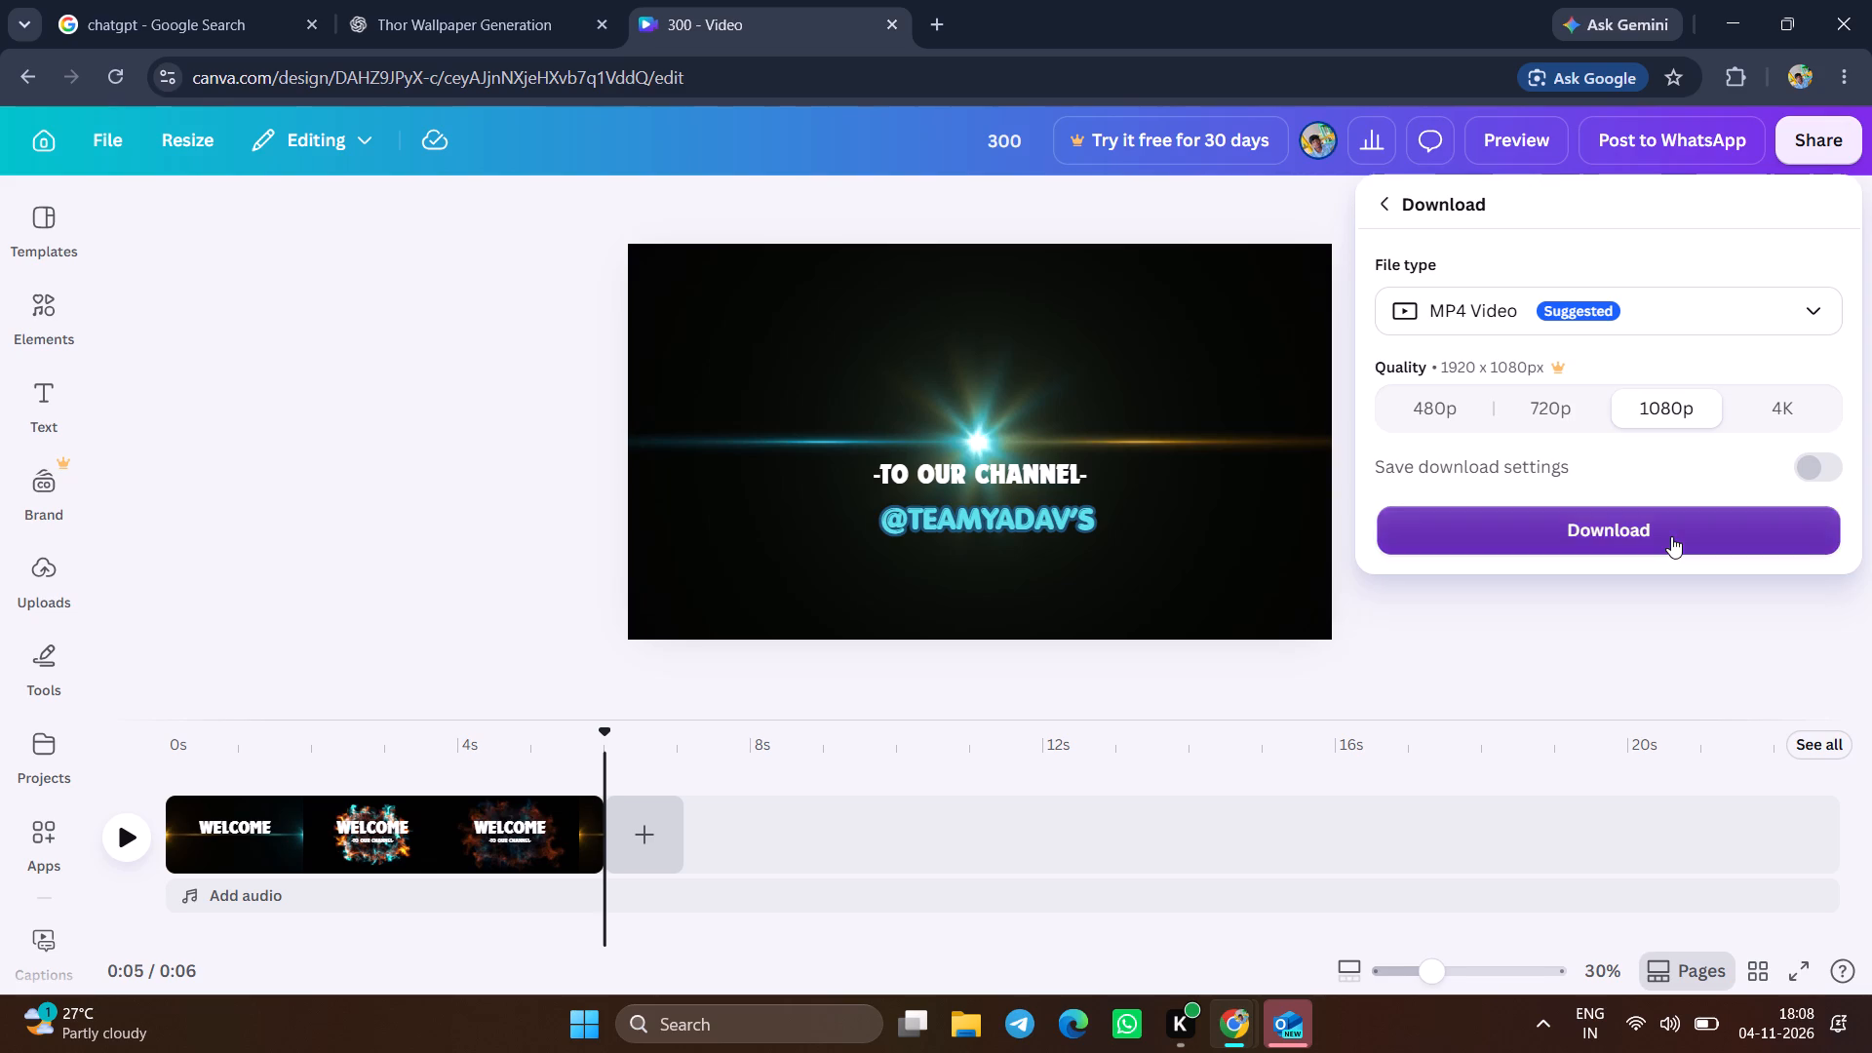